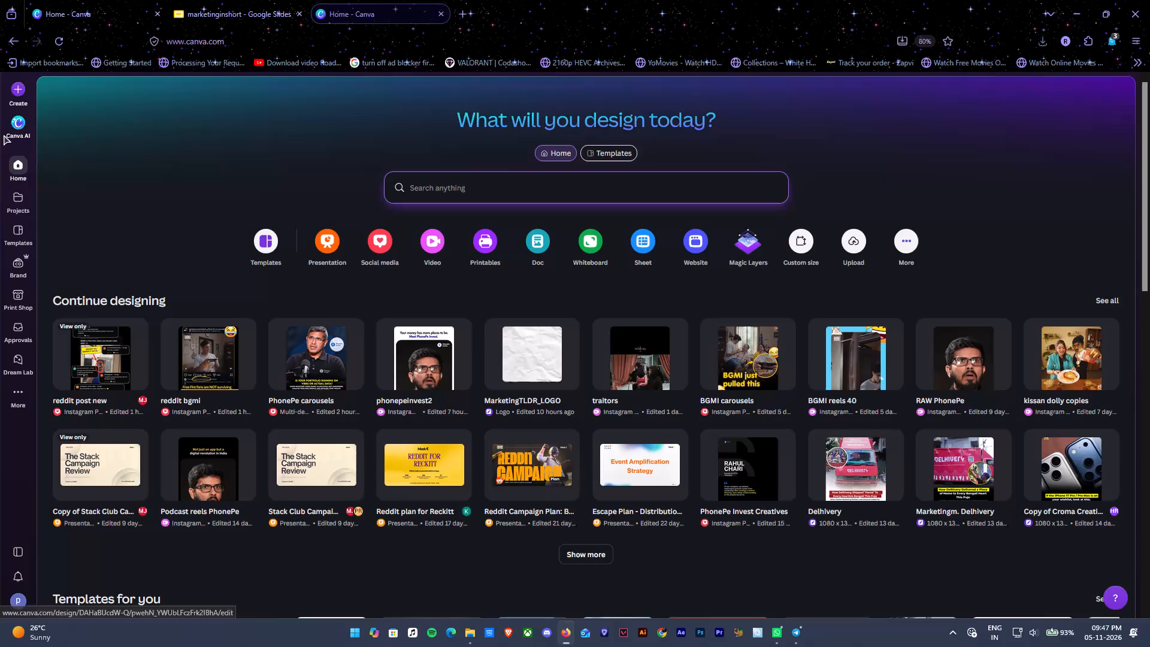
Create a new blank social media design using the Instagram Post (4:5) format, 1080 × 1350 px.
click(21, 90)
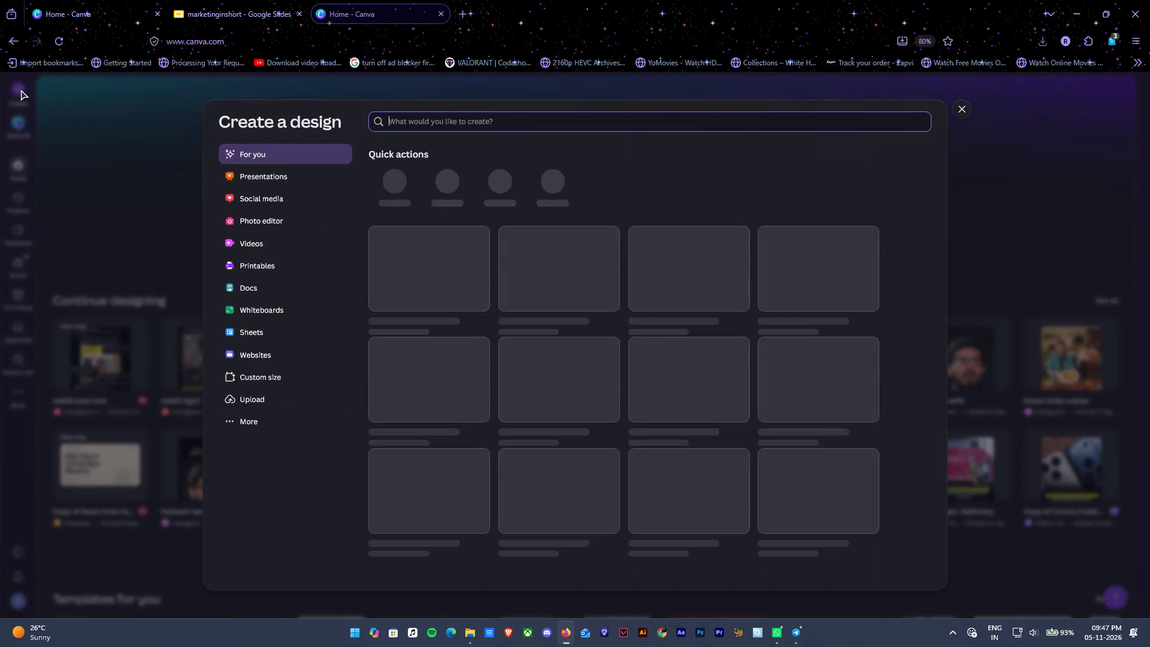
click(253, 195)
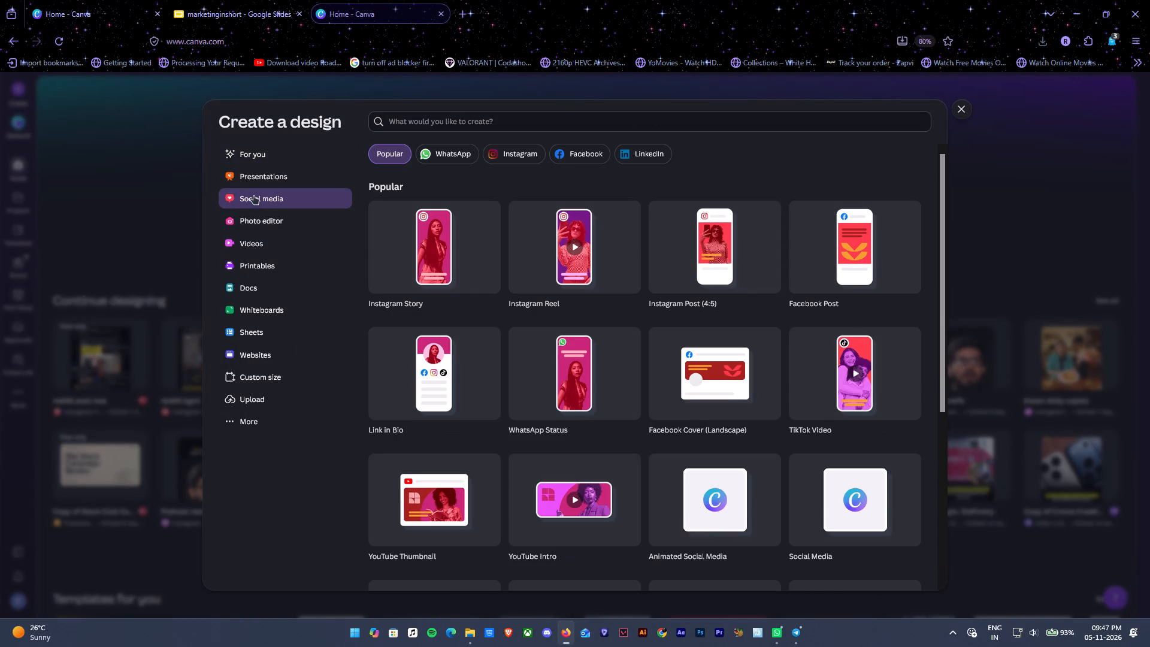
click(726, 252)
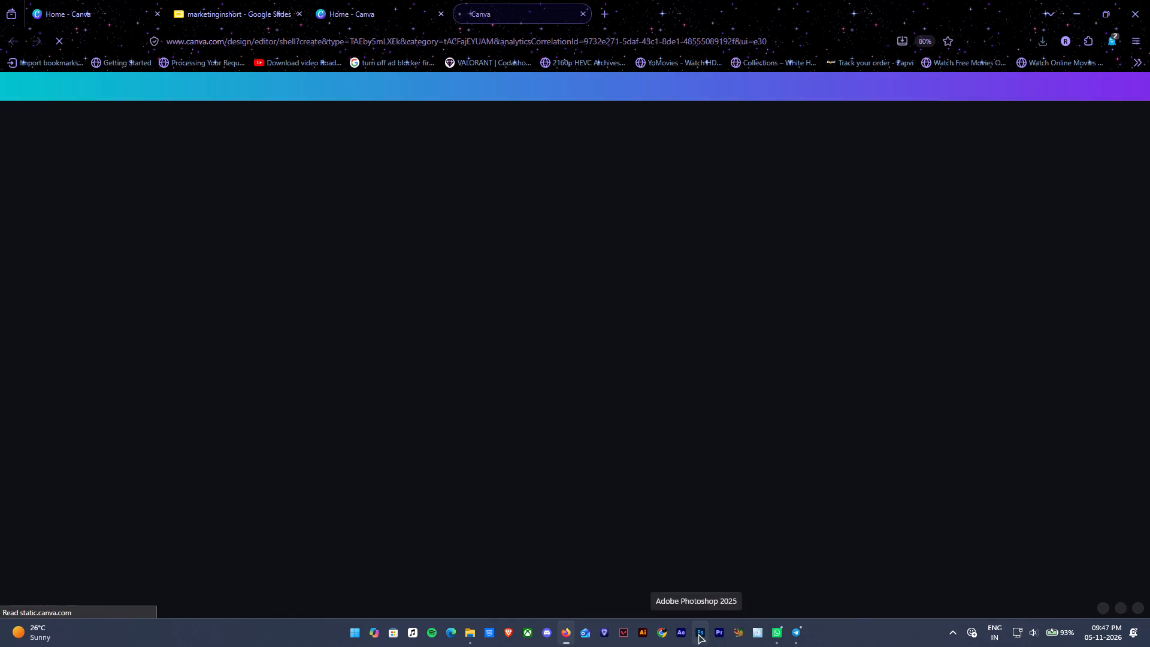
Launch Adobe Photoshop 2025.
click(698, 634)
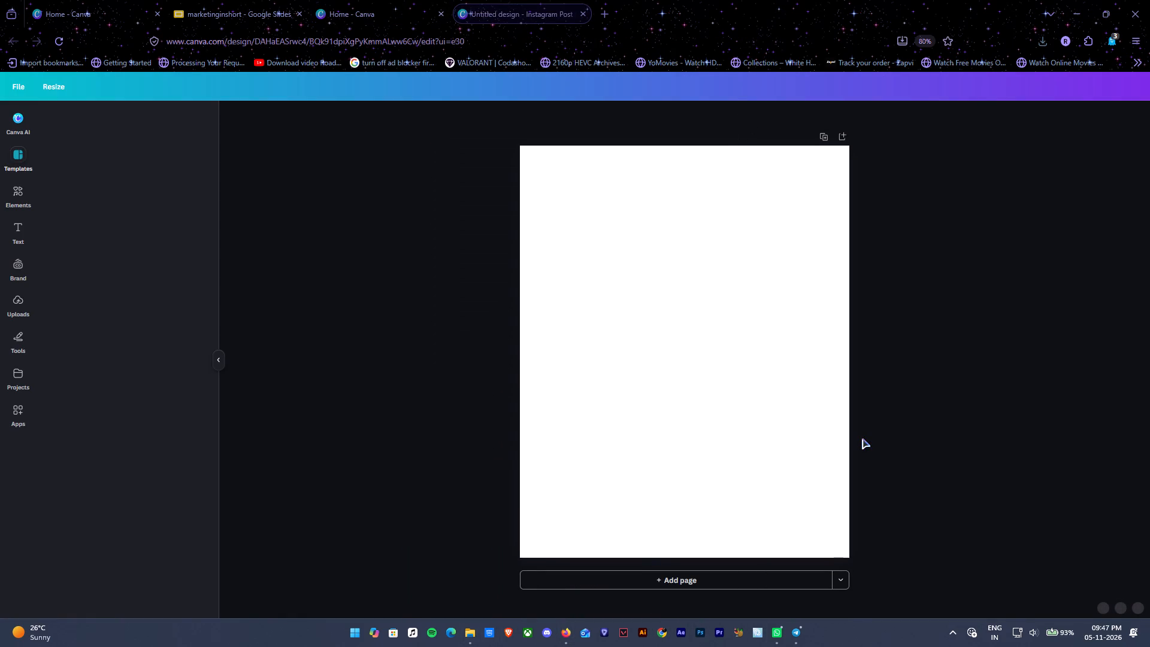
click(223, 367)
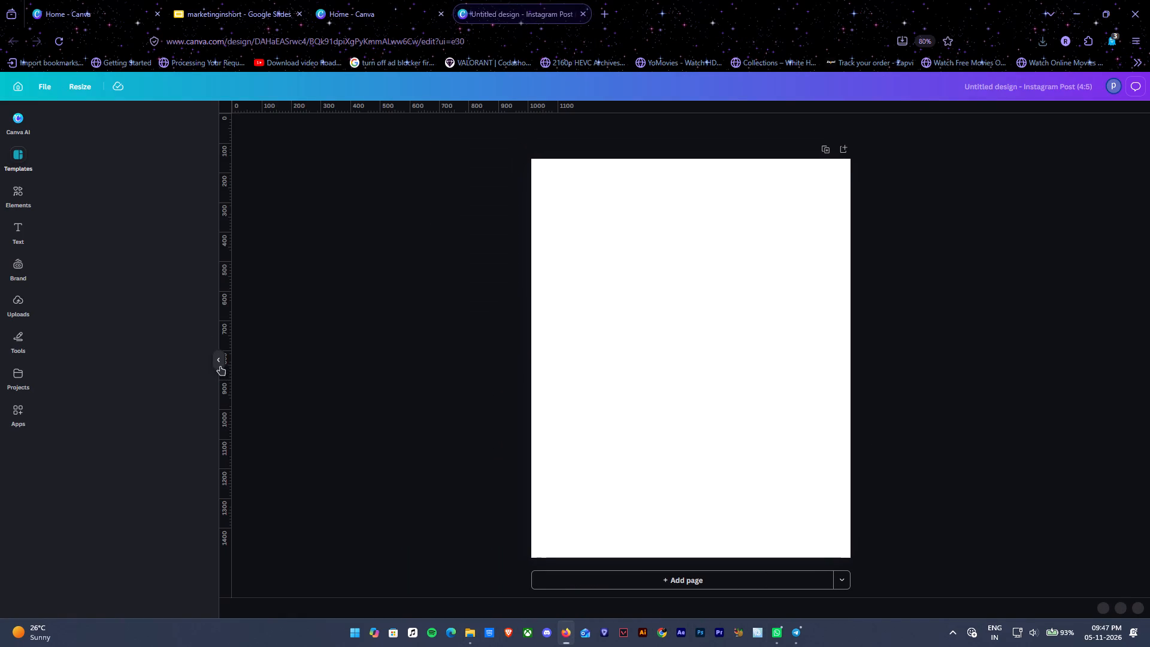
Switch to the marketinginshort Google Slides presentation to view the post script and its reference image.
click(73, 0)
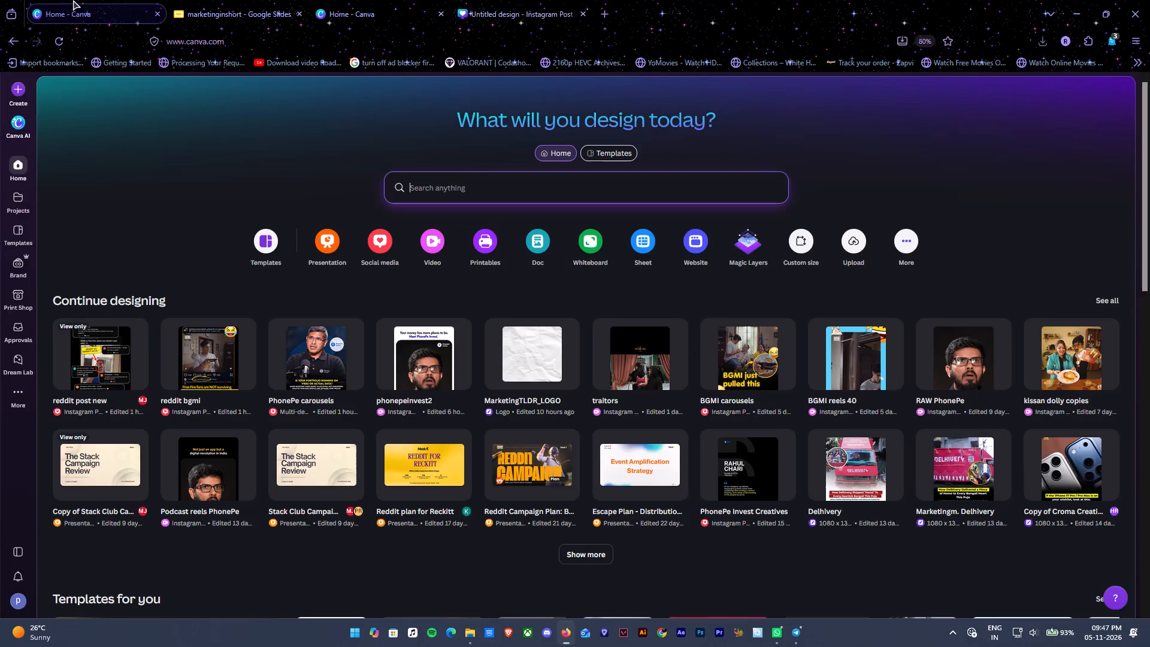
click(184, 0)
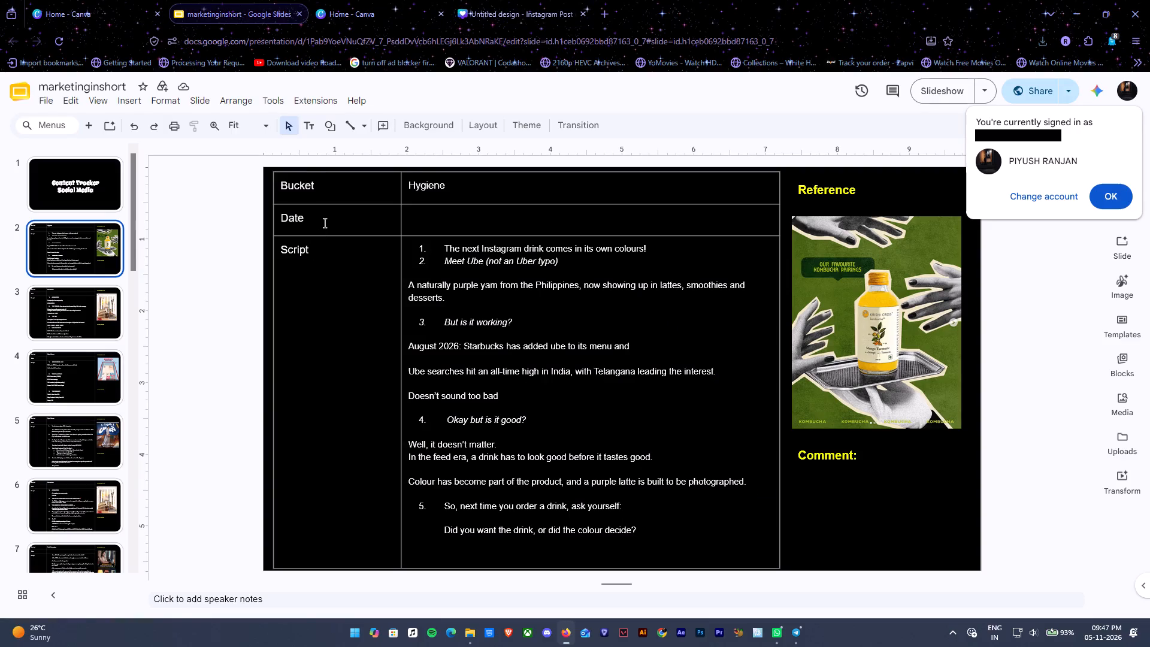
View the Ad-venture script and reference on slide 6, and return to the Hygiene script about ube on slide 2.
click(83, 521)
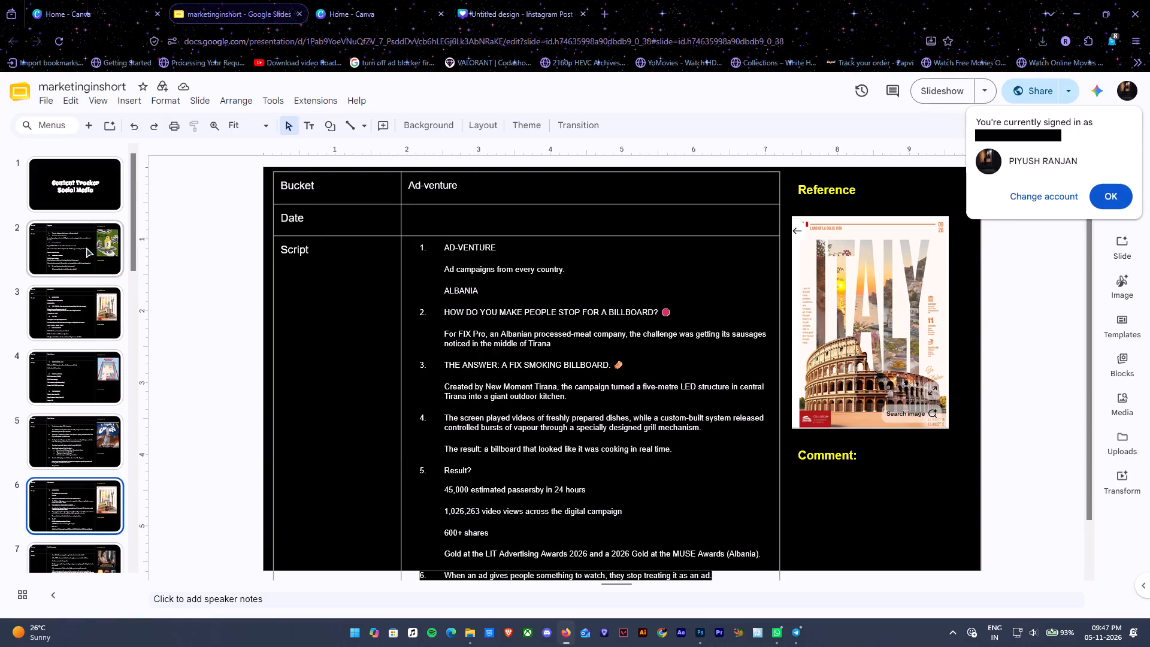
click(86, 247)
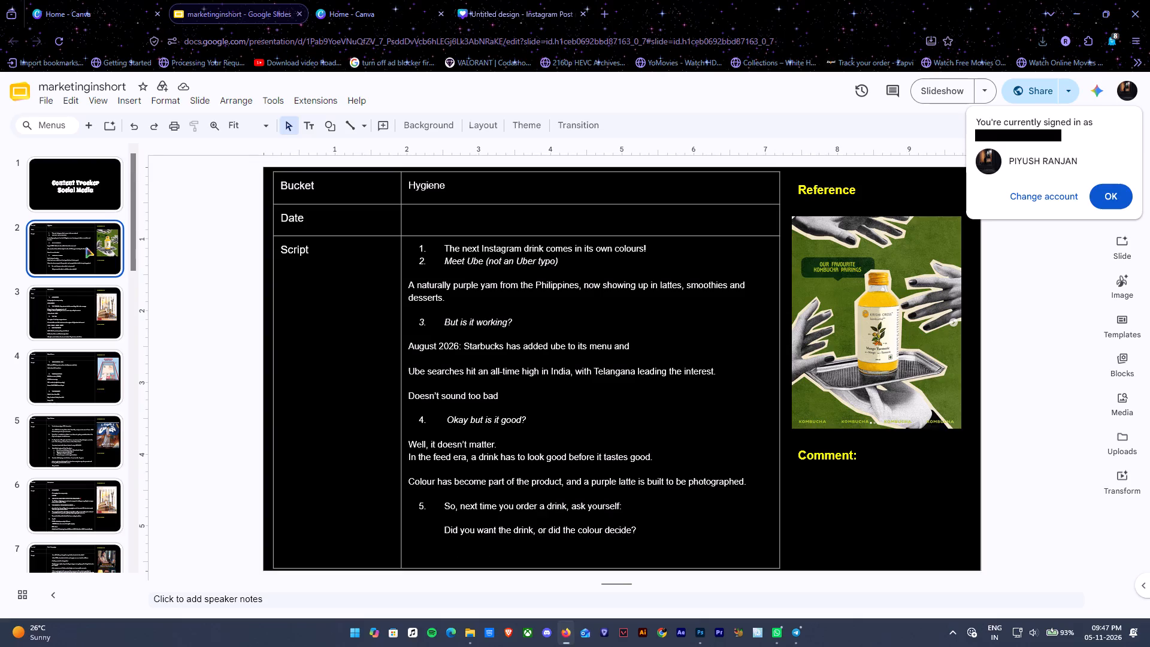
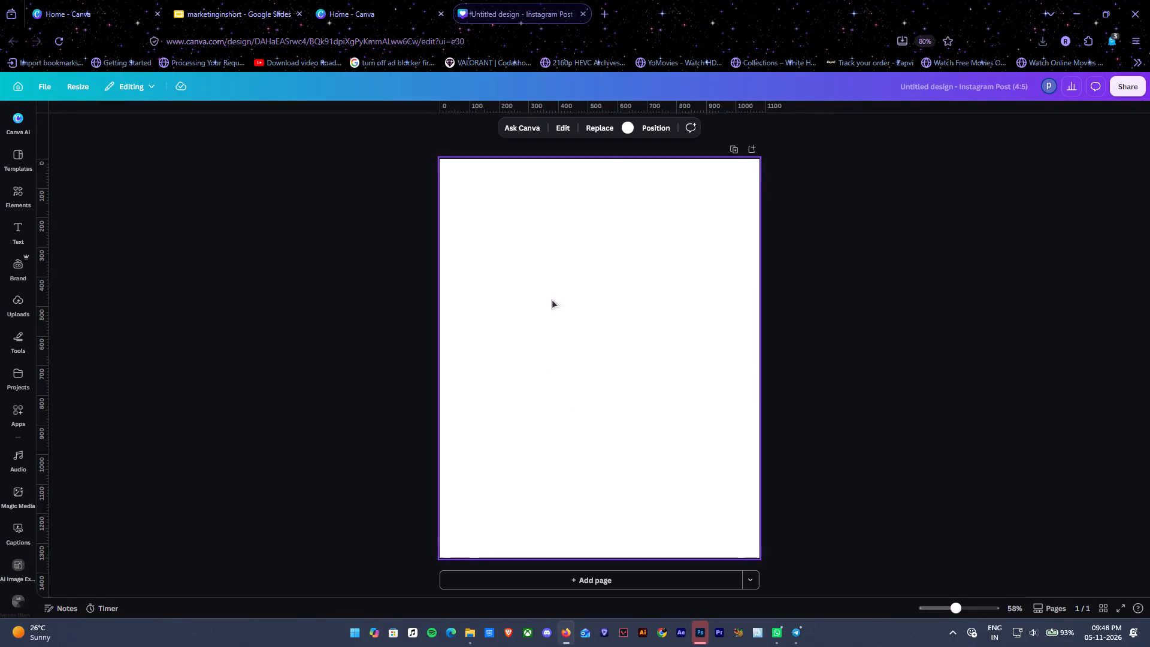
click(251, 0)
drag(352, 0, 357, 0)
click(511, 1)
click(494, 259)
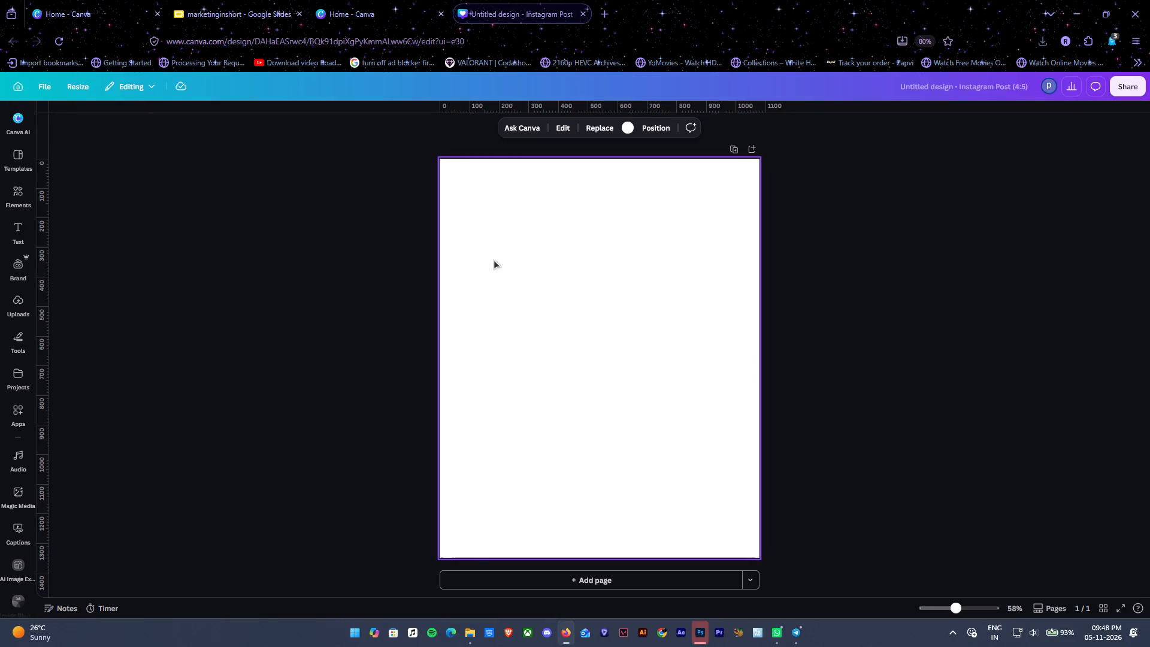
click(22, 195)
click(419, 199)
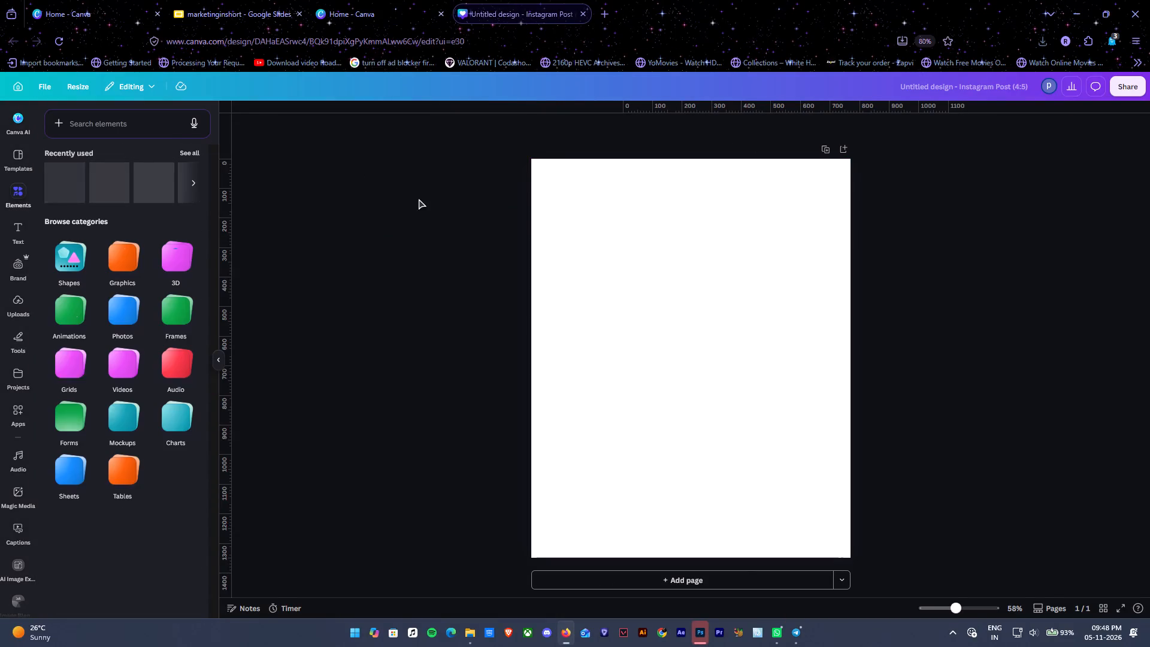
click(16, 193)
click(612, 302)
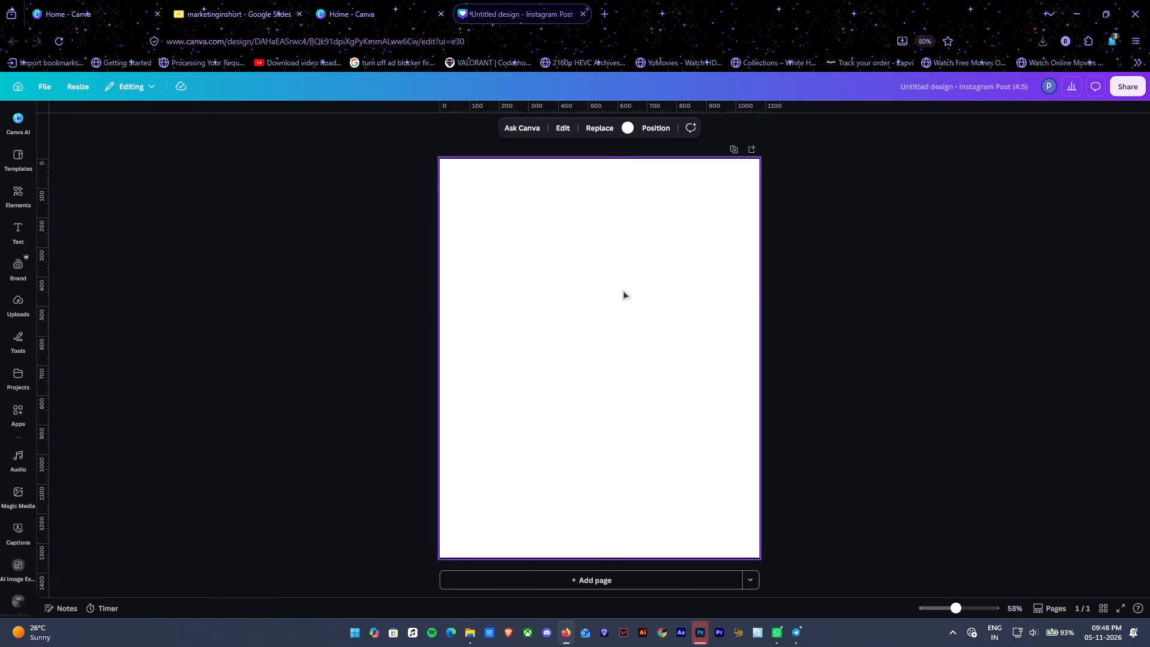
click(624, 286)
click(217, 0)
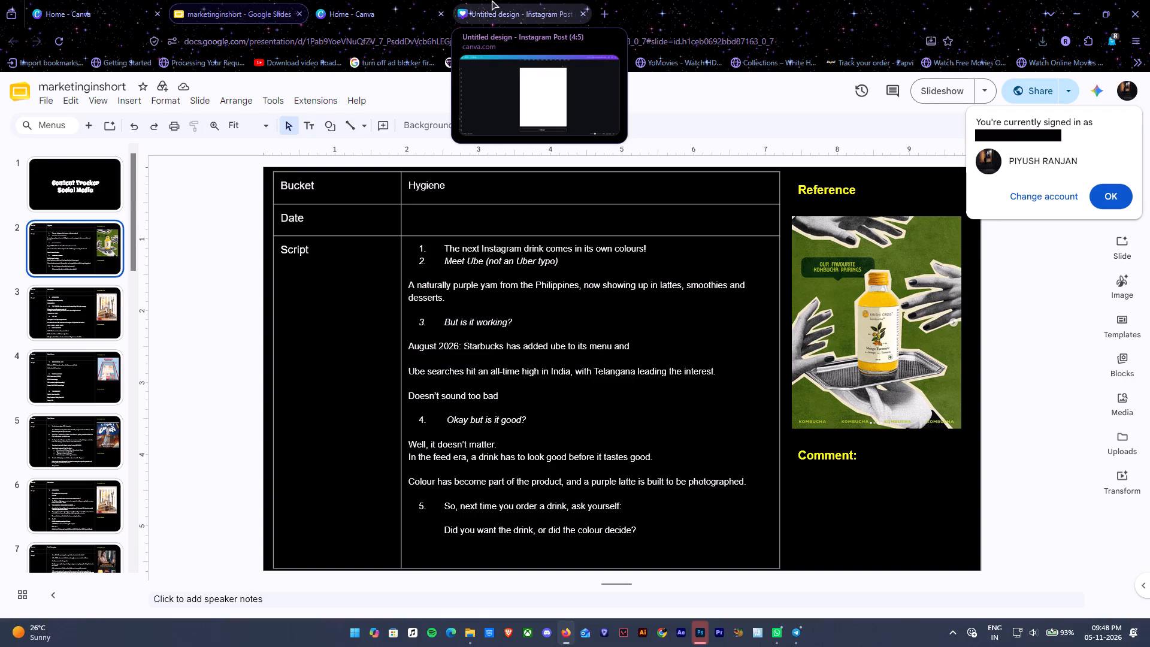
Open Instagram in a new browser tab and bring up its search.
click(606, 0)
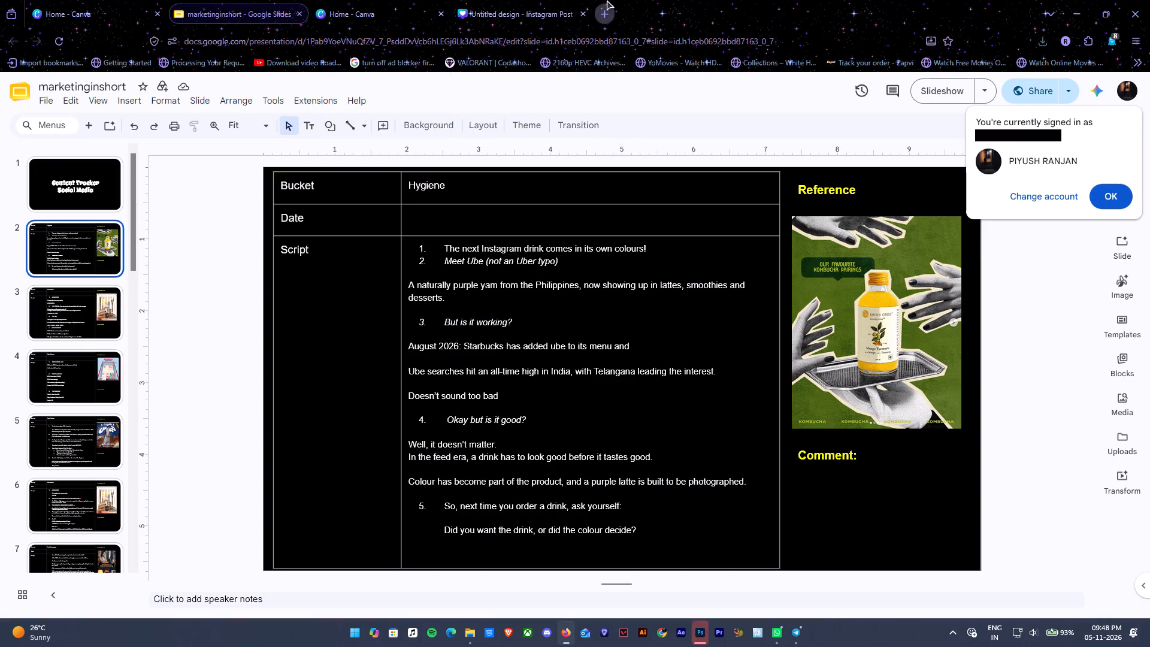
click(589, 39)
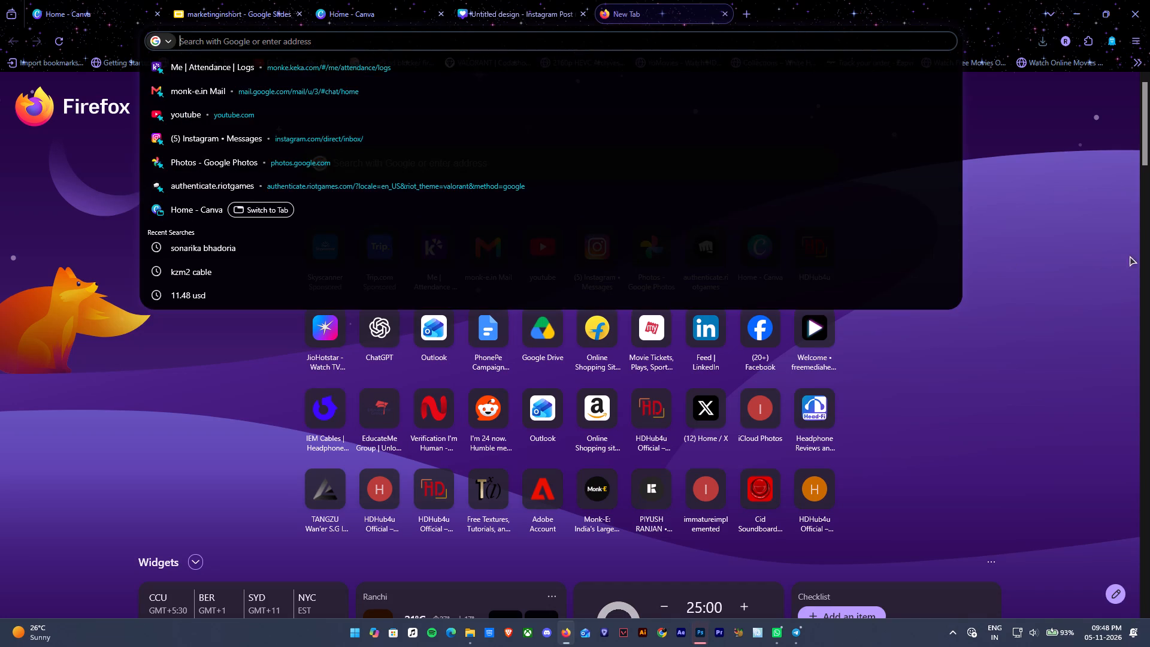
click(1130, 256)
click(595, 252)
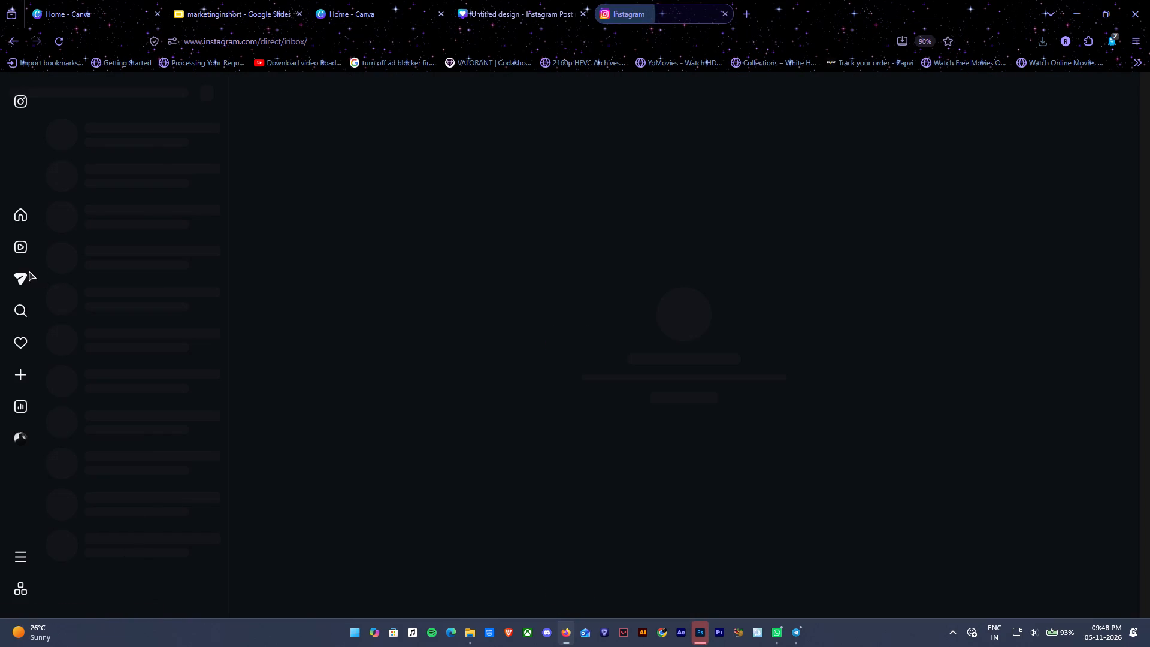
click(24, 301)
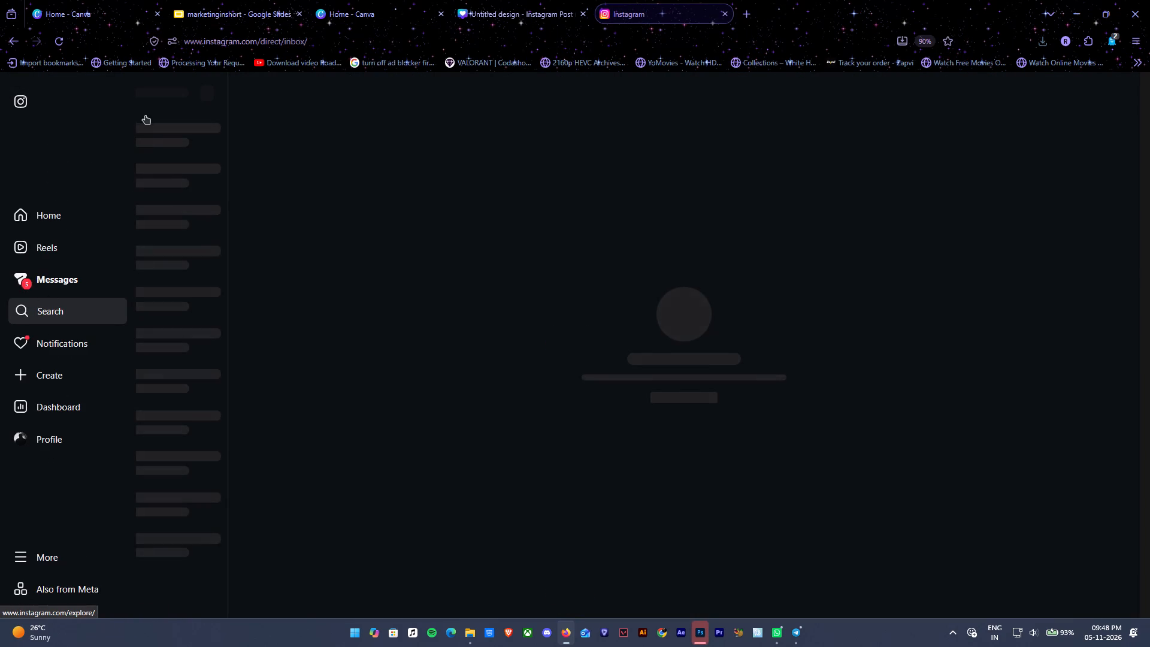
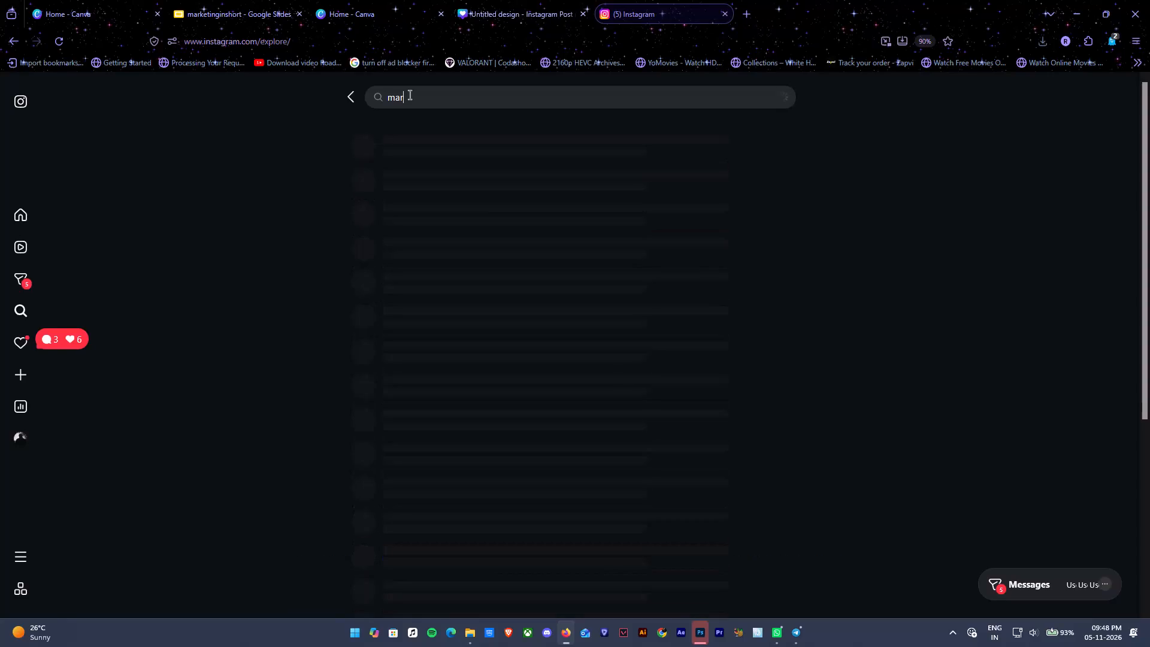
Search Instagram for marketing, open the findingoodads profile, and examine its Mahindra 1996 print ad post as a layout reference.
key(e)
key(BackSpace)
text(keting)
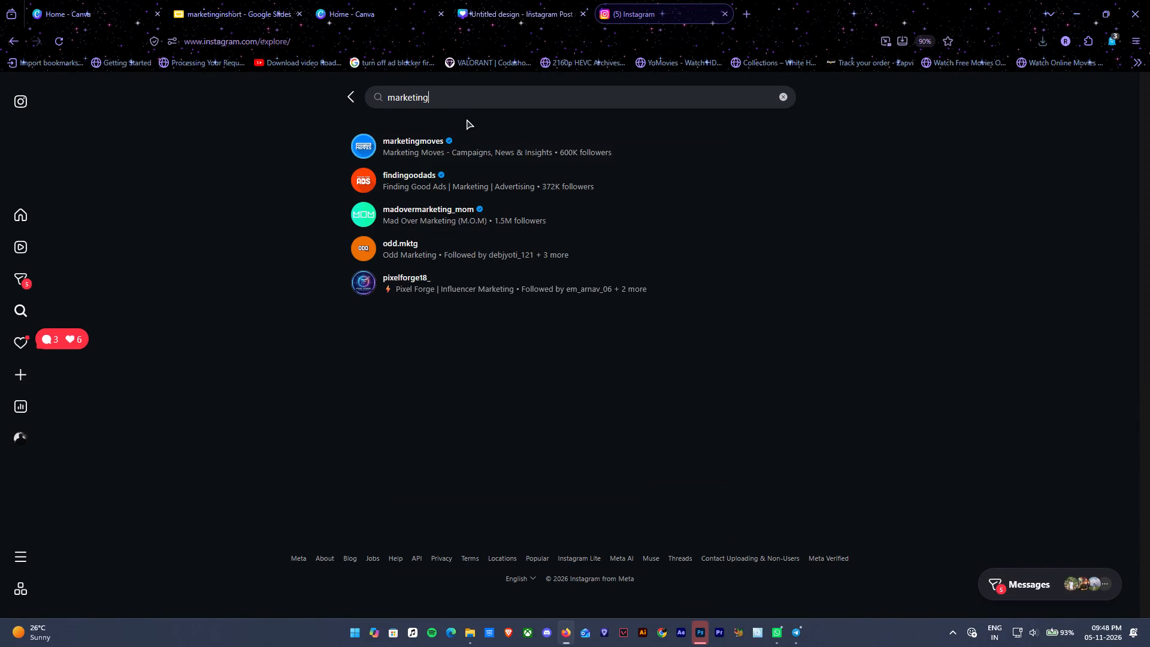
click(417, 172)
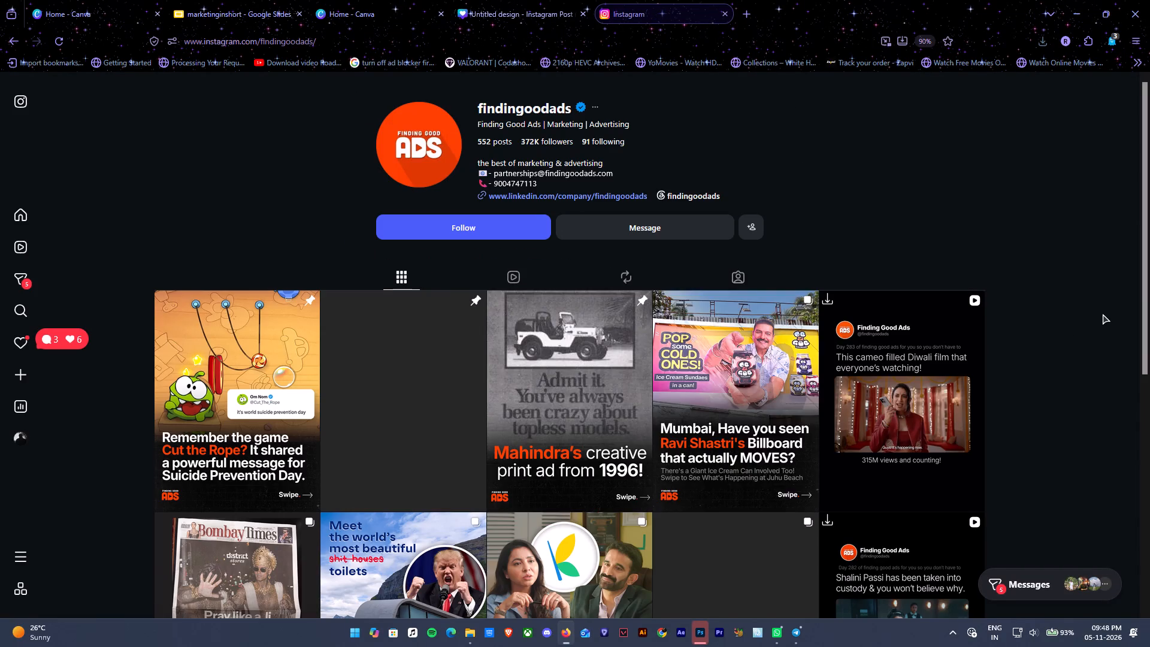
click(535, 370)
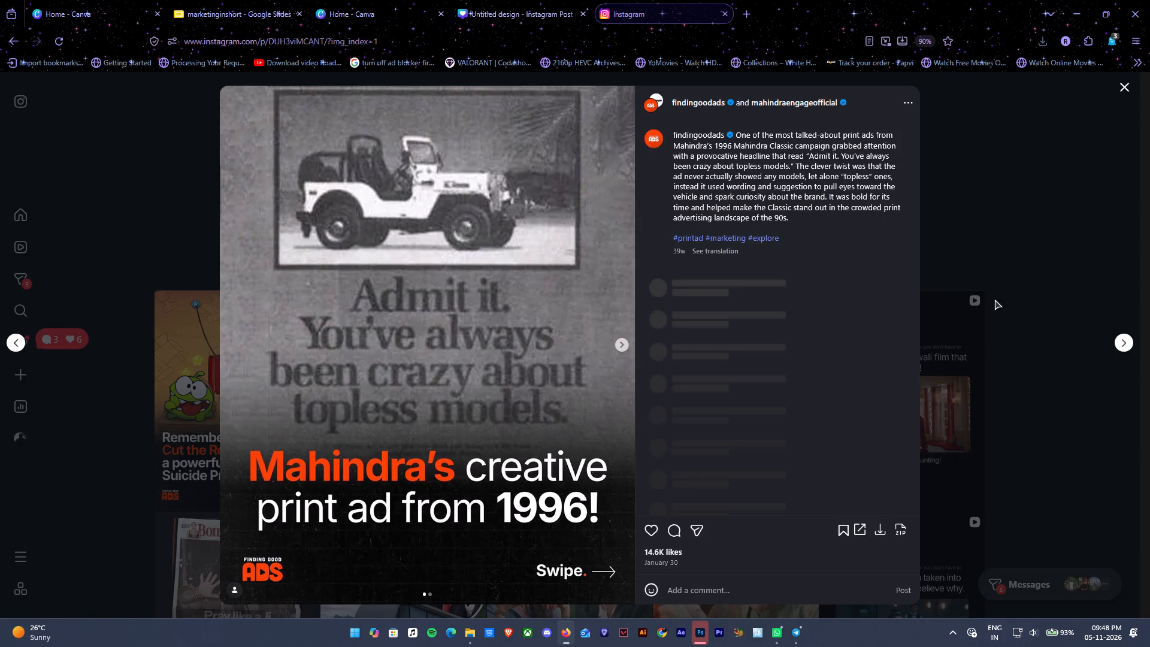
click(956, 280)
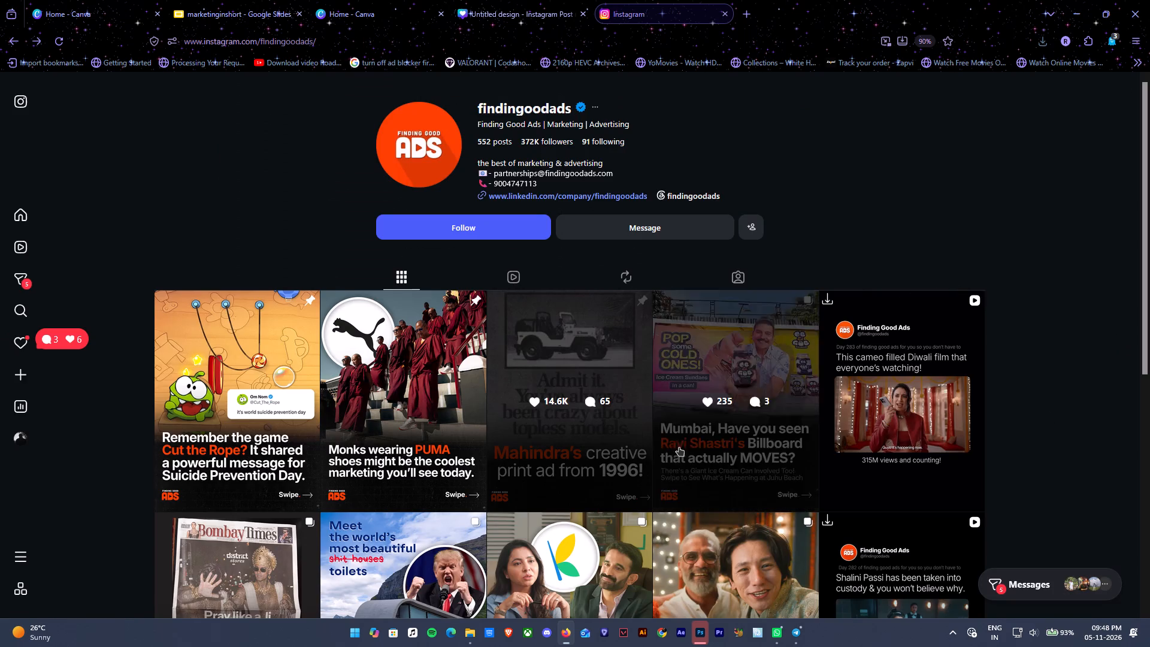
click(573, 451)
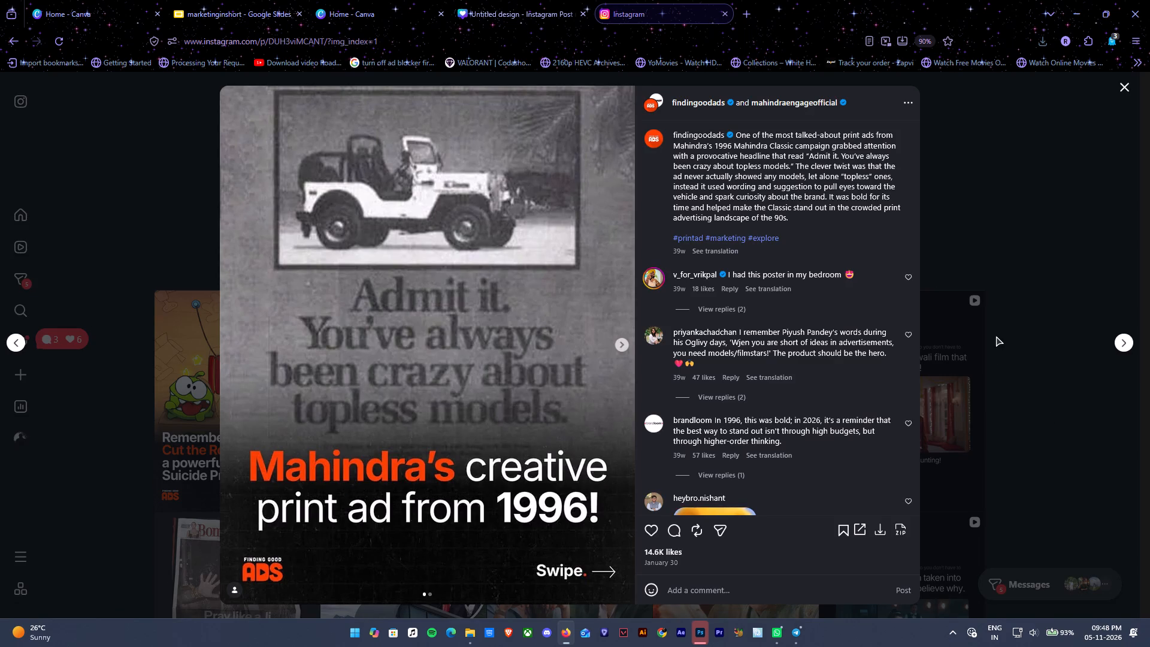
click(996, 336)
Switch to the blank Instagram Post design in Canva and set its page background to the near-black solid color #040404.
click(497, 0)
click(576, 363)
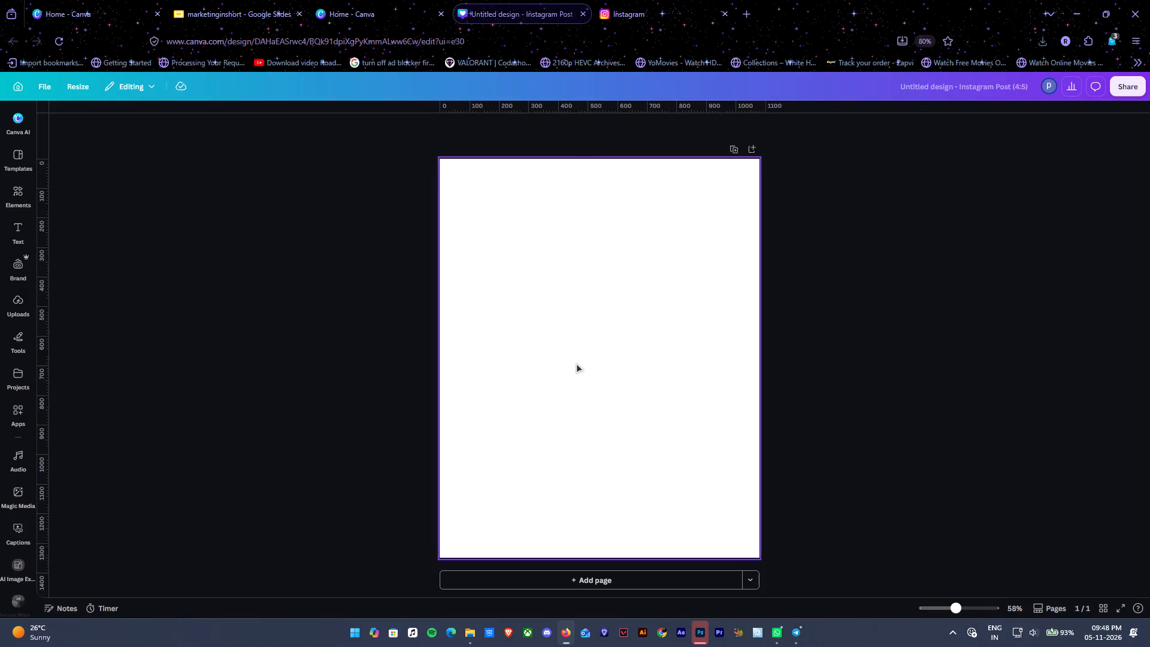
click(622, 125)
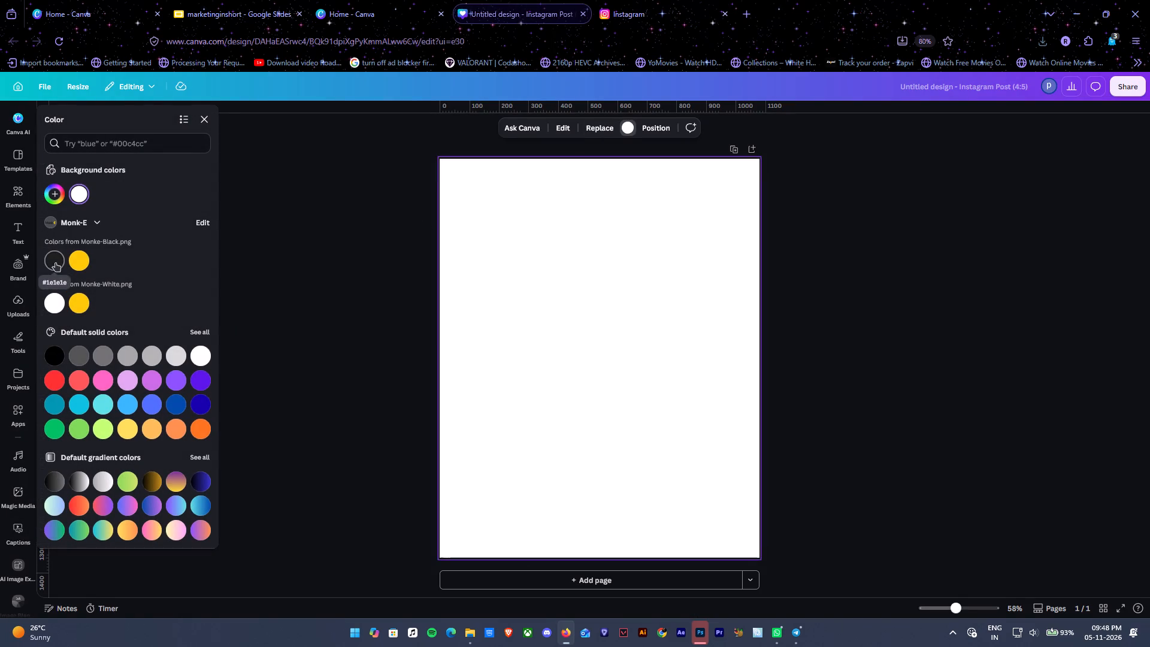
click(56, 358)
click(56, 358)
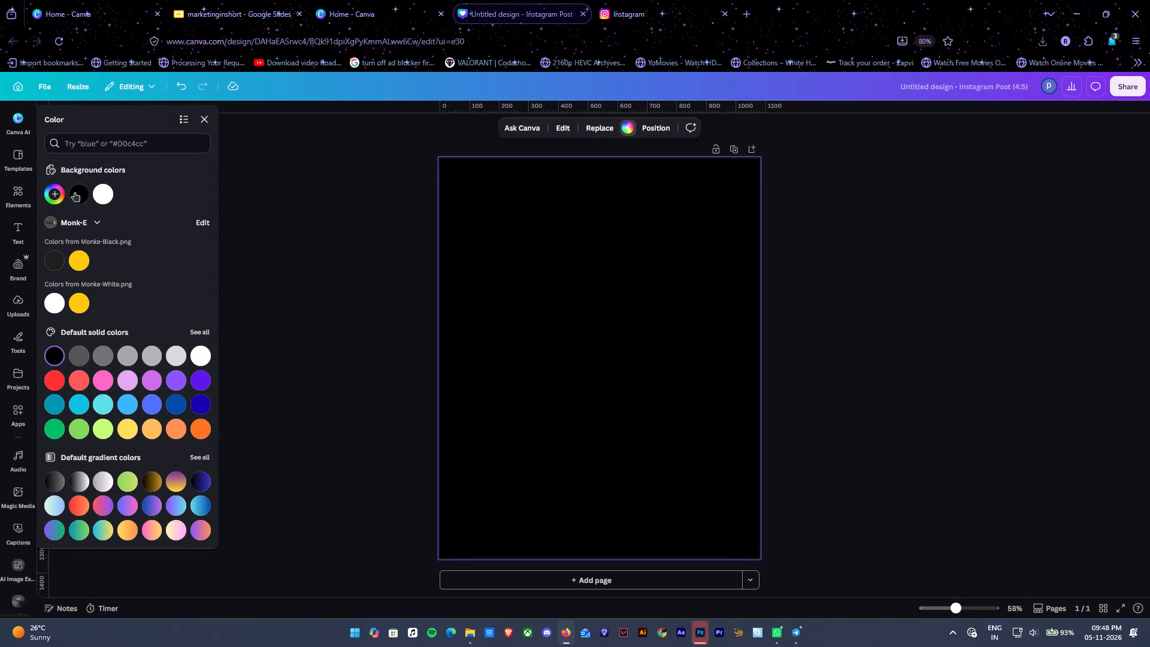
click(73, 192)
click(77, 196)
drag(60, 289, 55, 286)
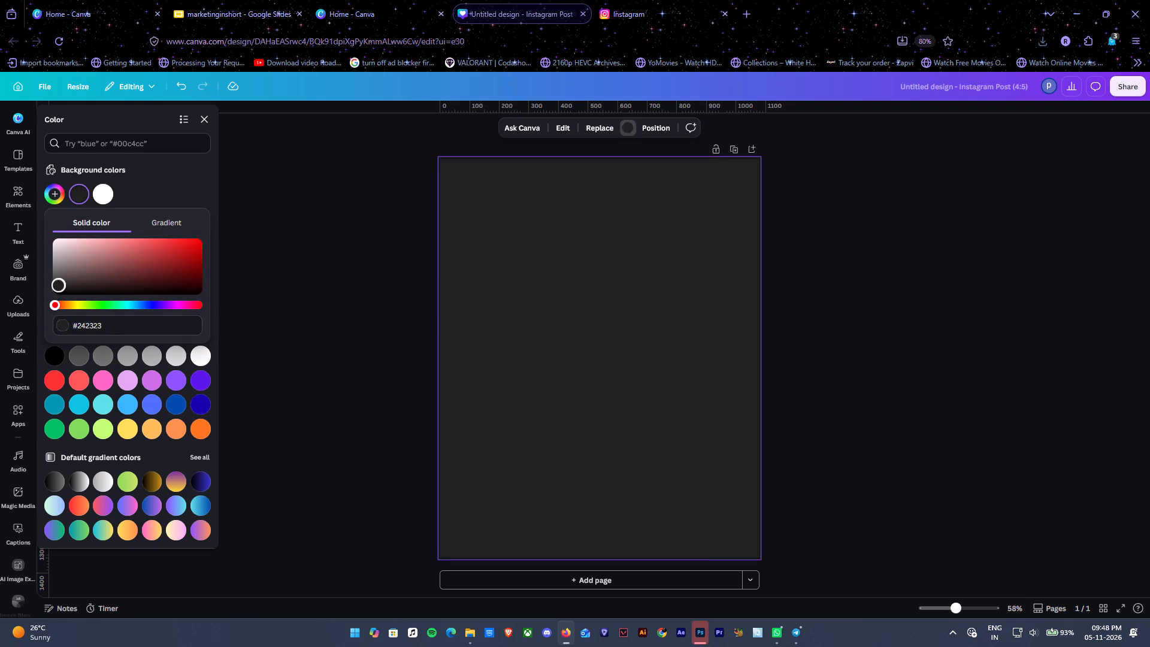
drag(55, 286, 38, 294)
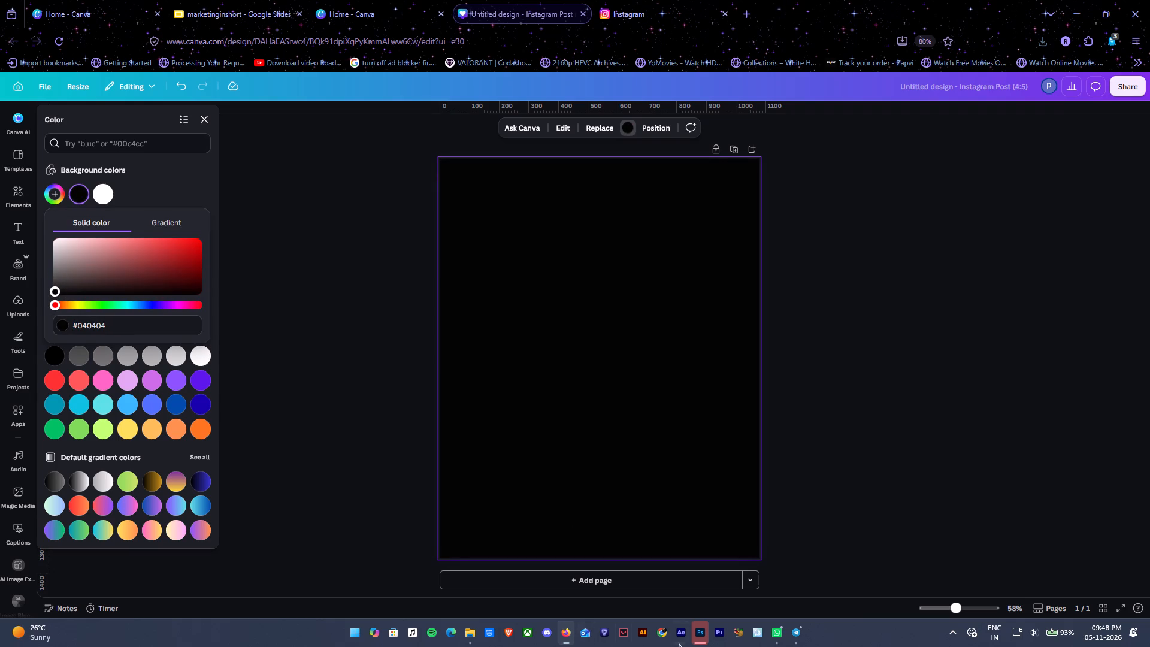
Switch to Photoshop and open the recent MarketingTLDR_LOGO PSD file.
click(697, 634)
scroll(709, 447, down, 10)
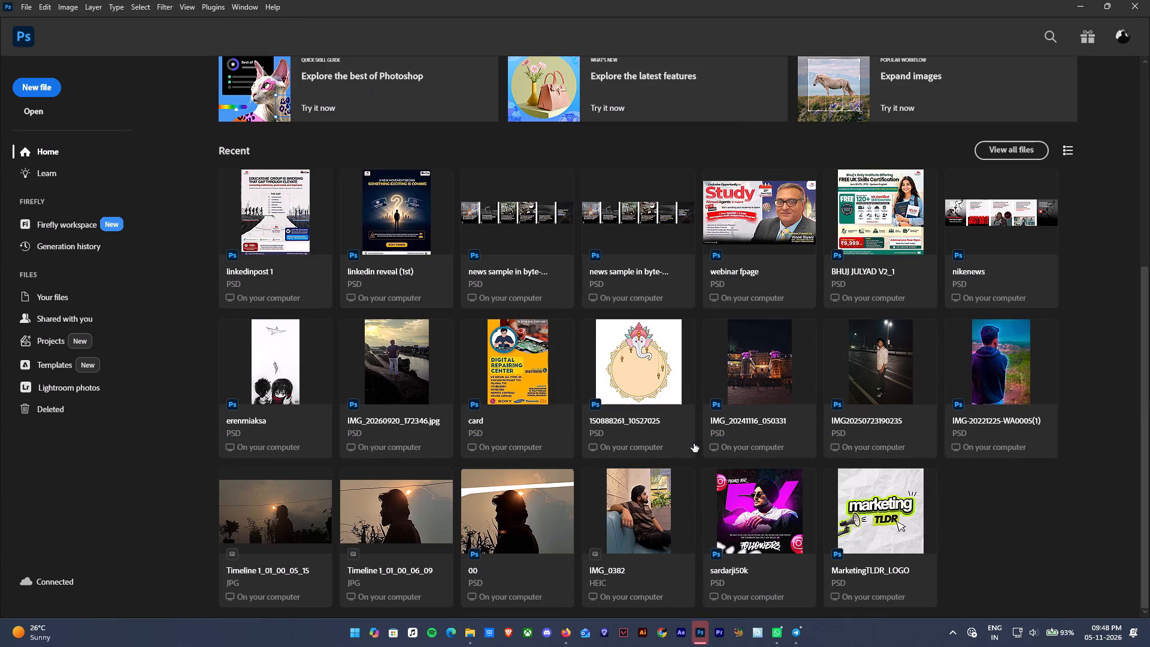
click(871, 518)
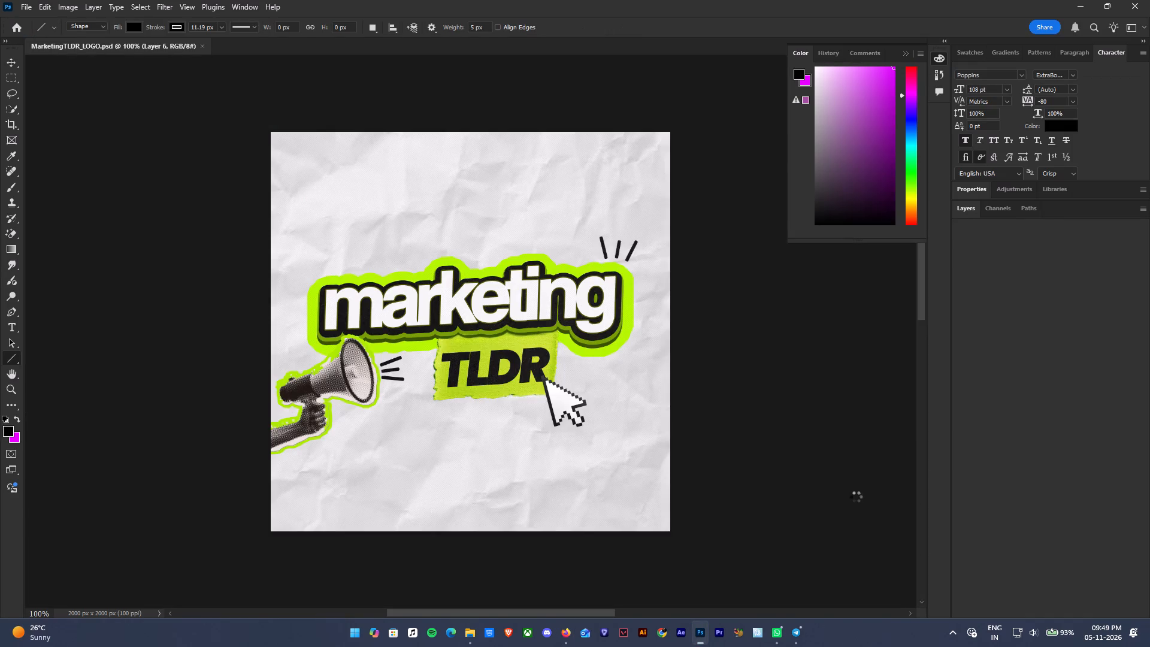
Hide the Background layer and the crumpled-paper Layer 1 so the marketing TLDR logo sits on transparency.
click(969, 208)
scroll(966, 585, down, 2)
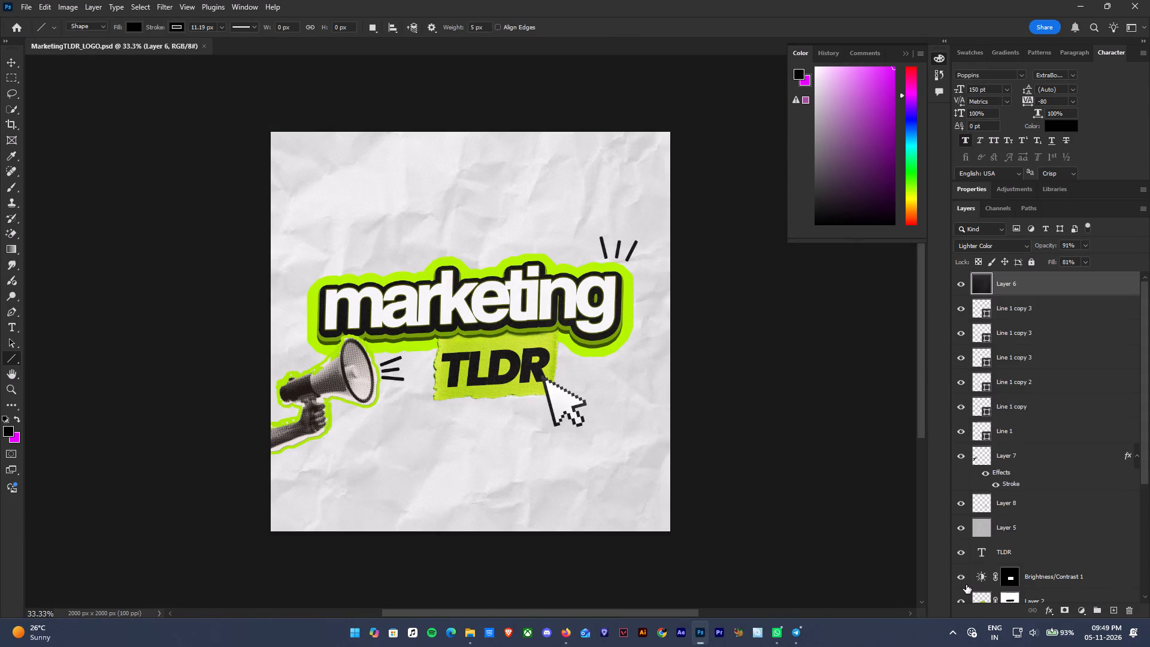
scroll(966, 585, down, 8)
click(961, 592)
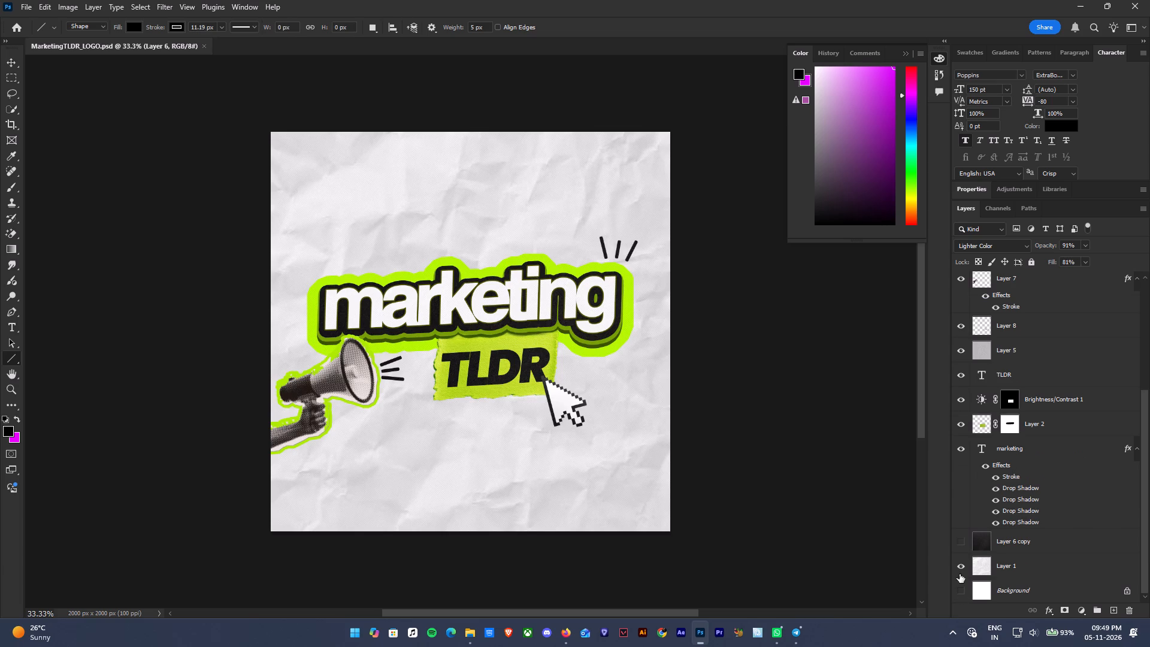
click(960, 570)
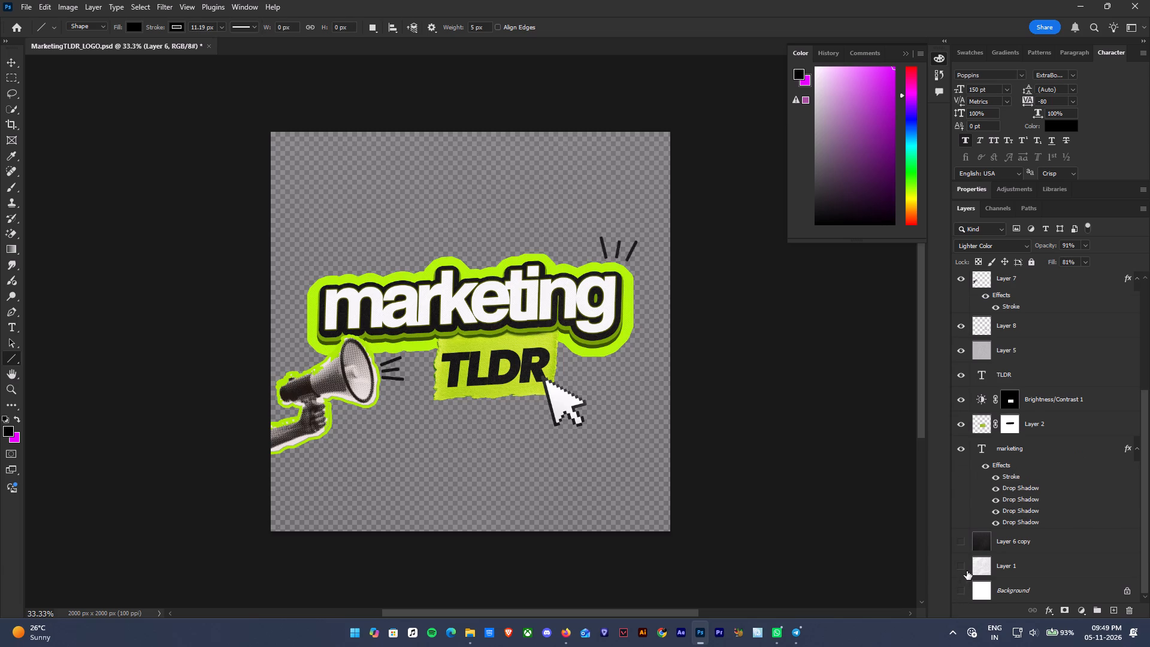
Hide Layer 6, the dark texture overlay at the top of the MarketingTLDR logo's layer stack.
scroll(972, 448, up, 5)
scroll(992, 328, up, 5)
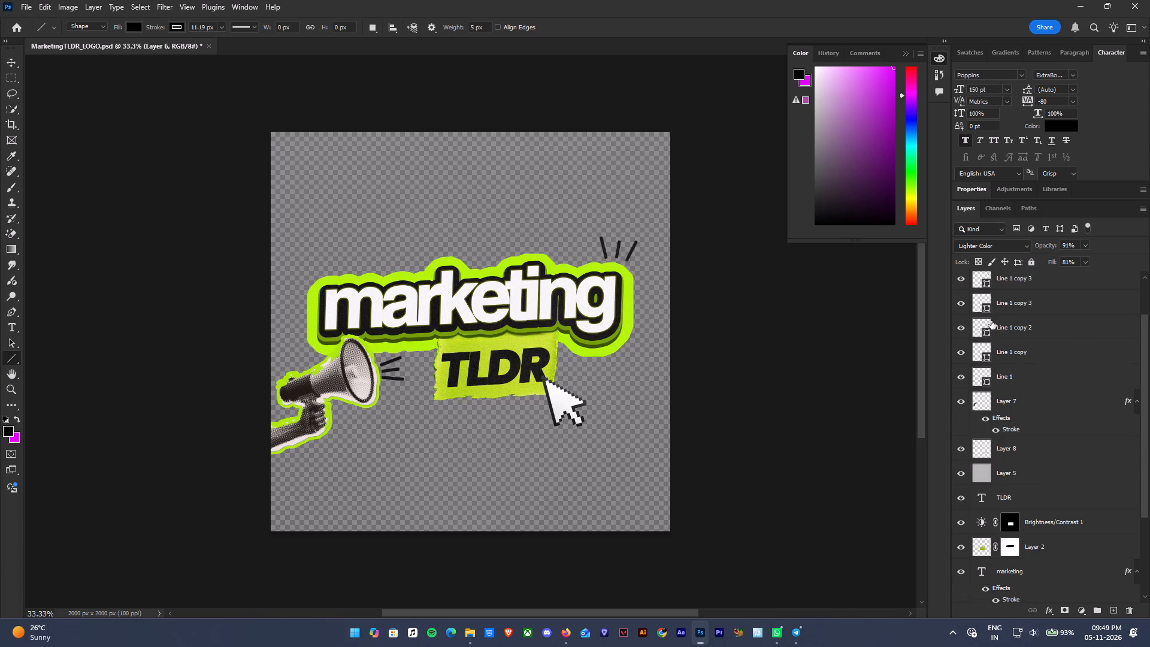
click(962, 283)
click(962, 283)
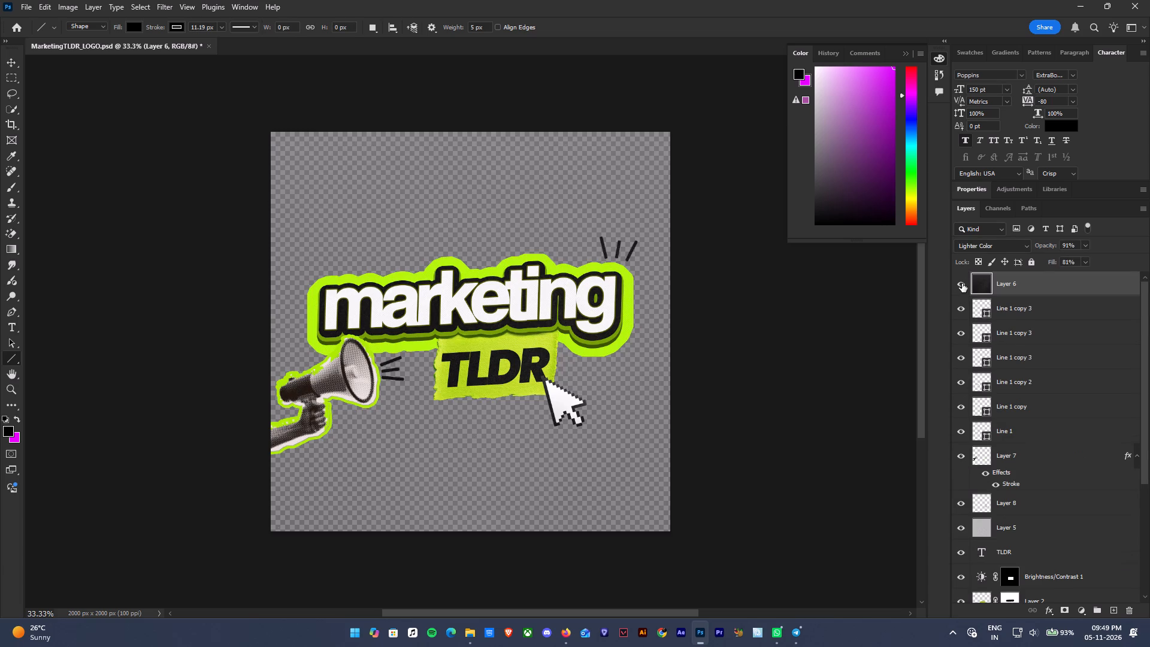
click(962, 283)
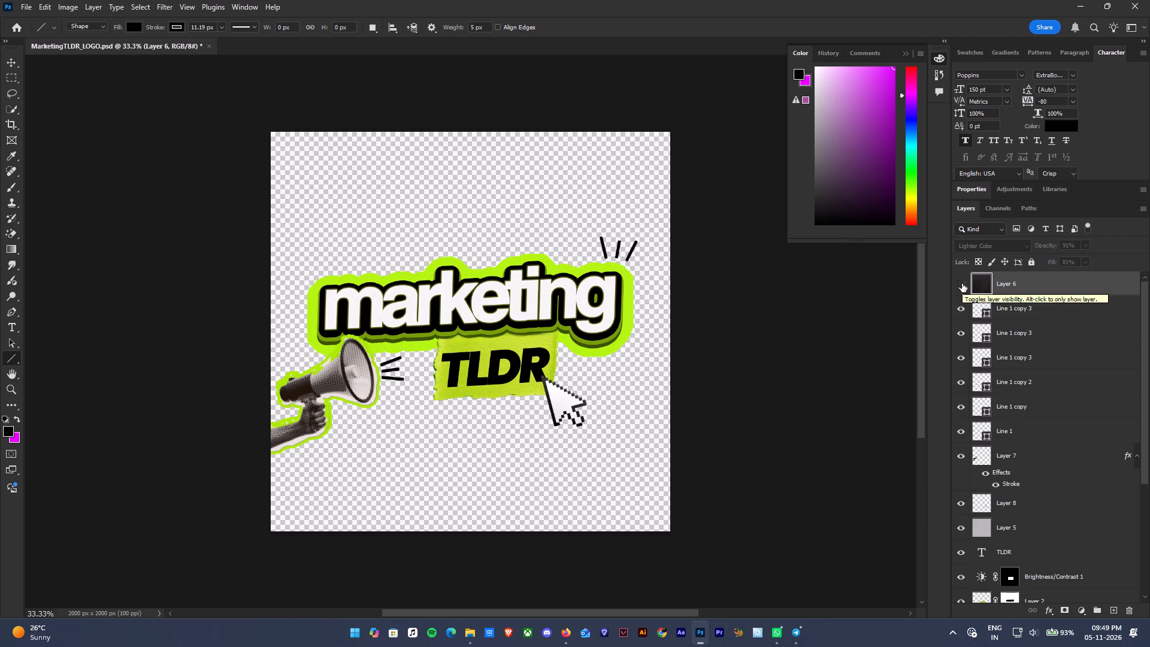
Export the MarketingTLDR logo as a PNG.
click(22, 1)
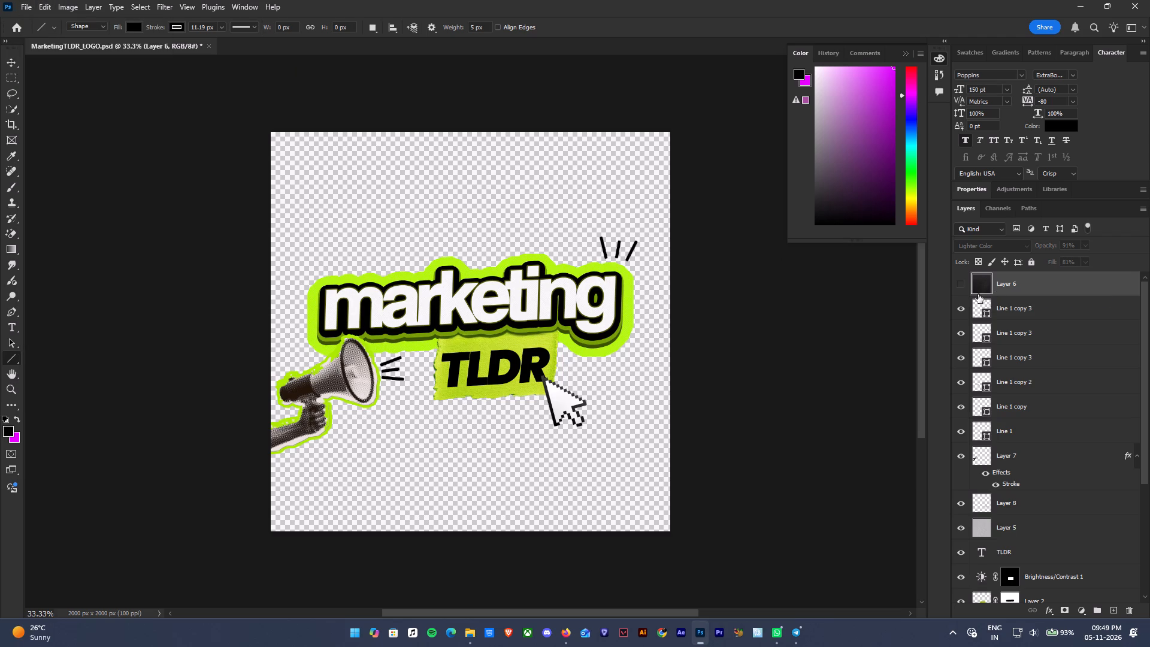
scroll(980, 506, down, 3)
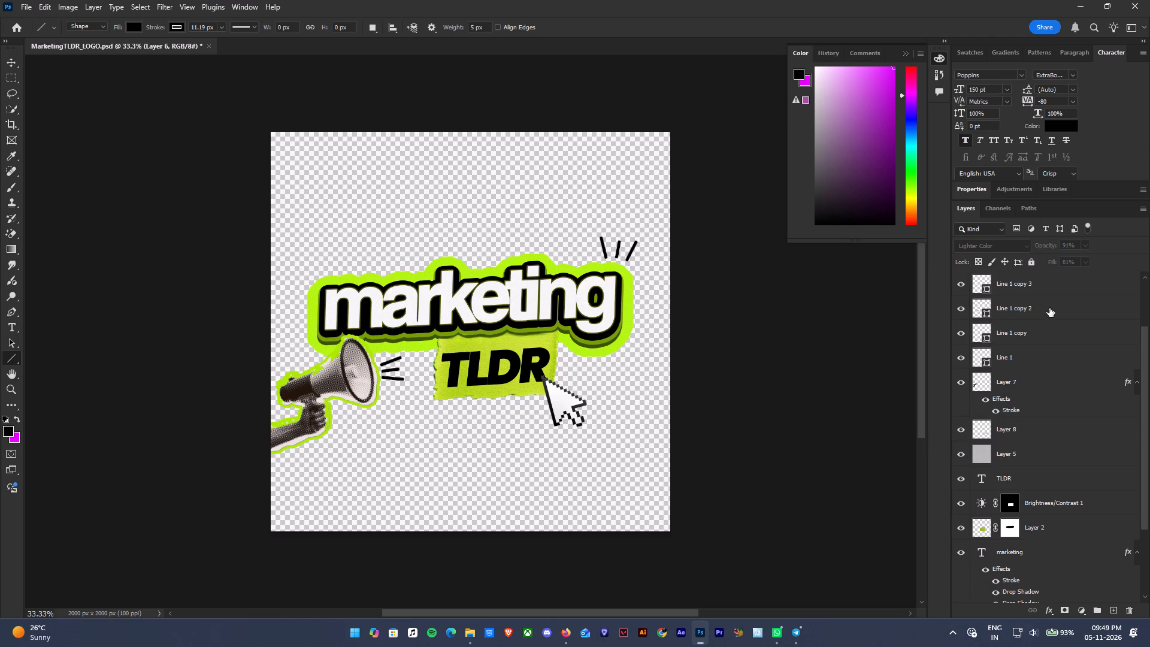
scroll(1045, 304, up, 10)
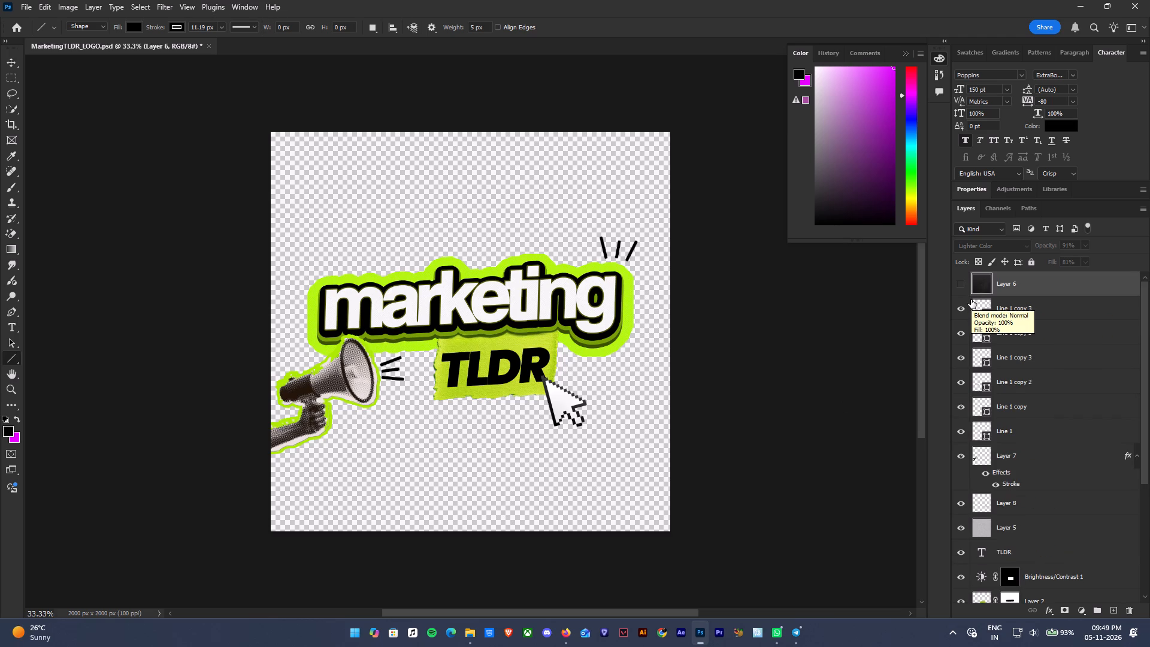
click(23, 0)
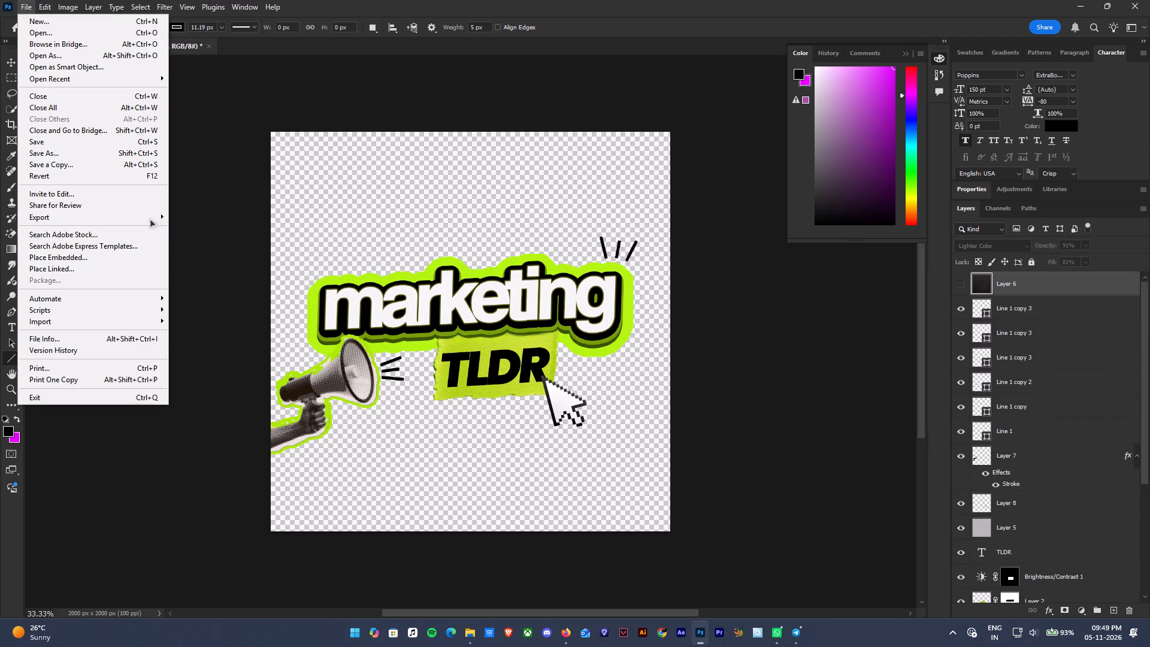
click(228, 217)
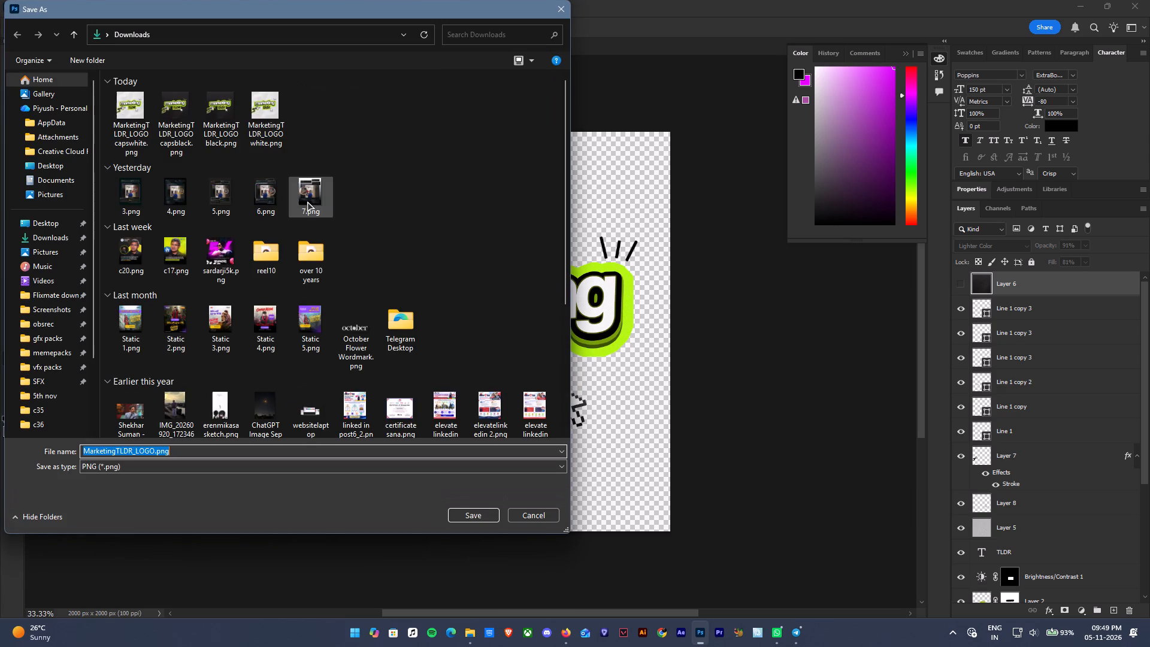
Save the logo export as MarketingTLDR_LOGO.png in the Downloads folder.
click(483, 516)
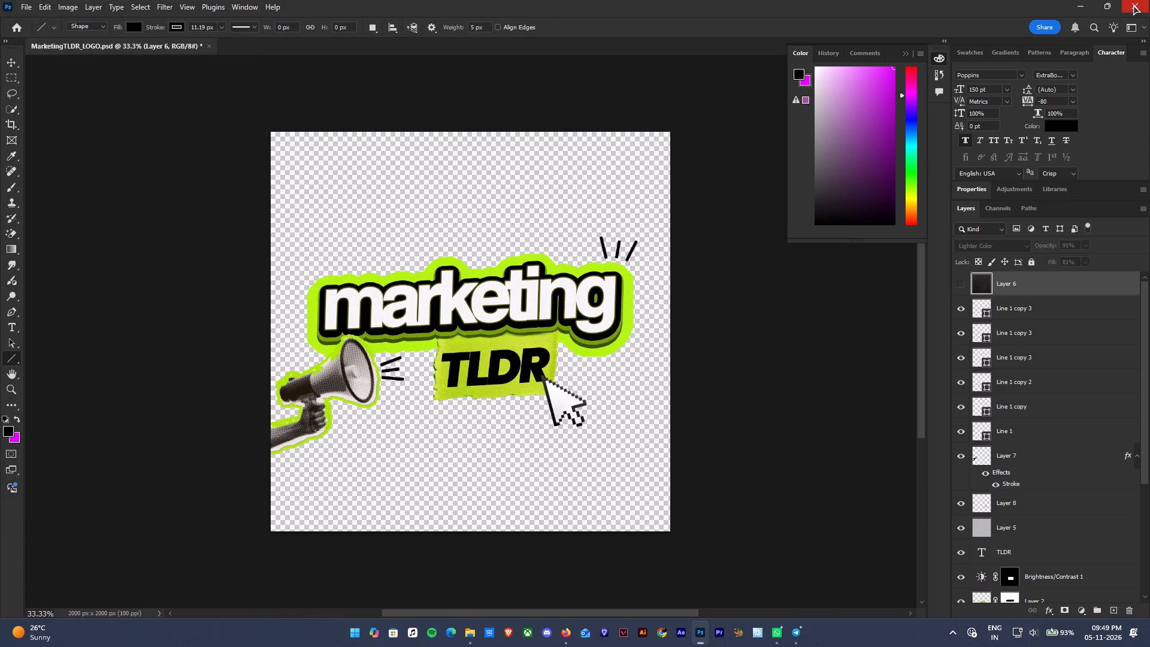
Close Photoshop, saving the changes to MarketingTLDR_LOGO.psd.
click(1133, 5)
click(535, 229)
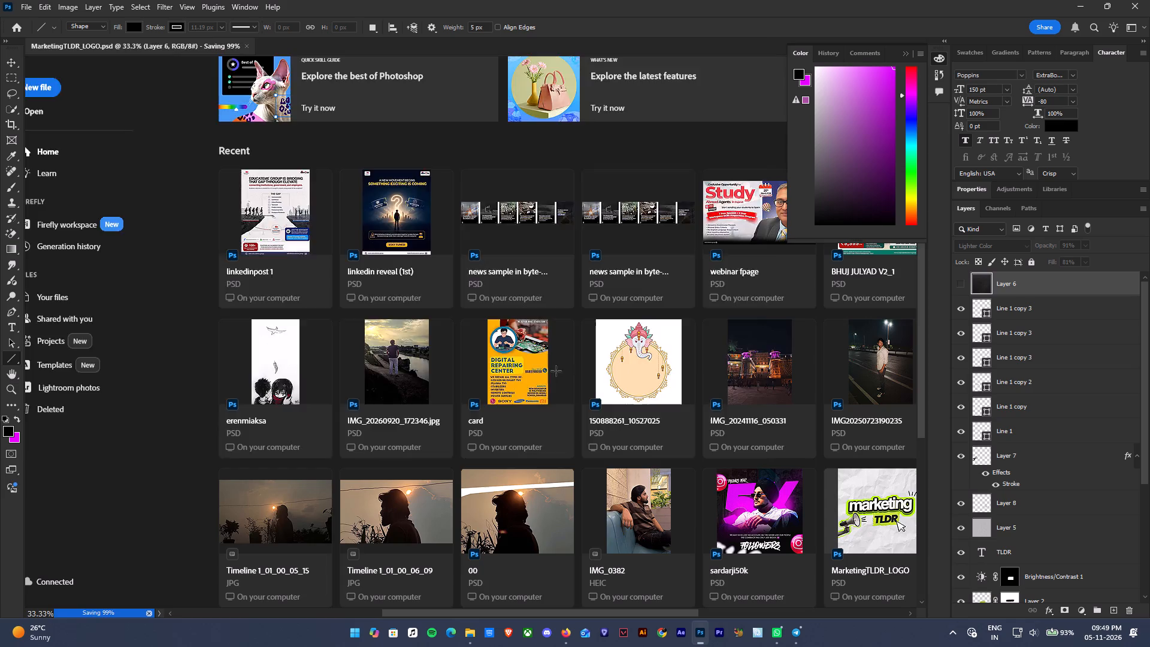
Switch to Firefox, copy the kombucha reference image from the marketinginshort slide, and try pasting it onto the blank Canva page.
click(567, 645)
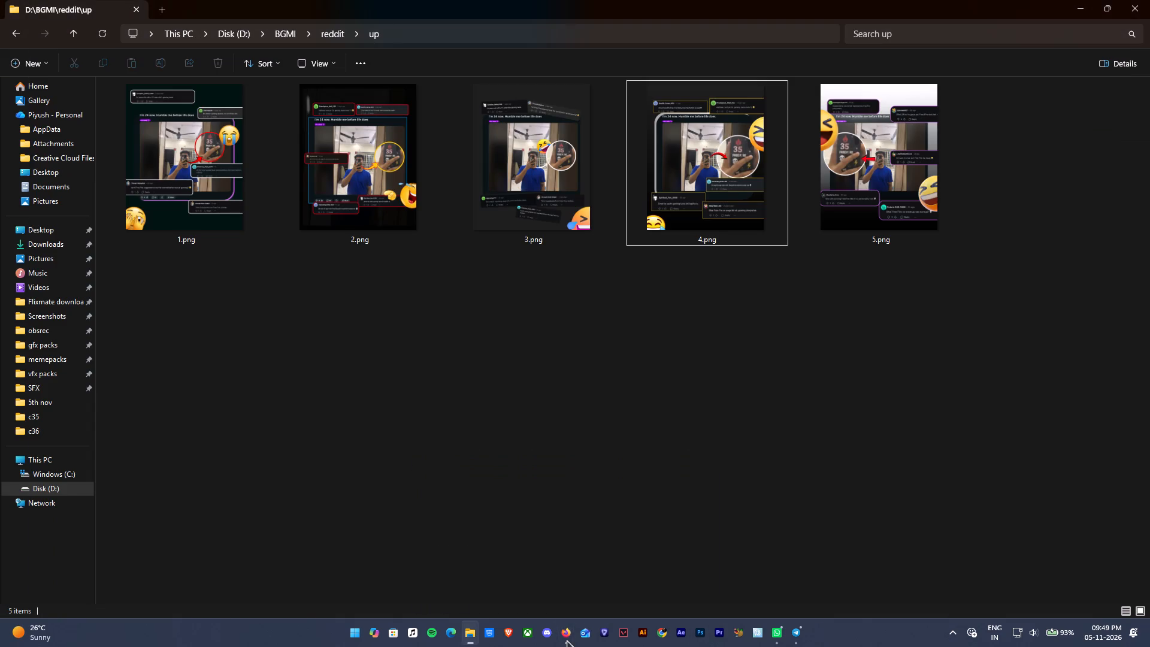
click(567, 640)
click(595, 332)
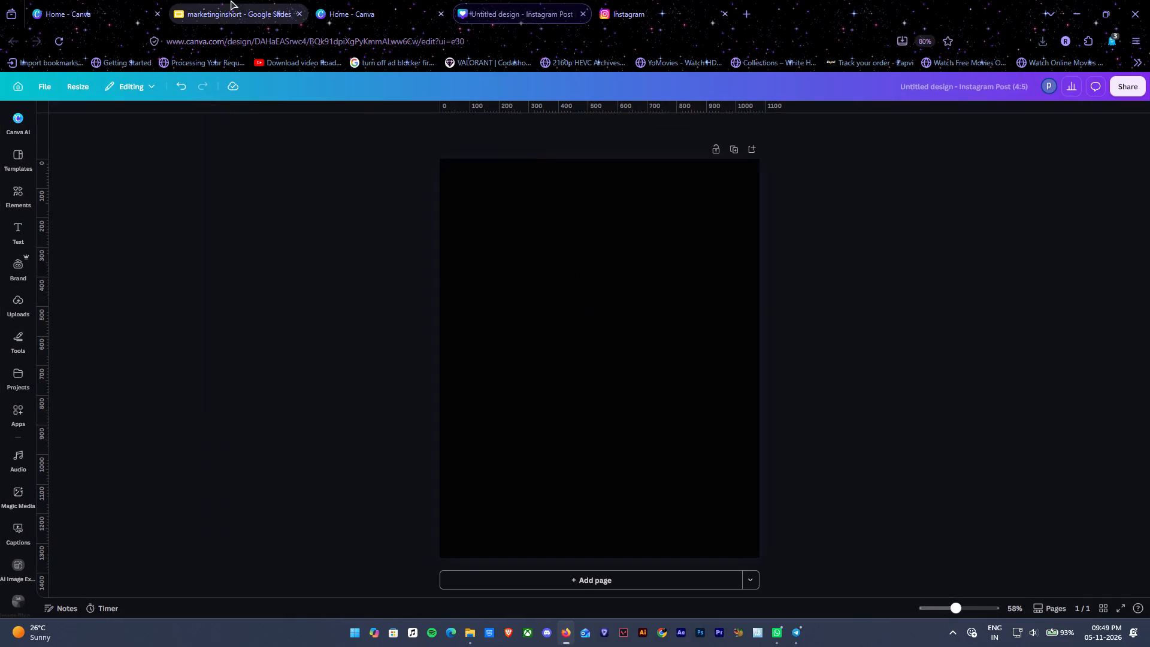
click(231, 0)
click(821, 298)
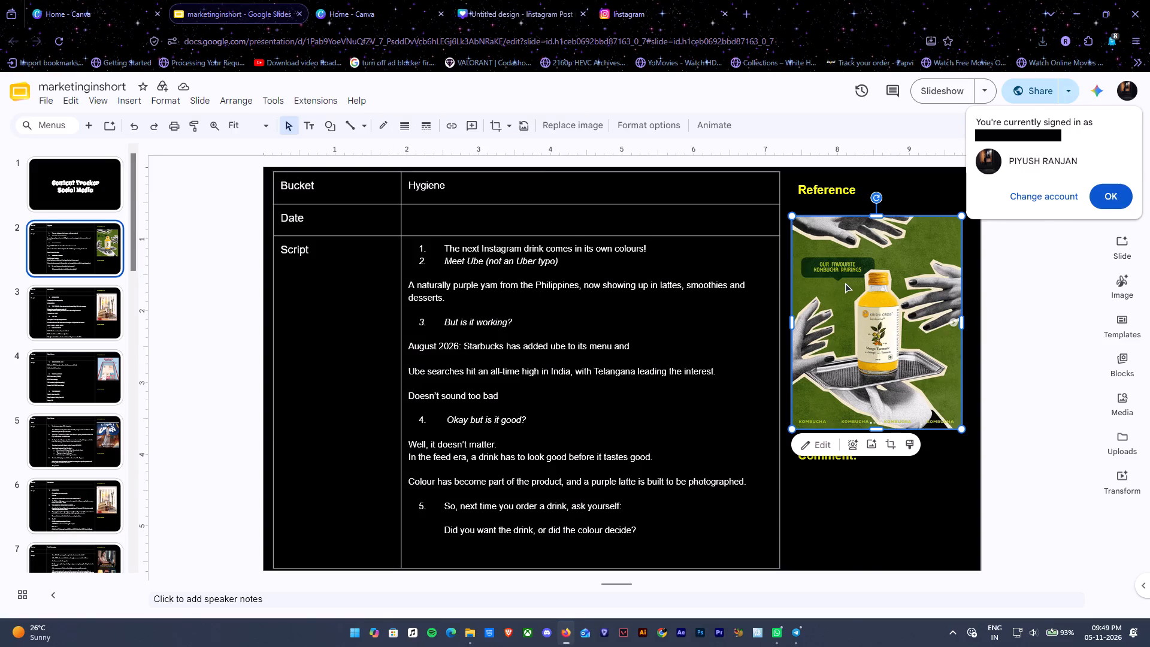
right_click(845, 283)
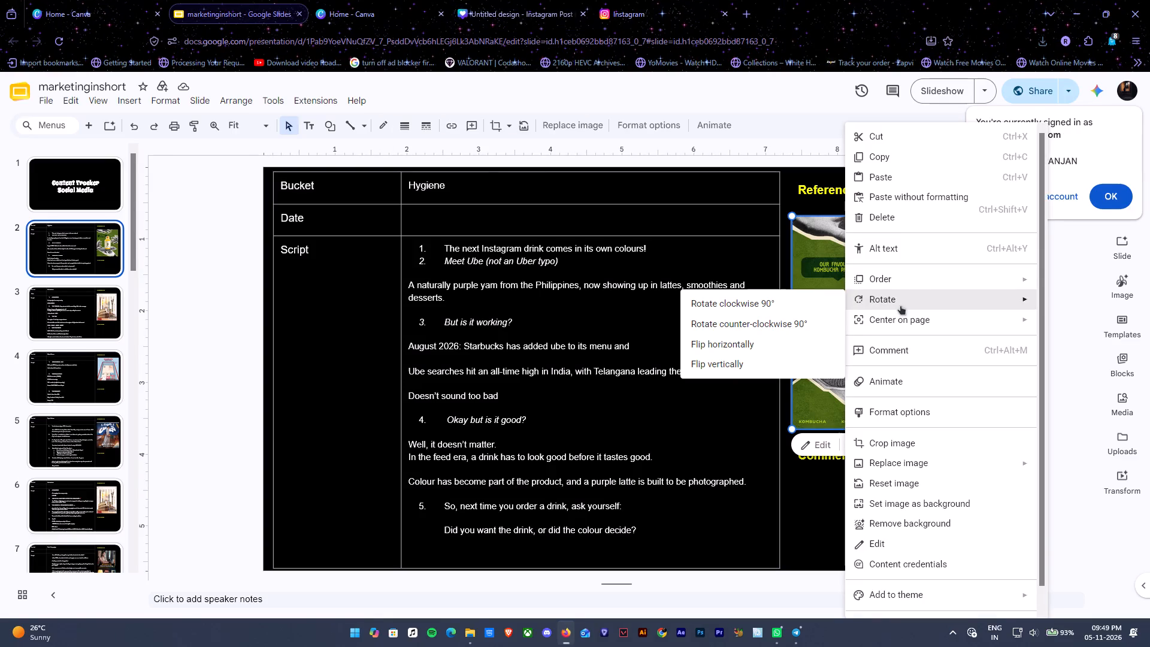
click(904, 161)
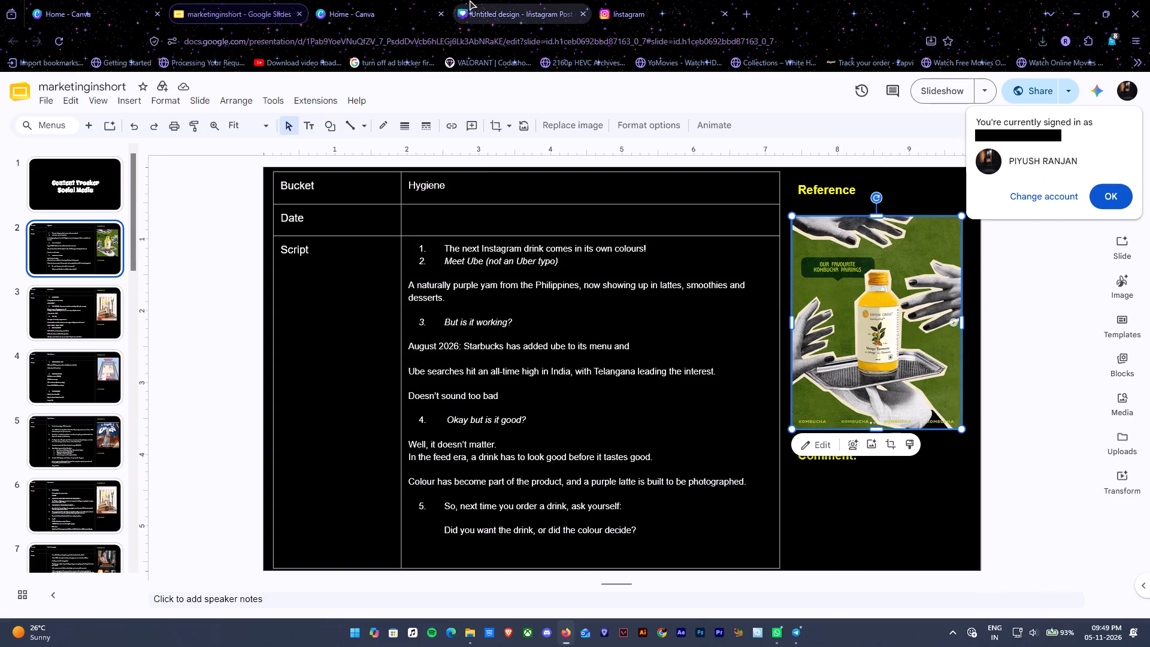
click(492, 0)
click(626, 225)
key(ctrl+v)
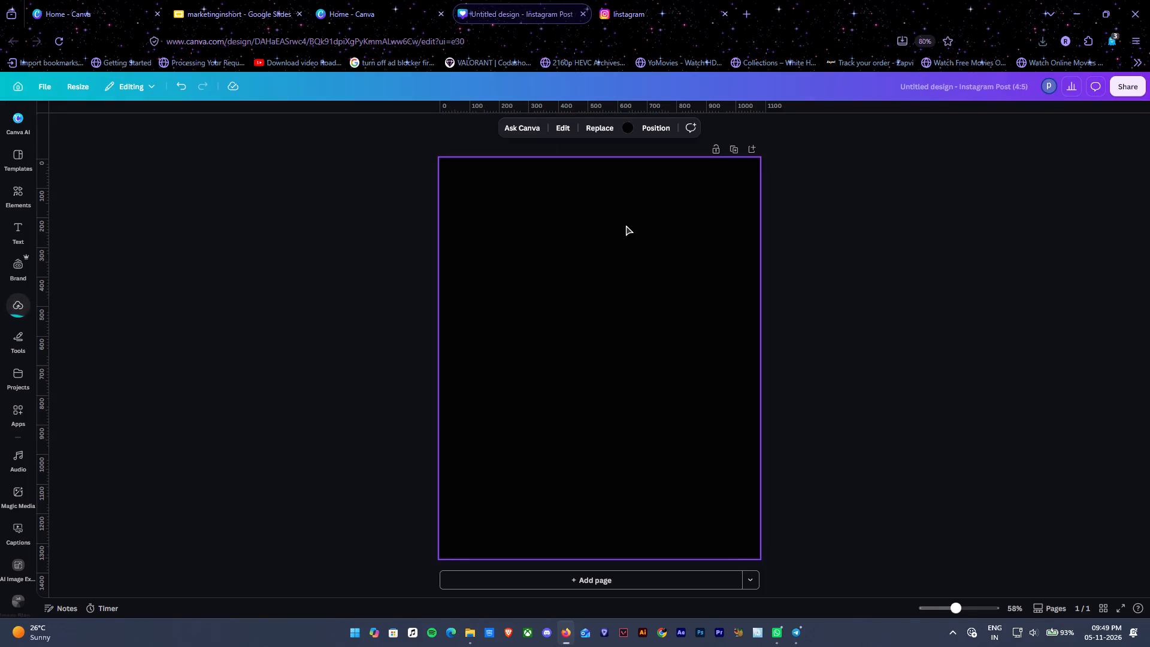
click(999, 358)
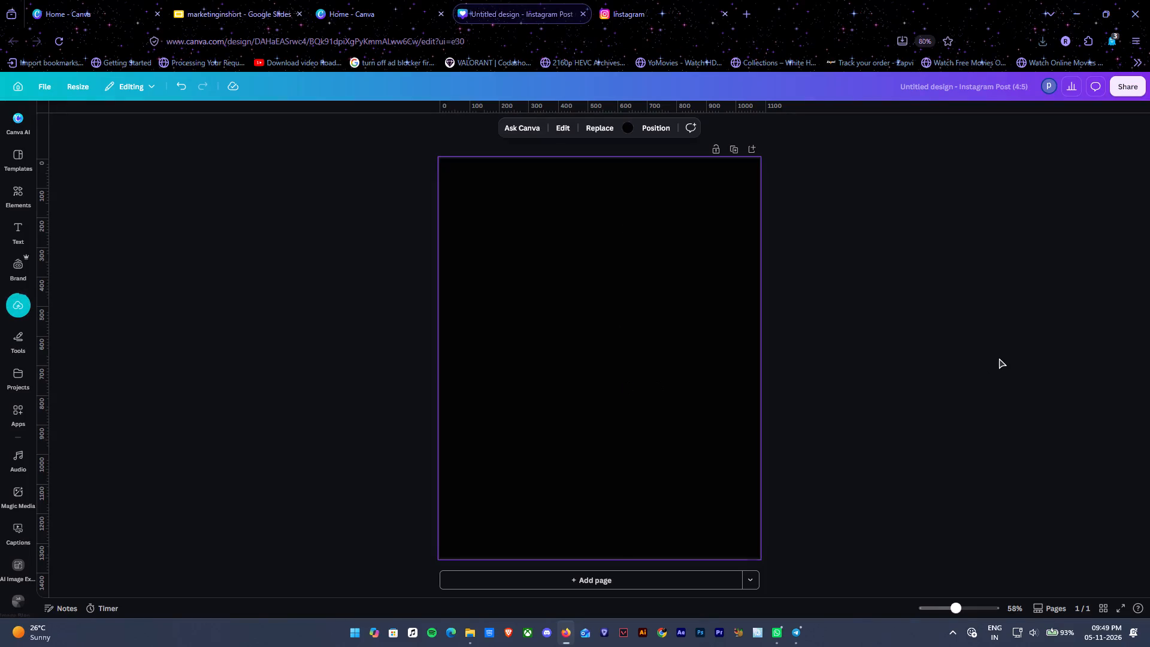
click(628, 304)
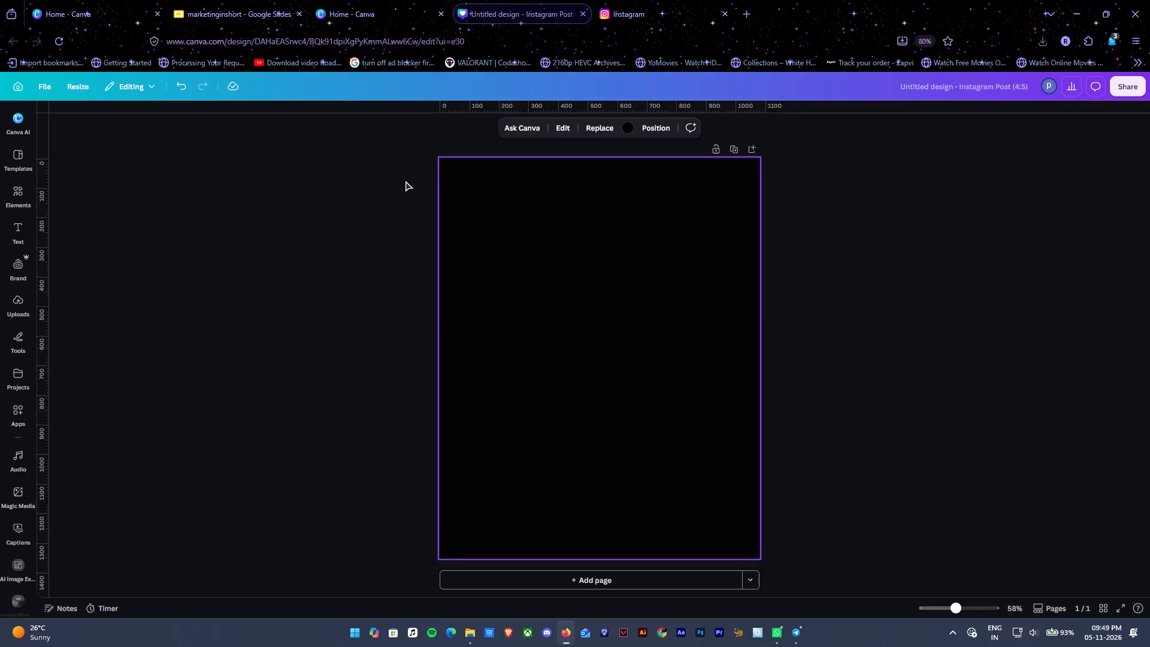
Copy the kombucha reference image from the marketinginshort slide again and paste it into the Canva Instagram post design.
click(227, 0)
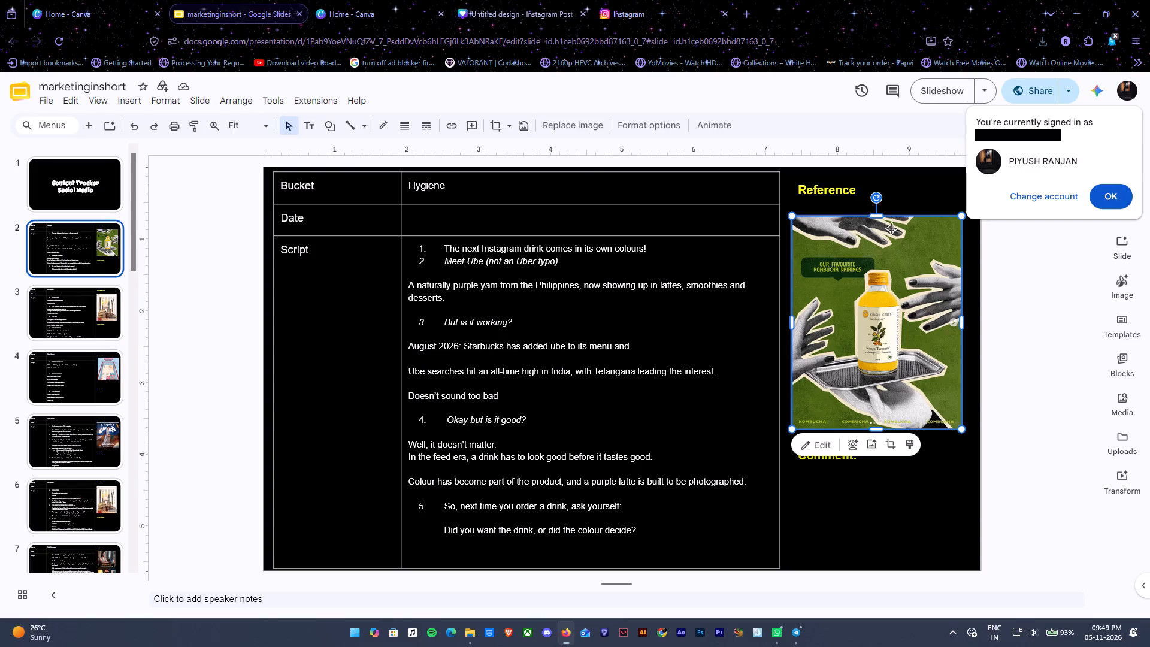
click(1025, 285)
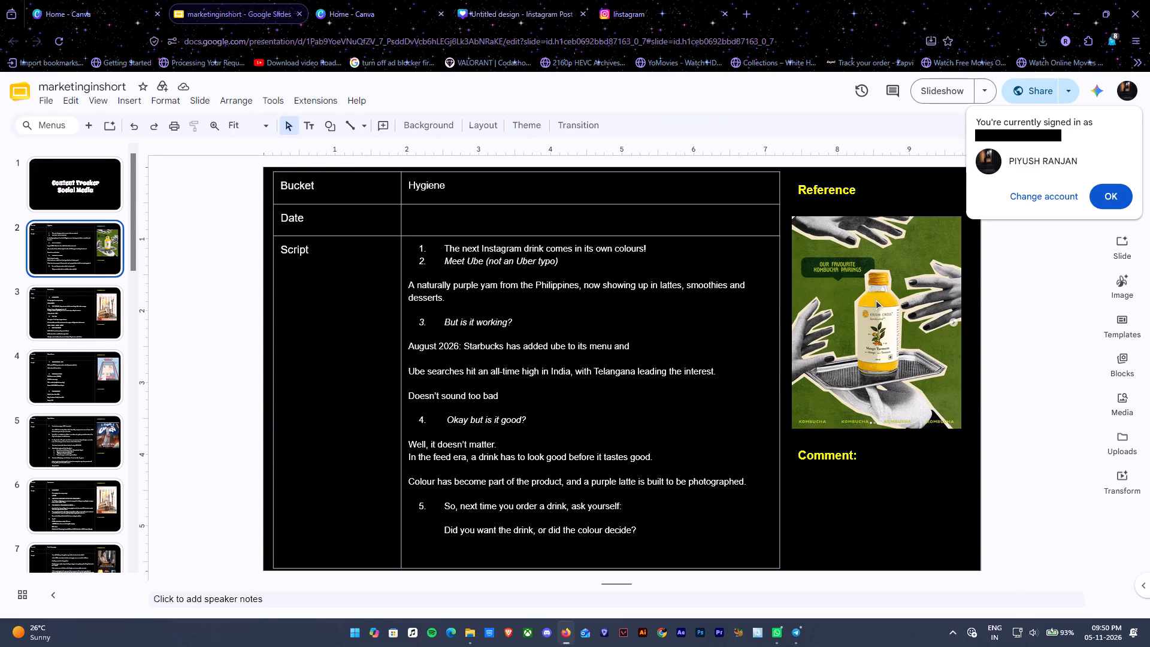
click(876, 300)
right_click(876, 300)
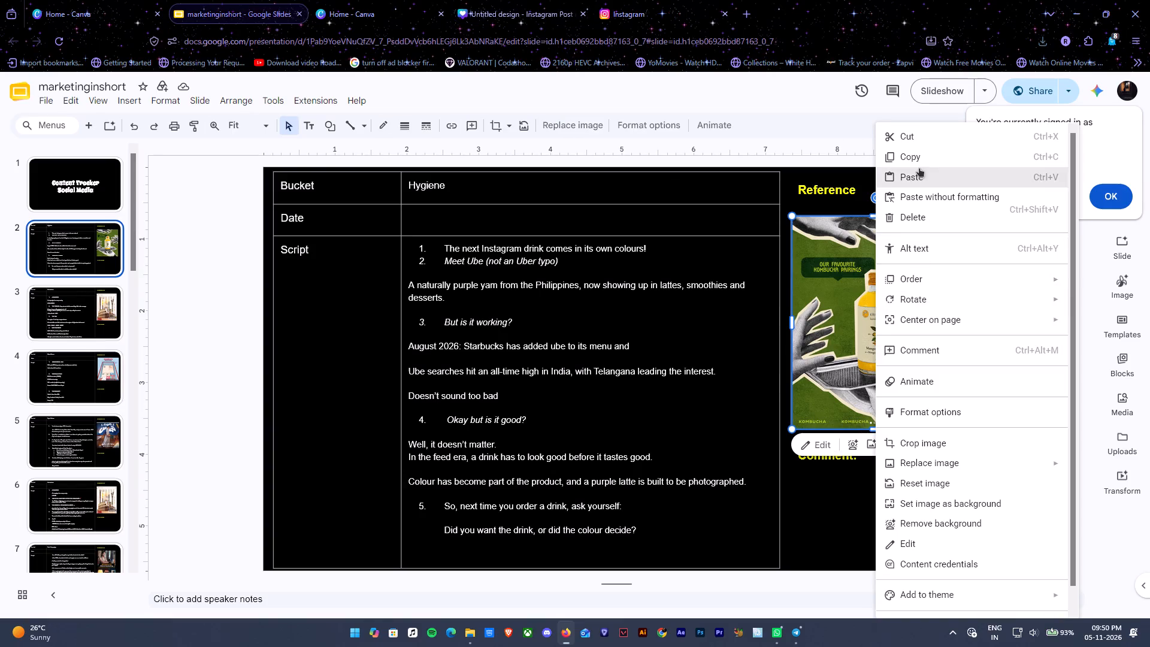
click(922, 156)
click(513, 0)
click(254, 0)
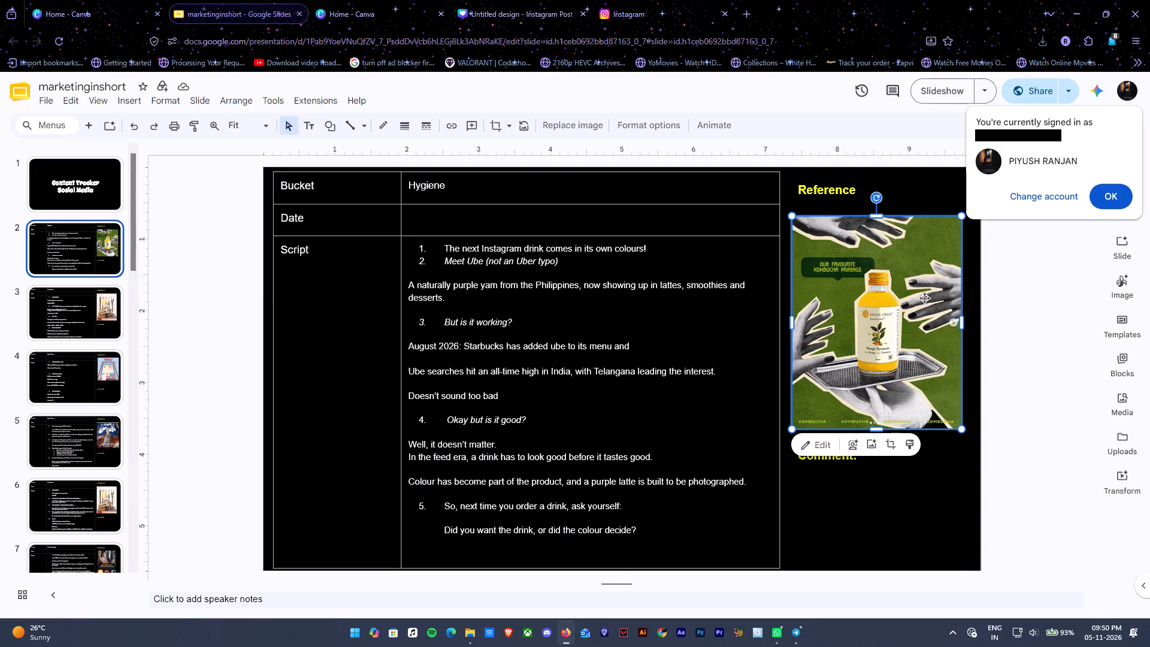
right_click(903, 285)
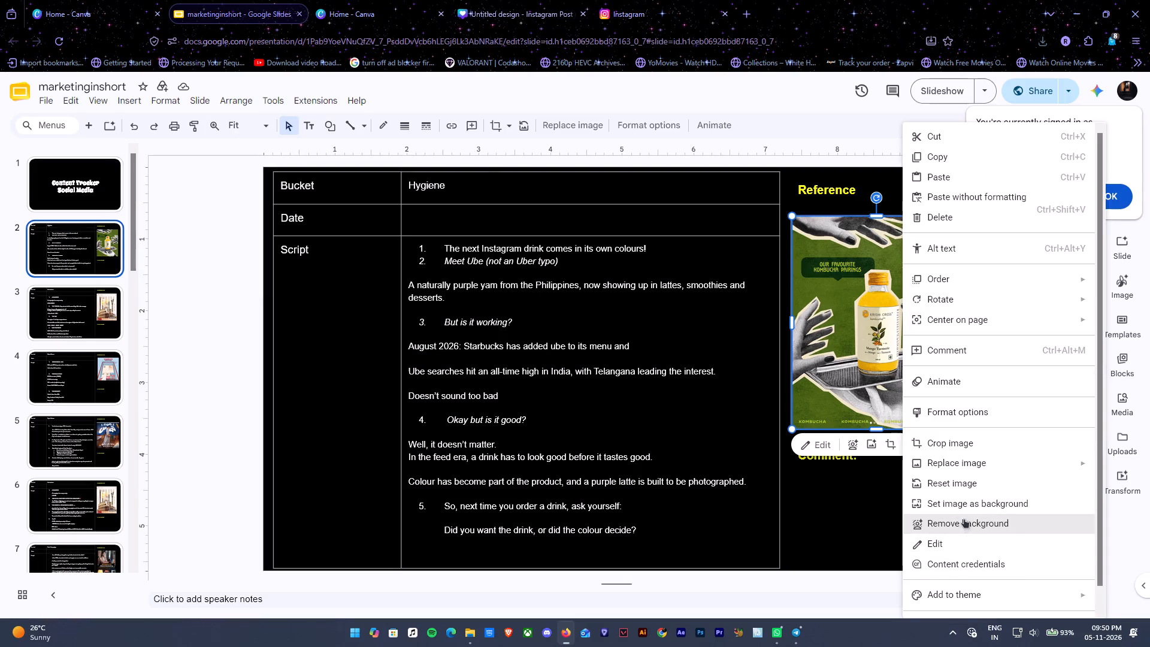
click(847, 315)
key(ctrl+c)
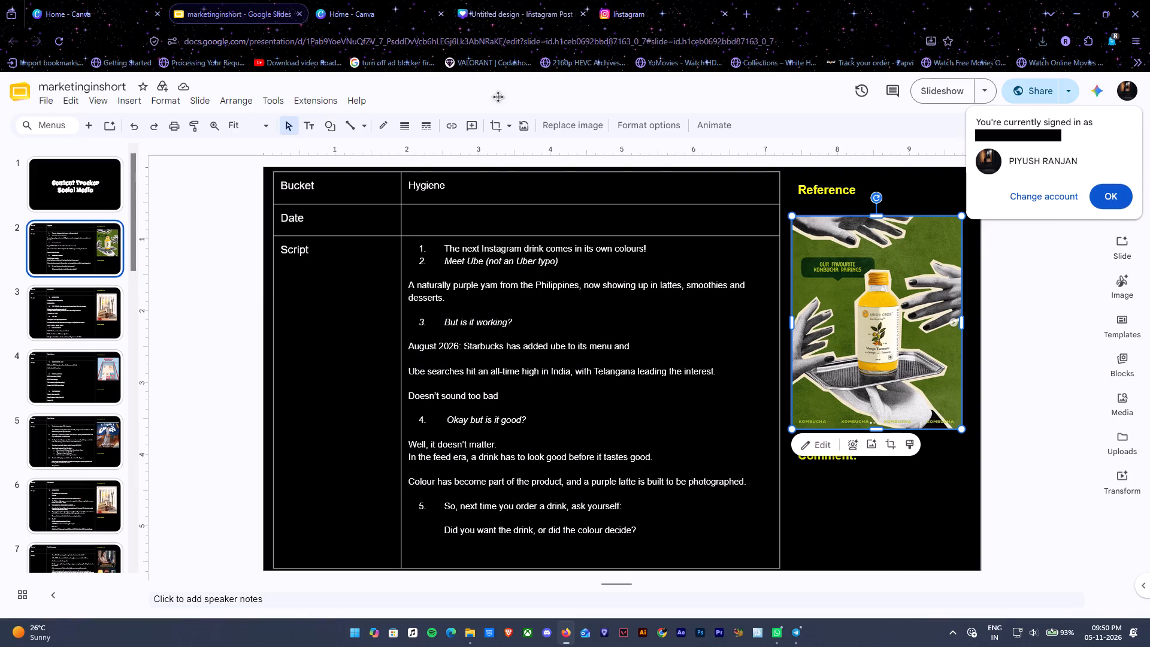
click(501, 0)
click(481, 255)
key(ctrl+v)
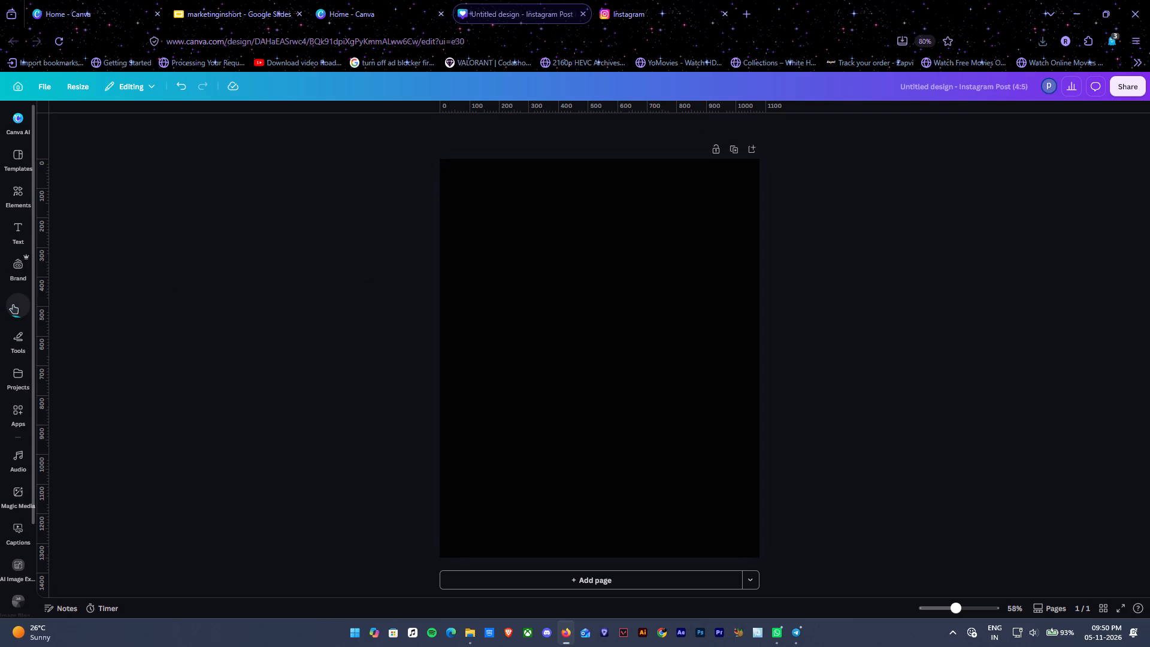
Place the uploaded kombucha reference image on the Canva page and enlarge it to cover the whole page.
click(13, 304)
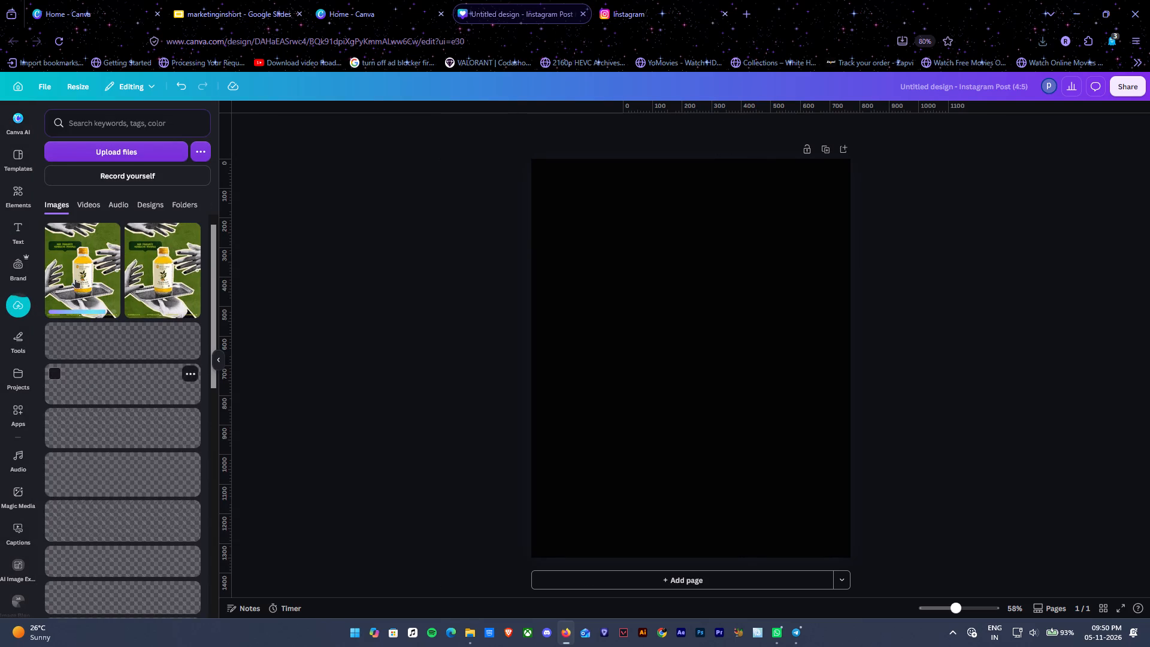
click(90, 275)
drag(655, 395, 553, 282)
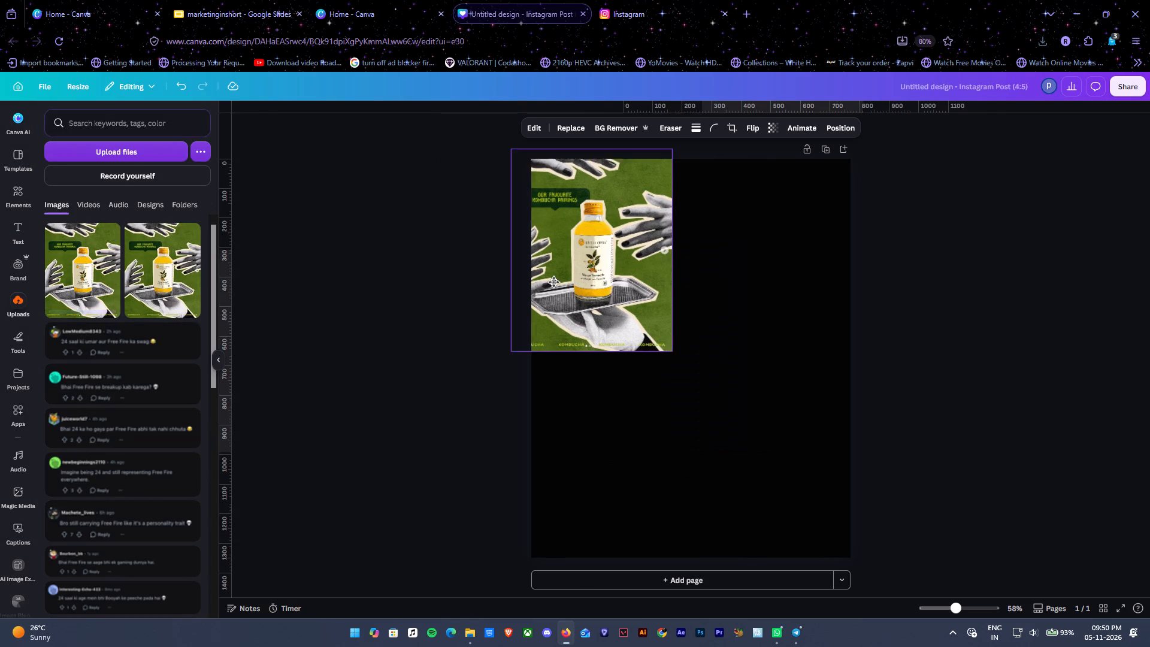
drag(553, 282, 573, 300)
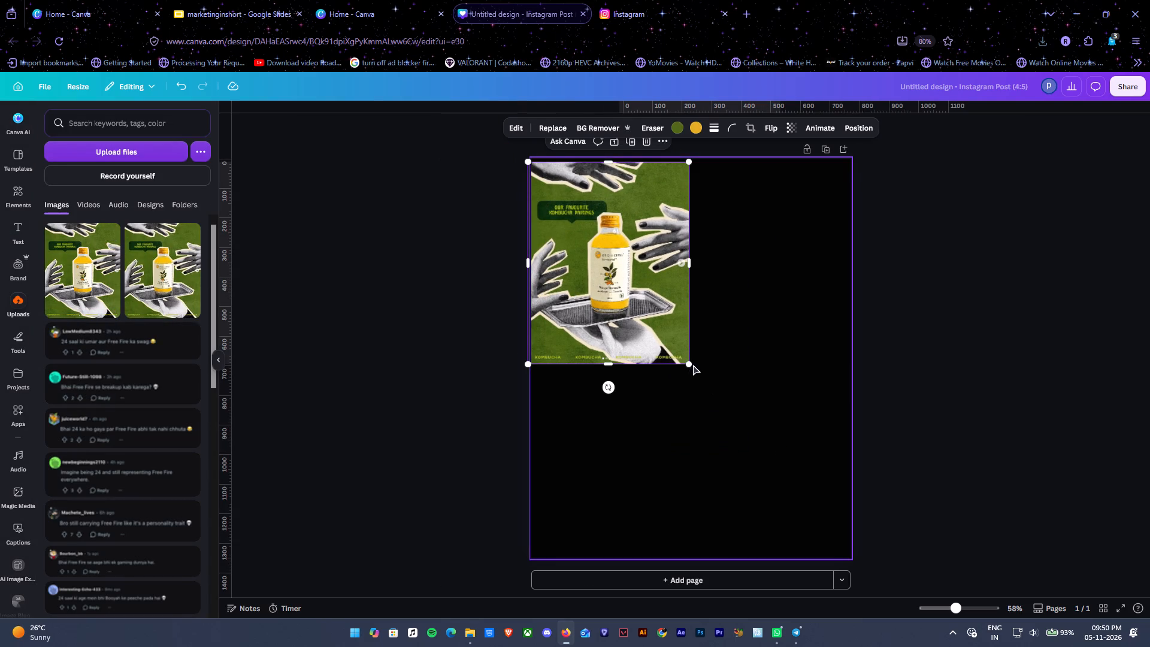
drag(691, 364, 909, 523)
drag(798, 433, 800, 424)
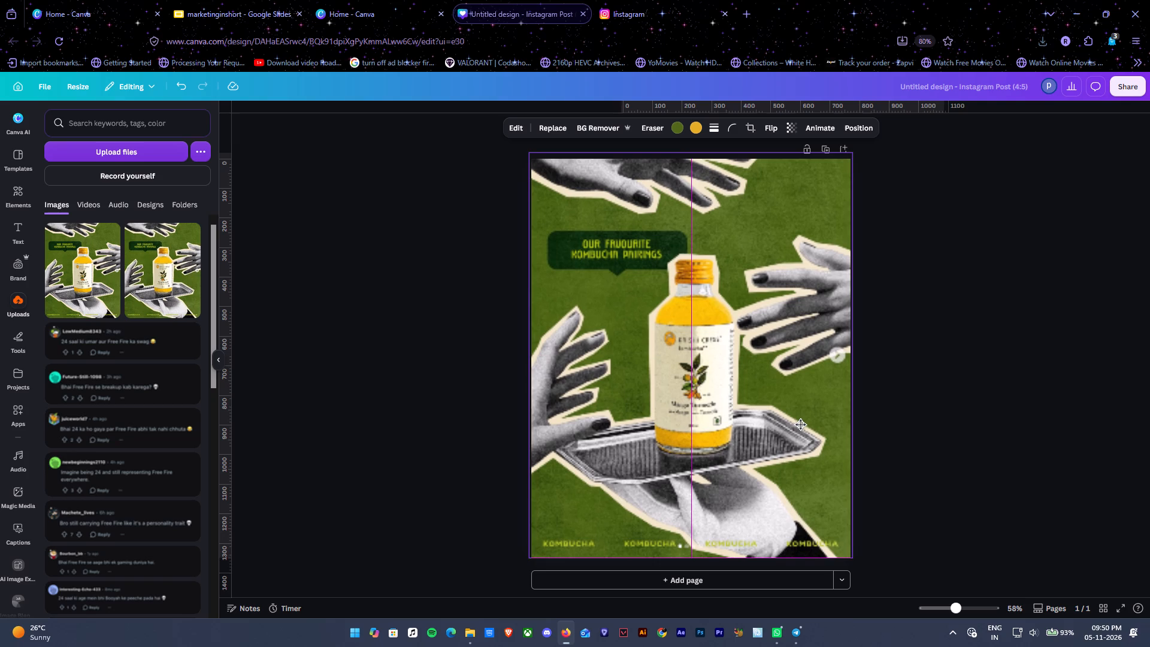
drag(800, 424, 798, 424)
click(952, 350)
click(759, 277)
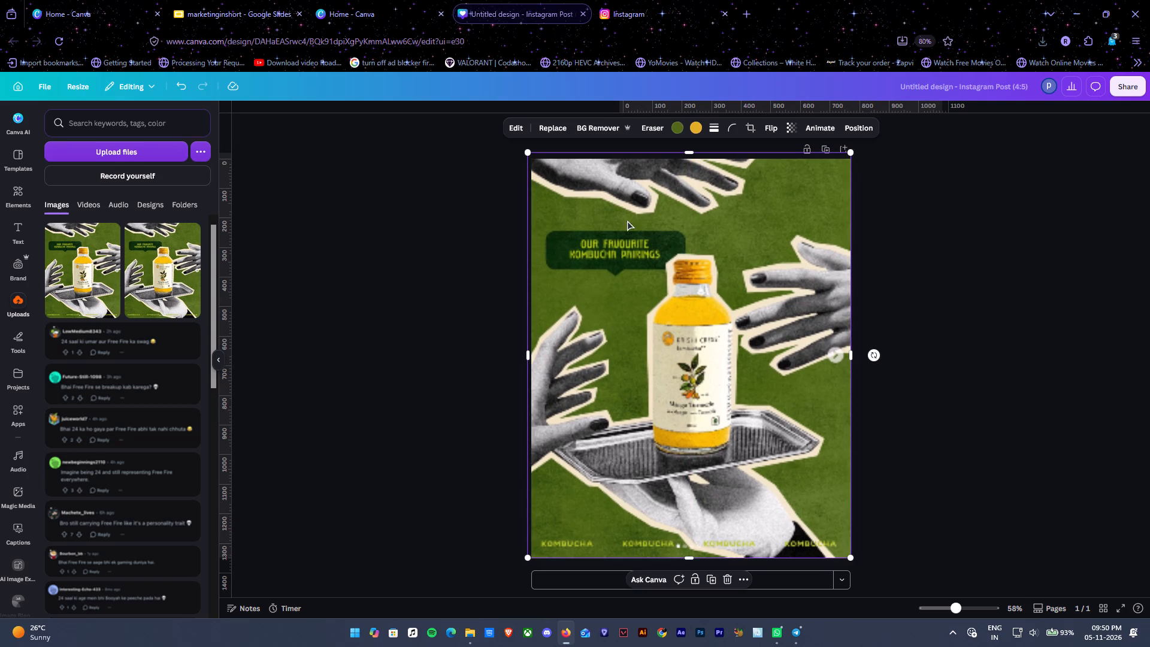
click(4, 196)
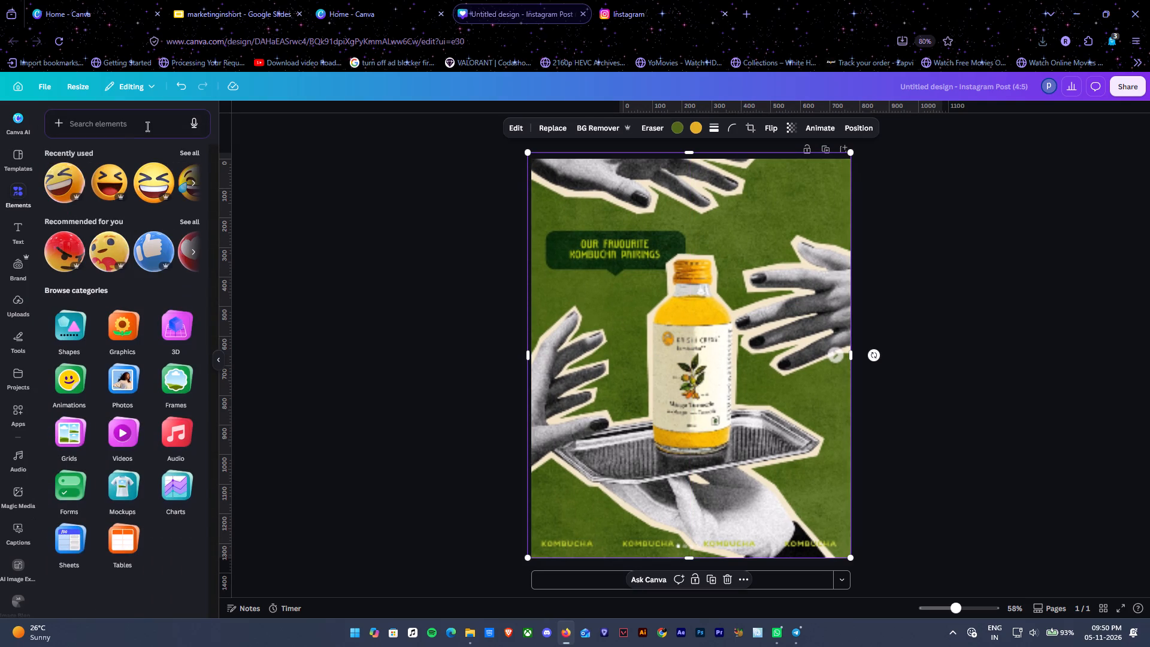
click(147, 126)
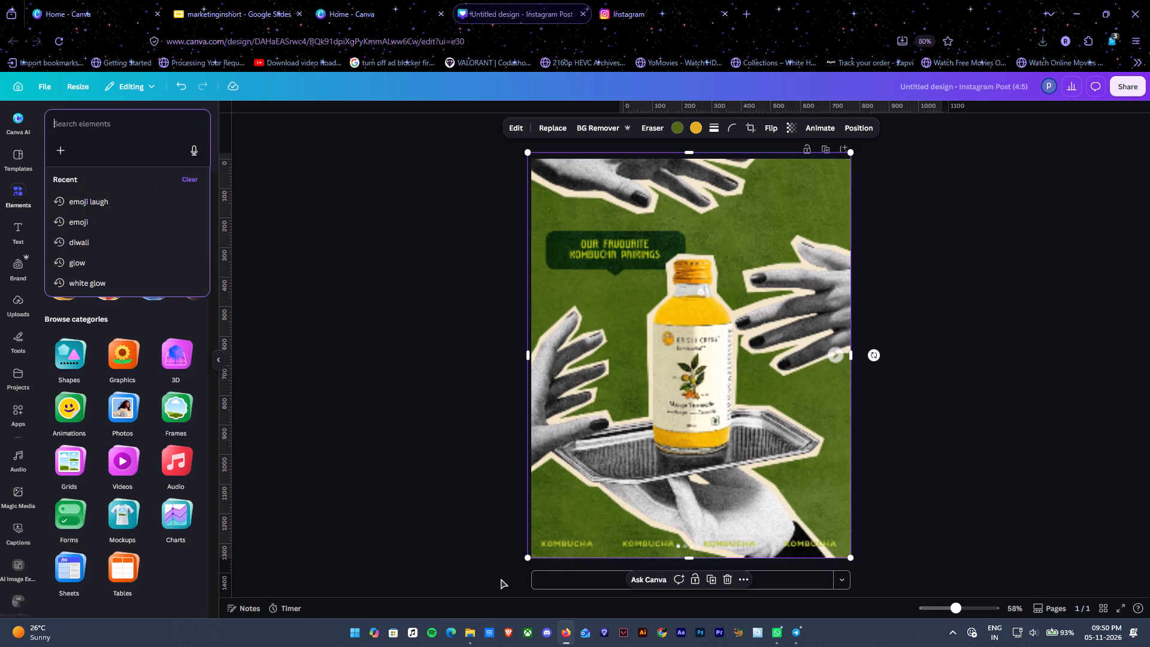
Bring MarketingTLDR_LOGO.png from the Downloads folder in File Explorer onto the Canva page.
click(477, 621)
click(55, 250)
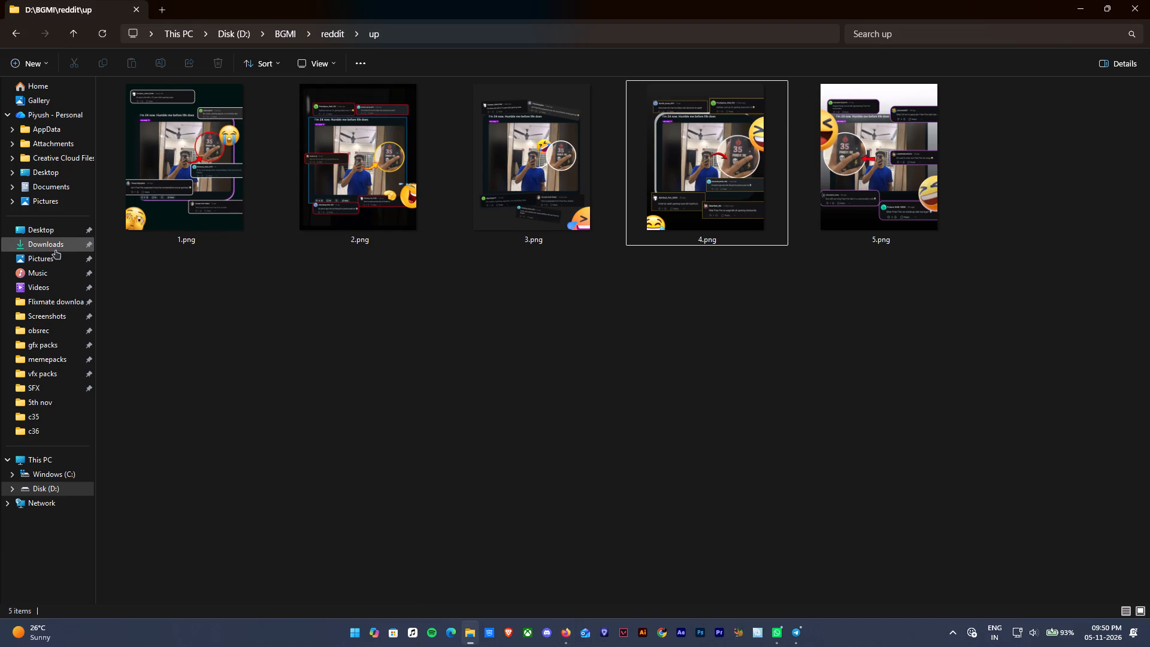
click(136, 140)
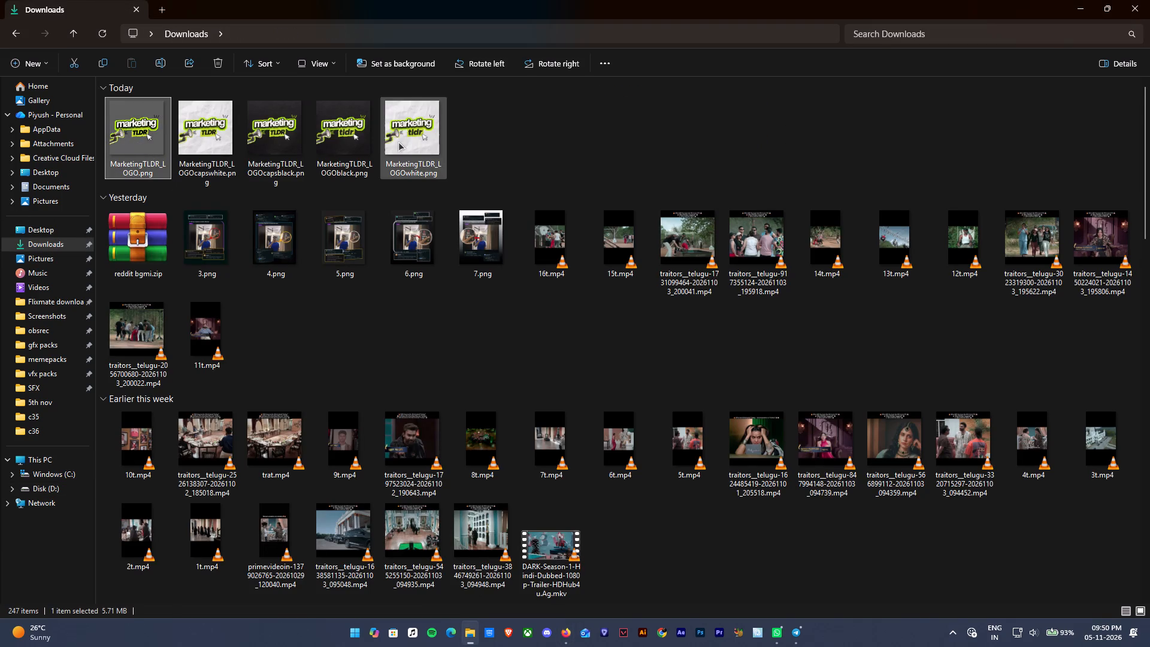
click(220, 153)
click(134, 154)
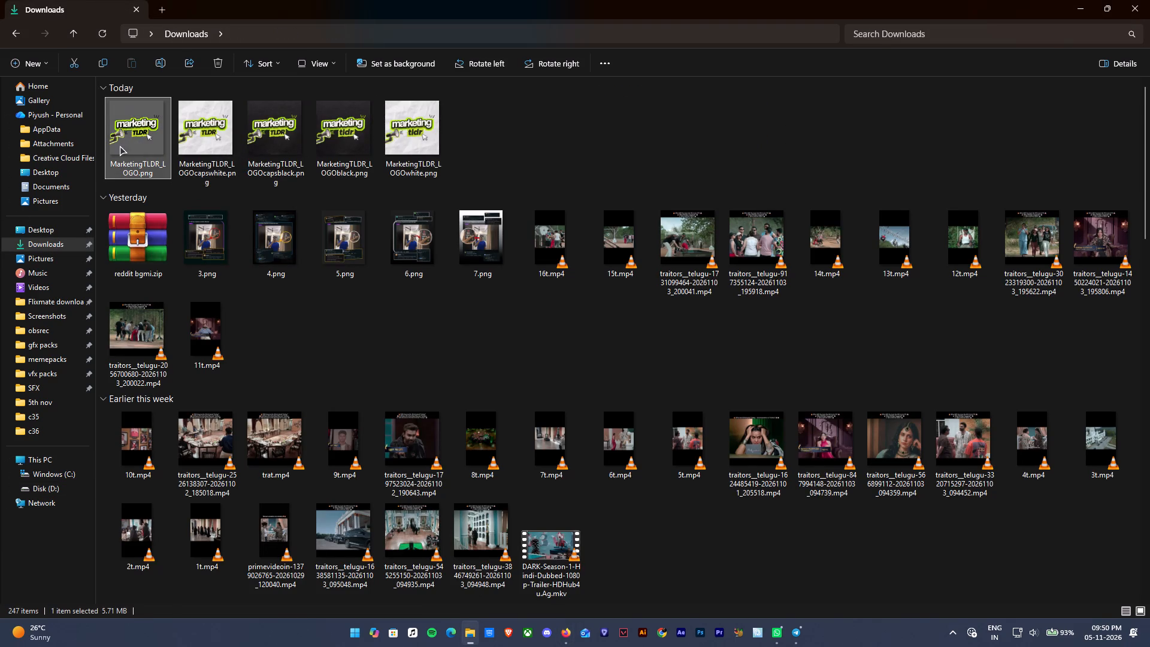
drag(134, 137, 566, 617)
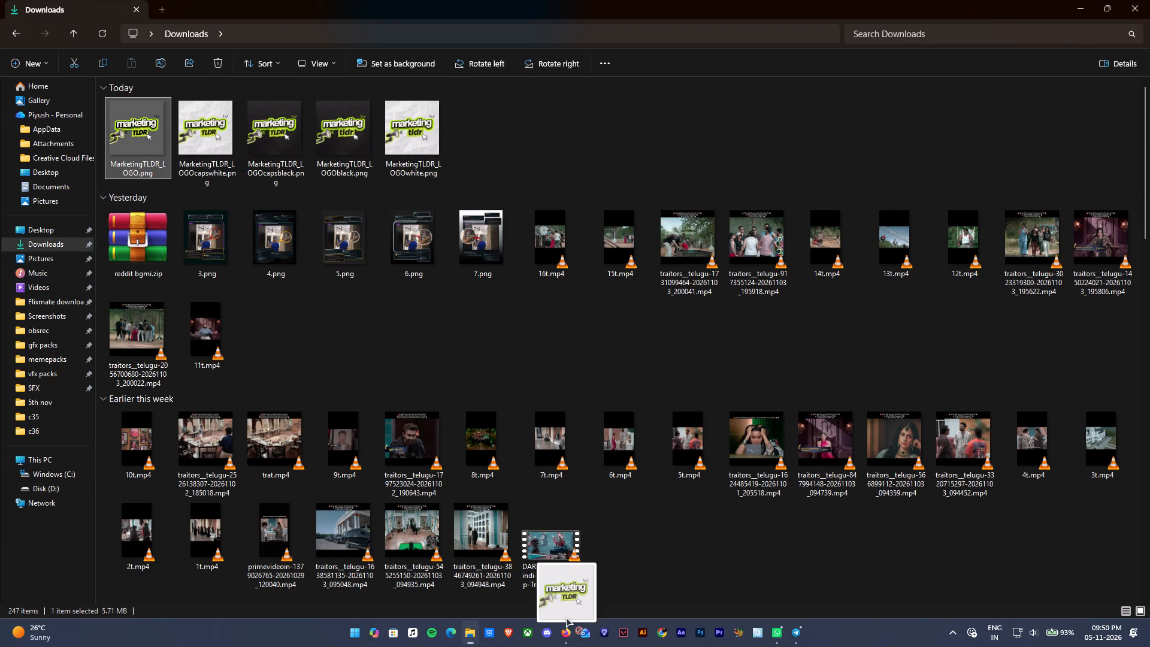
drag(566, 617, 655, 336)
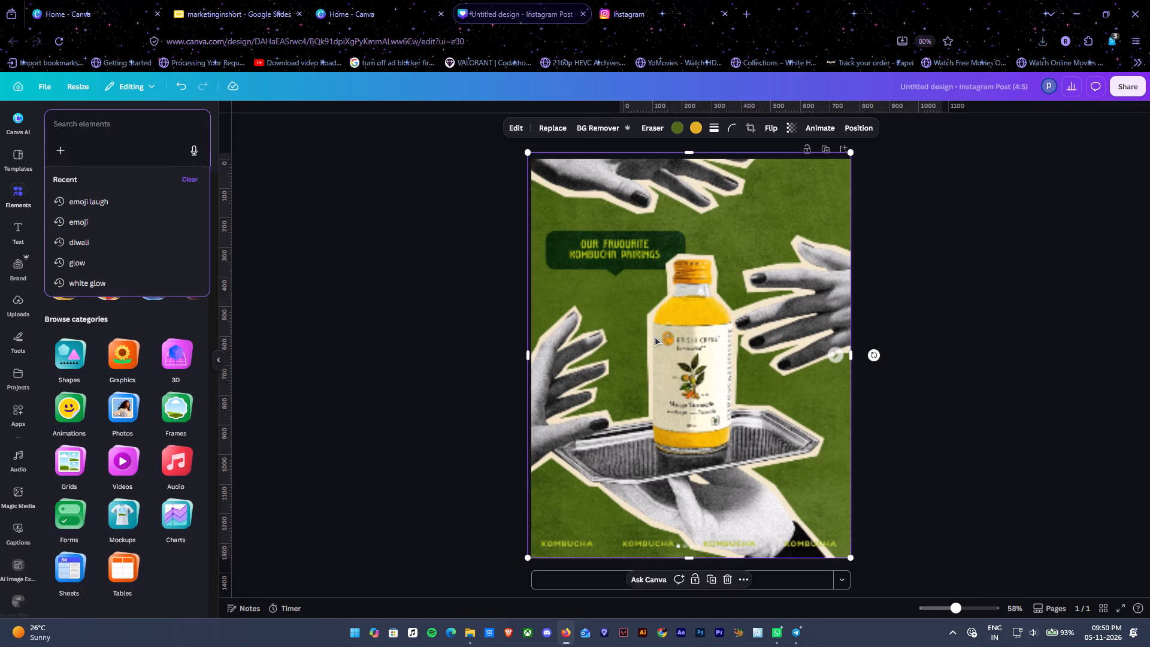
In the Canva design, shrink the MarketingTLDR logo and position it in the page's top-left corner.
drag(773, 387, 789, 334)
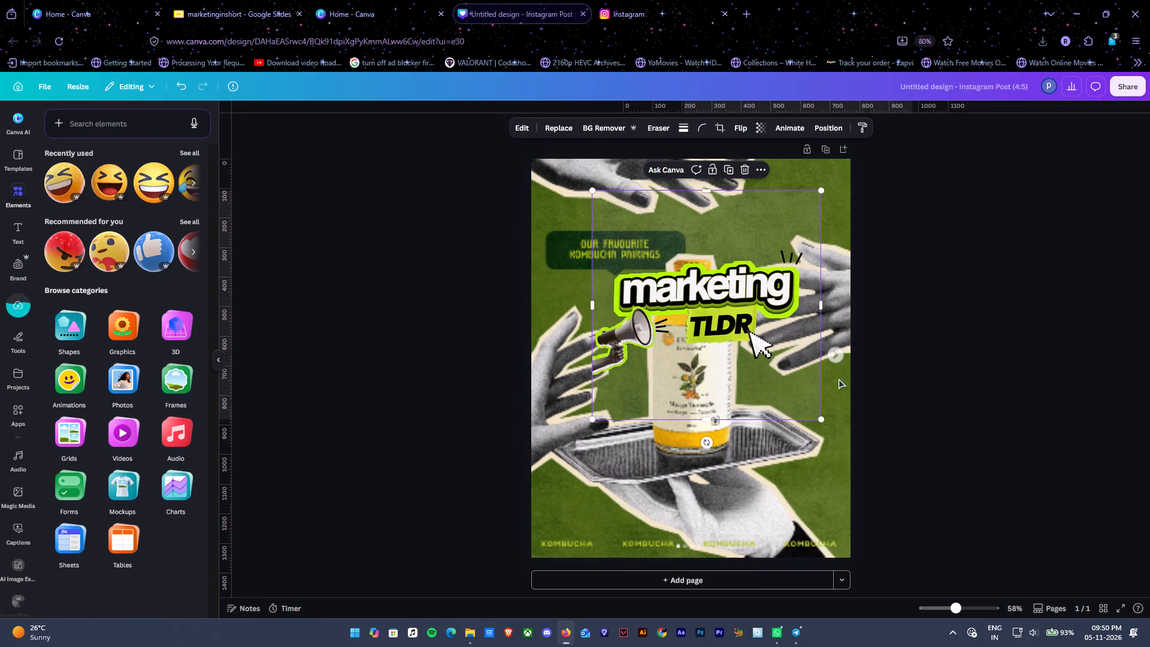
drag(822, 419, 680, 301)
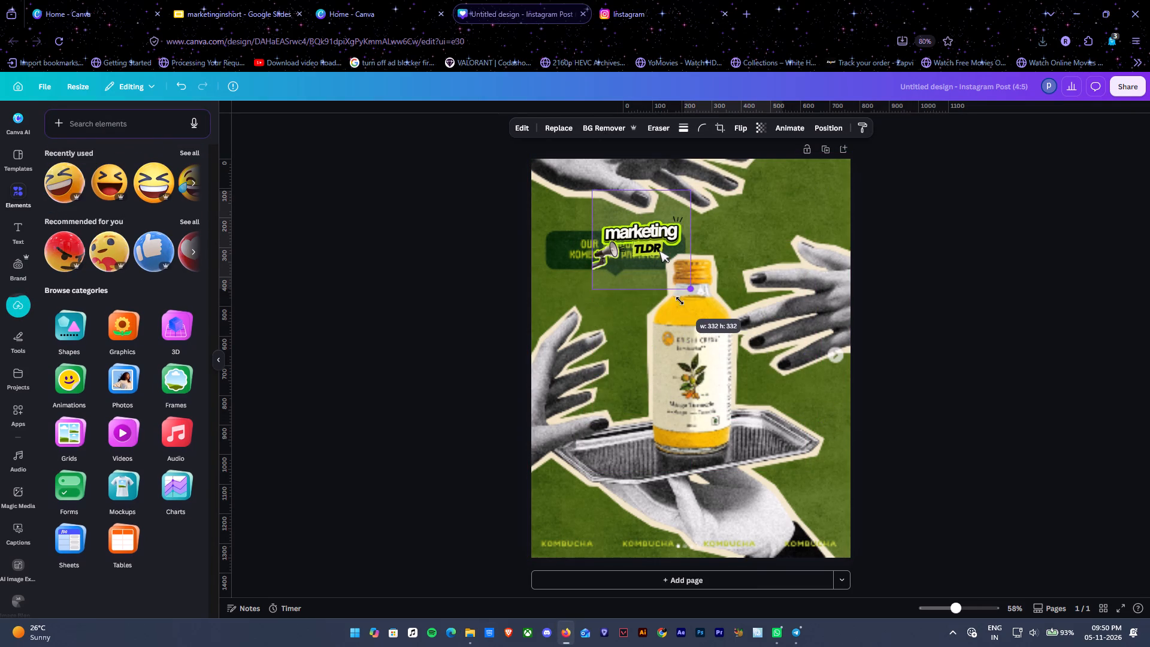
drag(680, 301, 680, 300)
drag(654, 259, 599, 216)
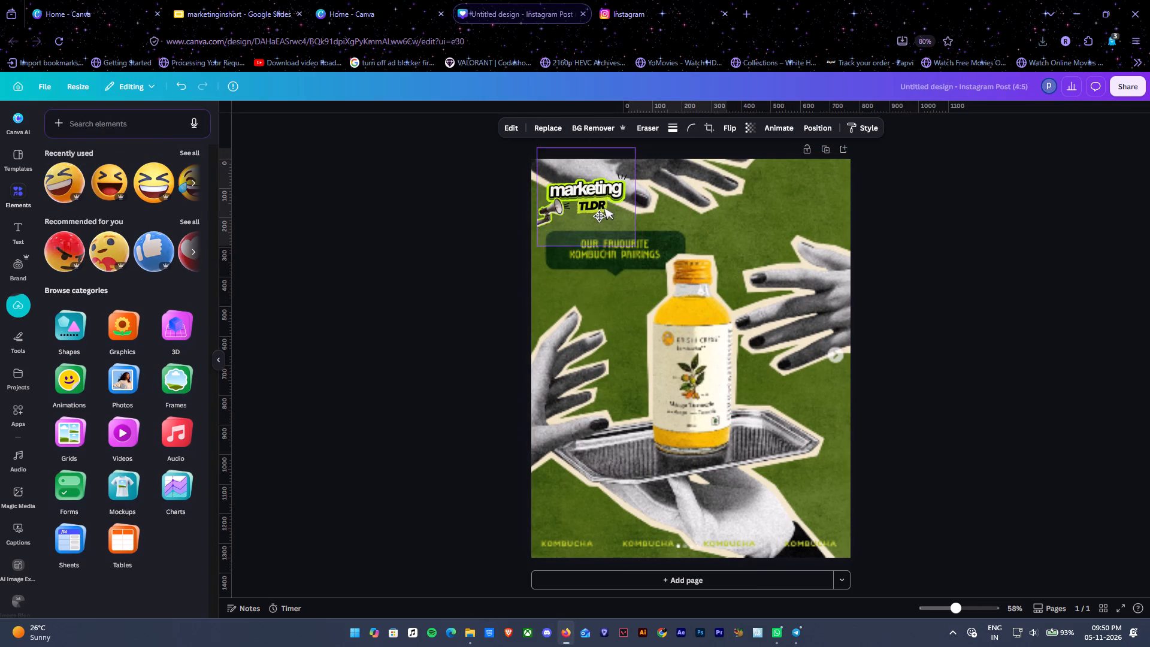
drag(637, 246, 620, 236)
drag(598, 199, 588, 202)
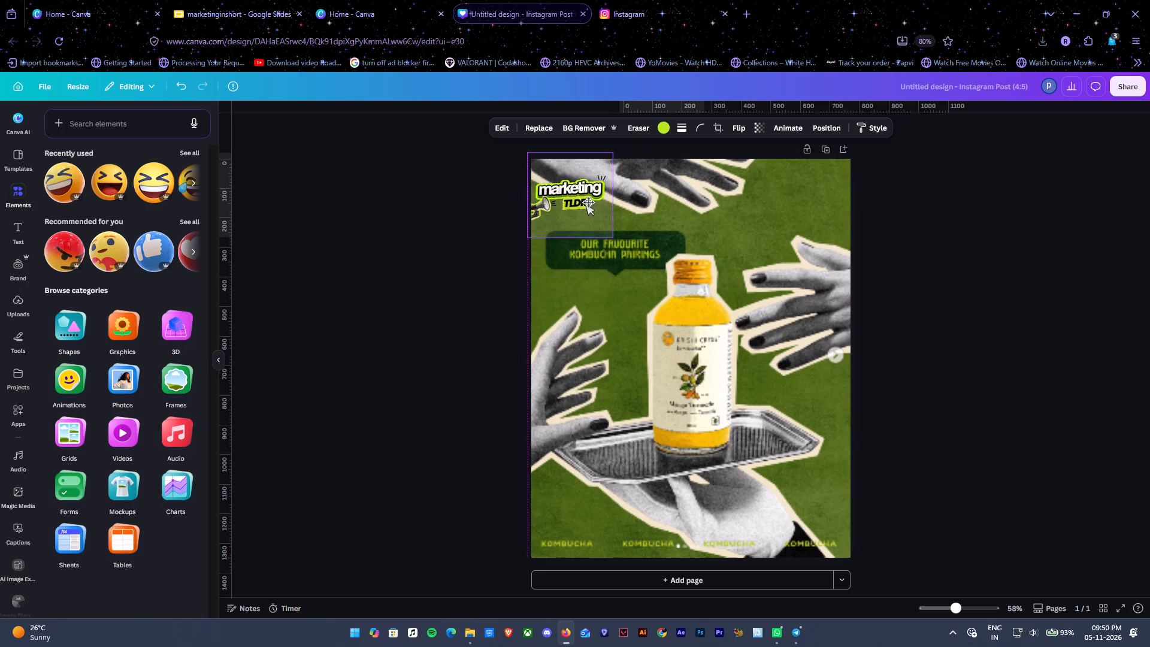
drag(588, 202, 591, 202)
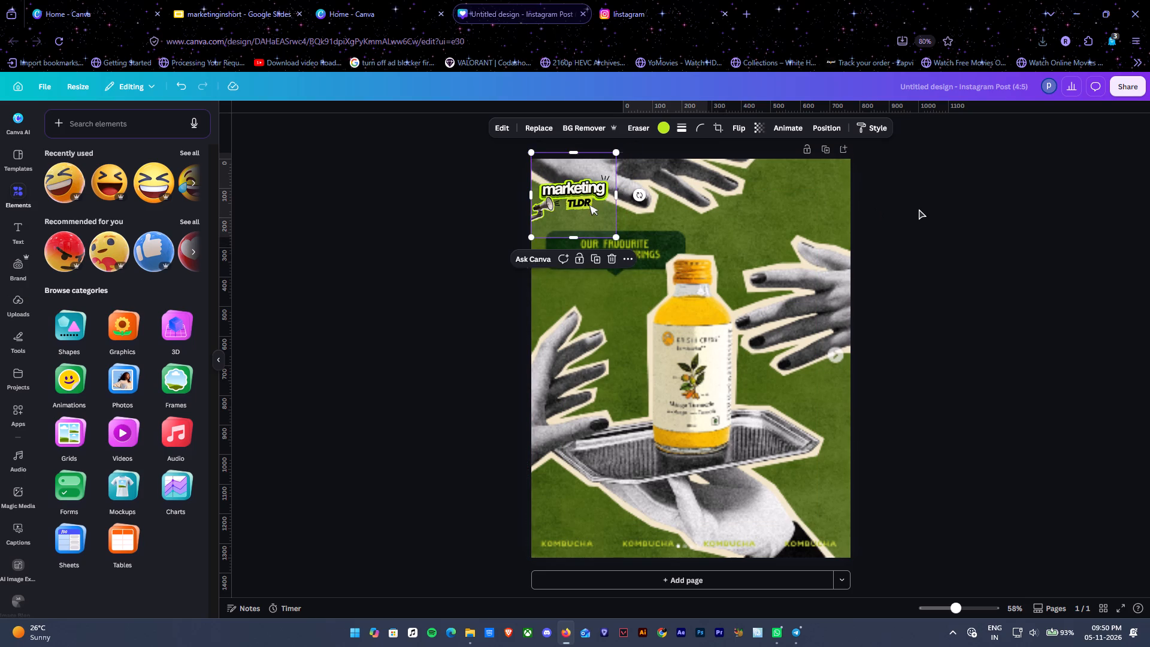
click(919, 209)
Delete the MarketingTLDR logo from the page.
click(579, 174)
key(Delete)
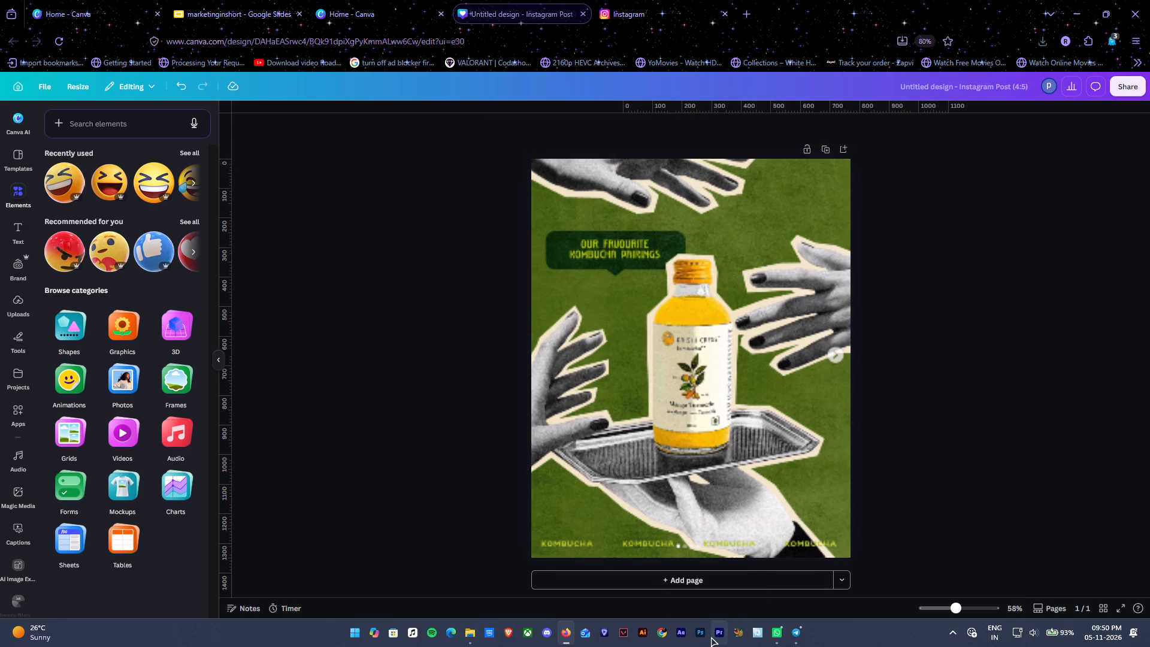
Open MarketingTLDR_LOGO.png from Downloads in Photos, remove its background, save the image and close Photos.
click(473, 633)
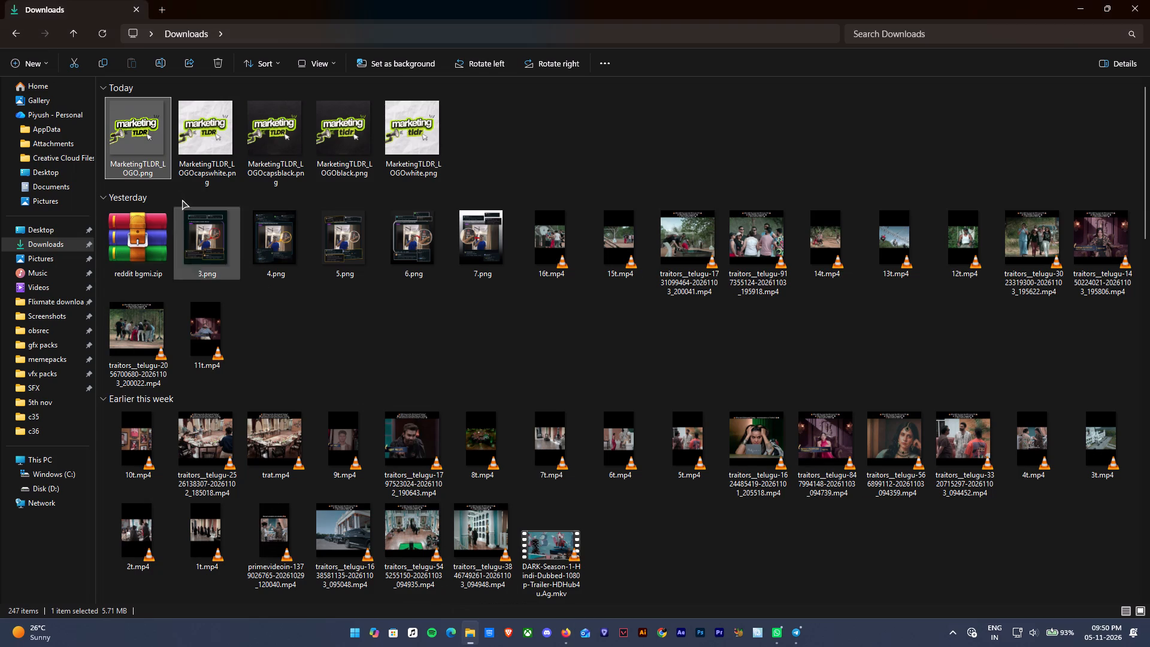
double_click(136, 165)
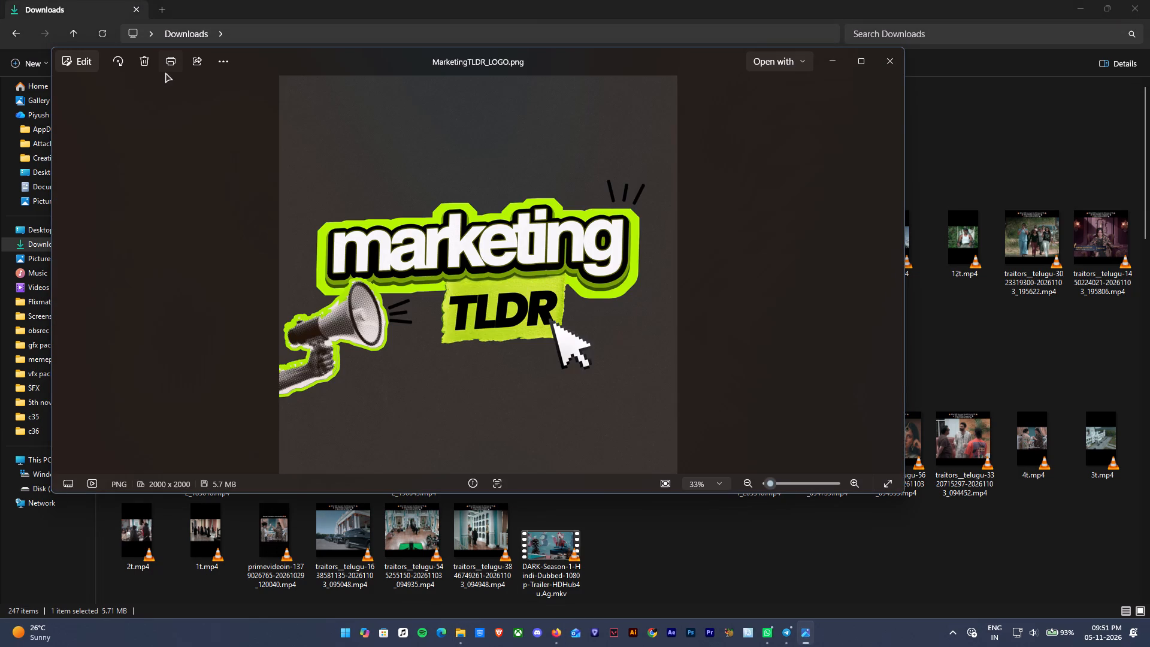
click(93, 65)
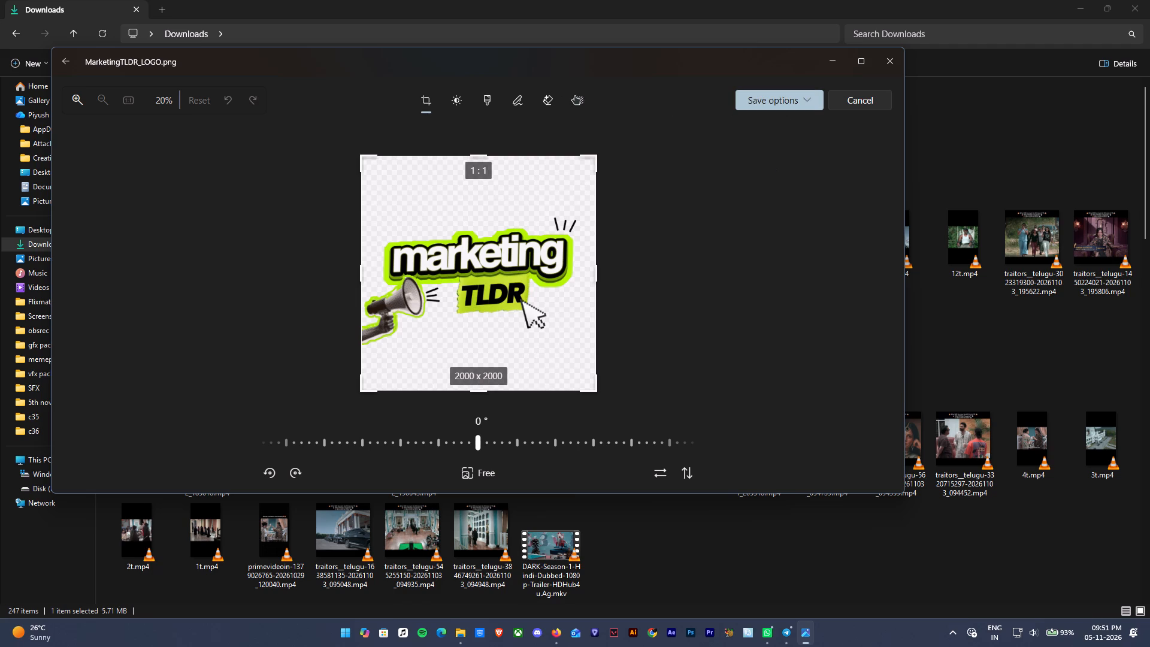
click(576, 95)
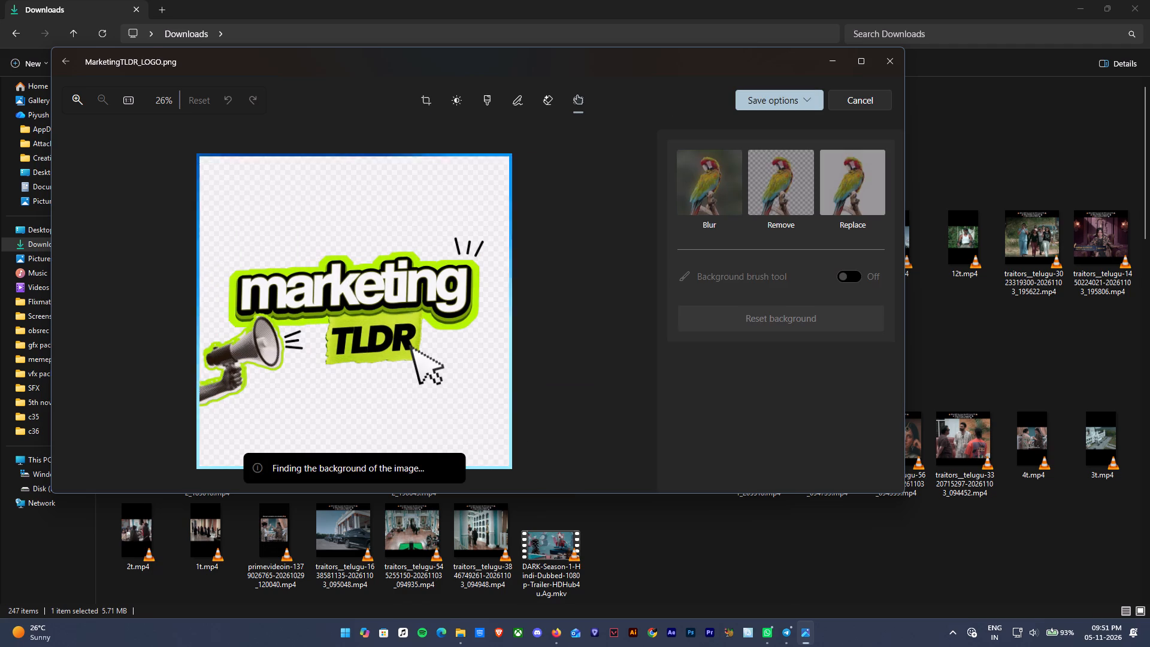
click(785, 171)
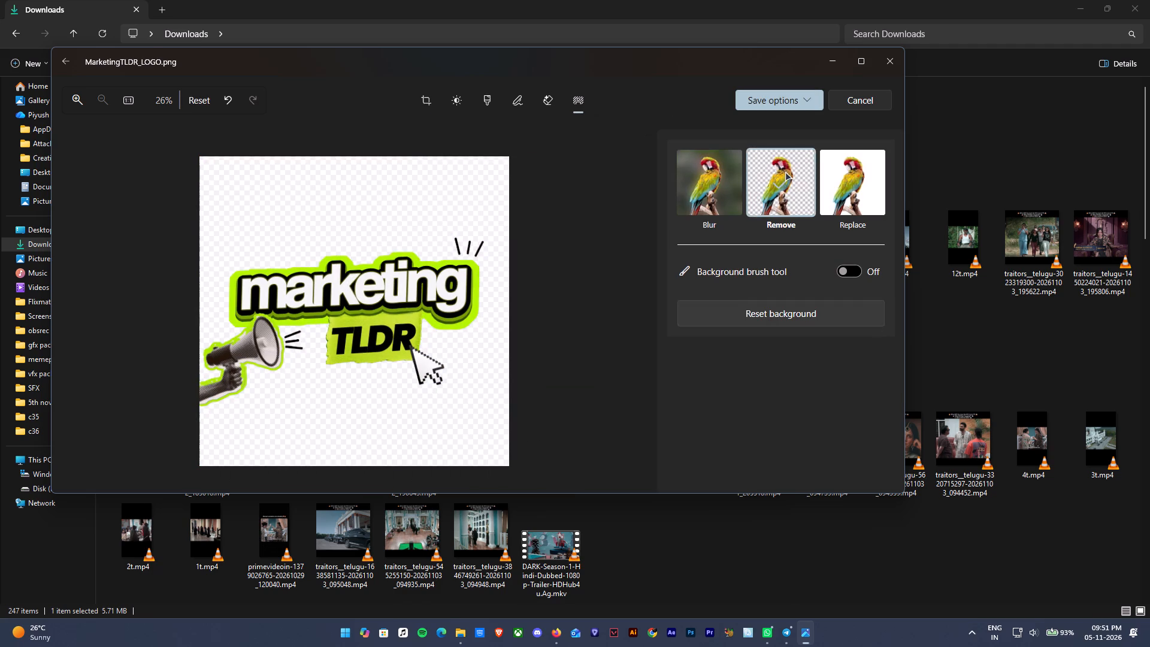
click(815, 104)
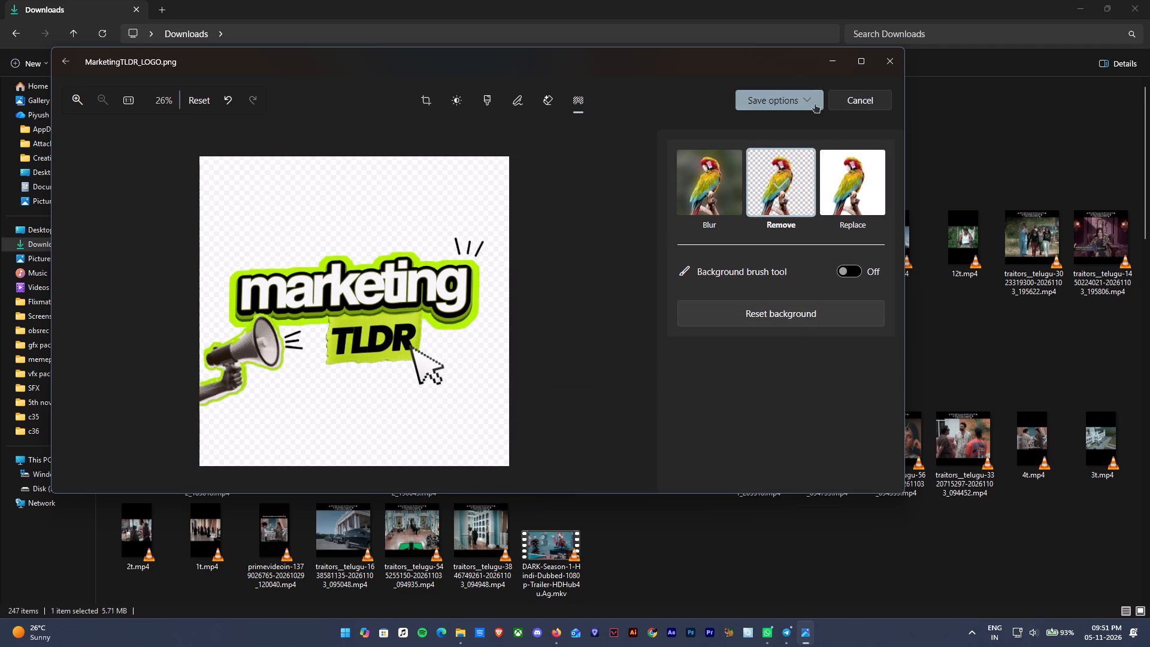
click(778, 141)
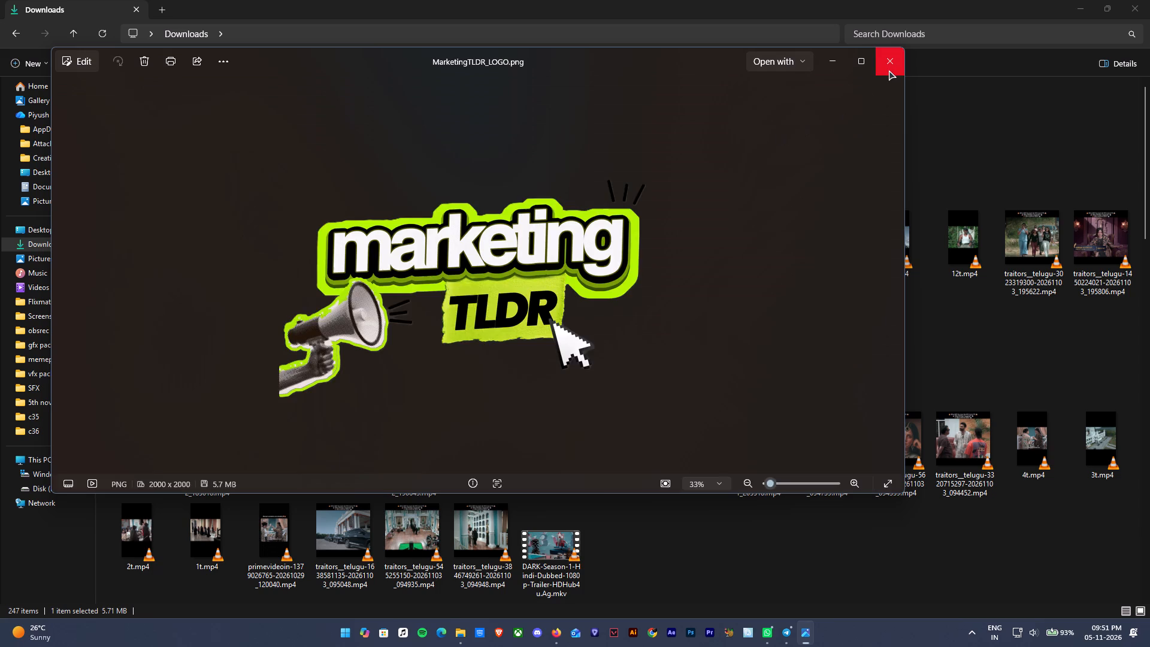
click(888, 68)
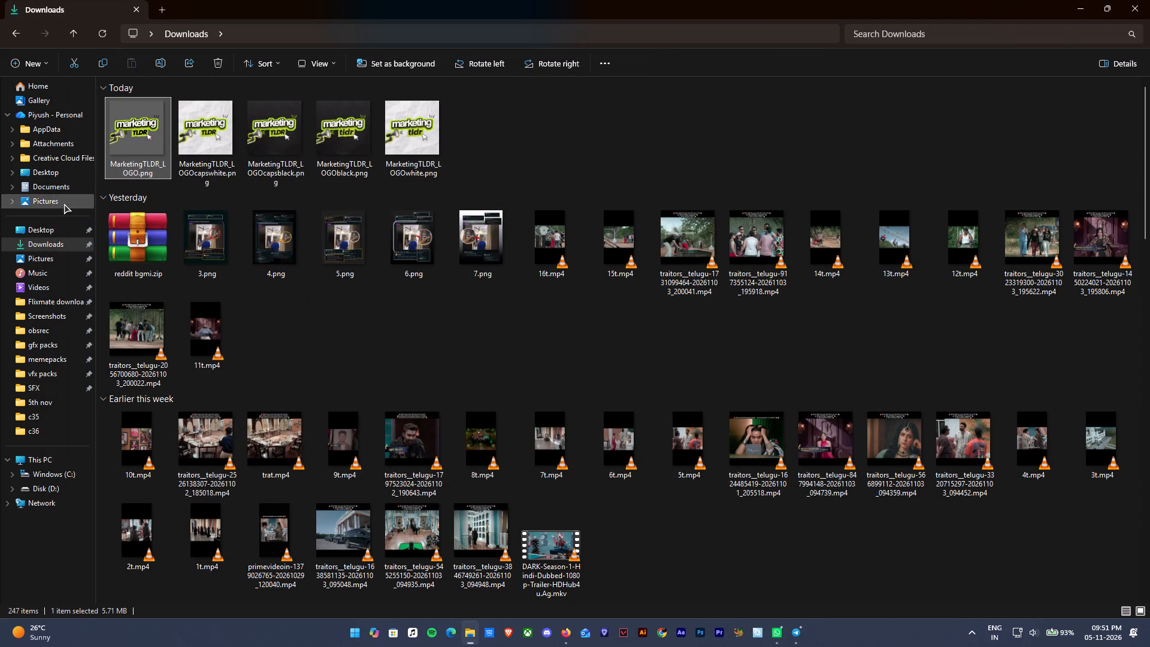
Bring the edited MarketingTLDR_LOGO.png from the Downloads folder into the Canva design.
click(36, 252)
click(42, 244)
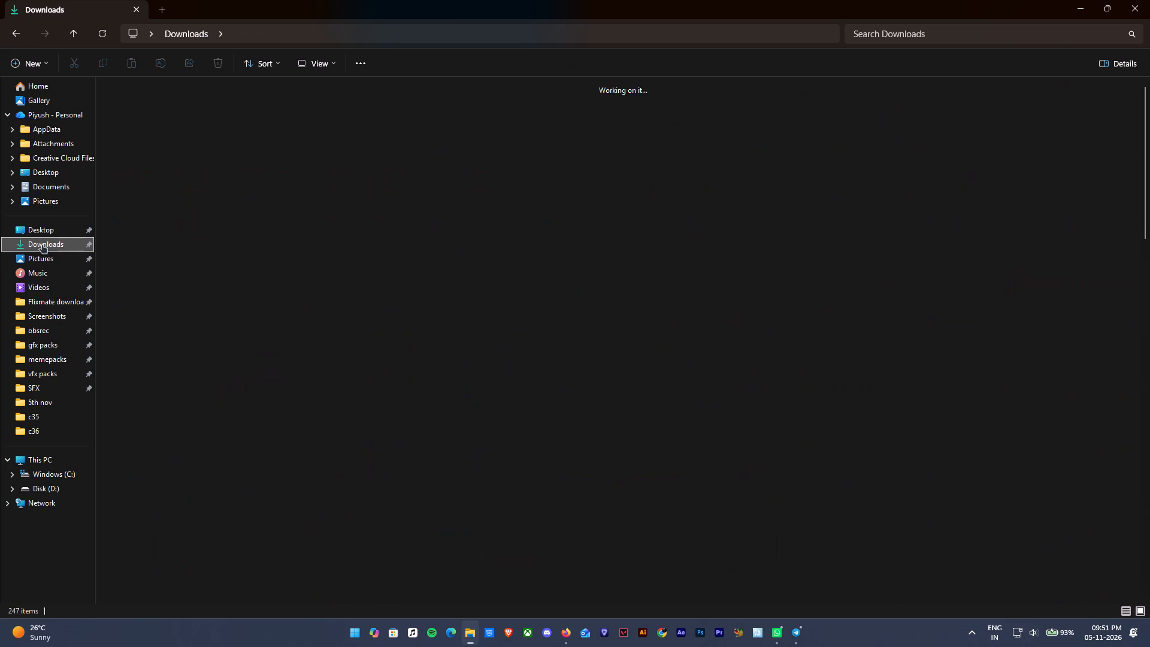
click(152, 136)
drag(140, 141, 579, 588)
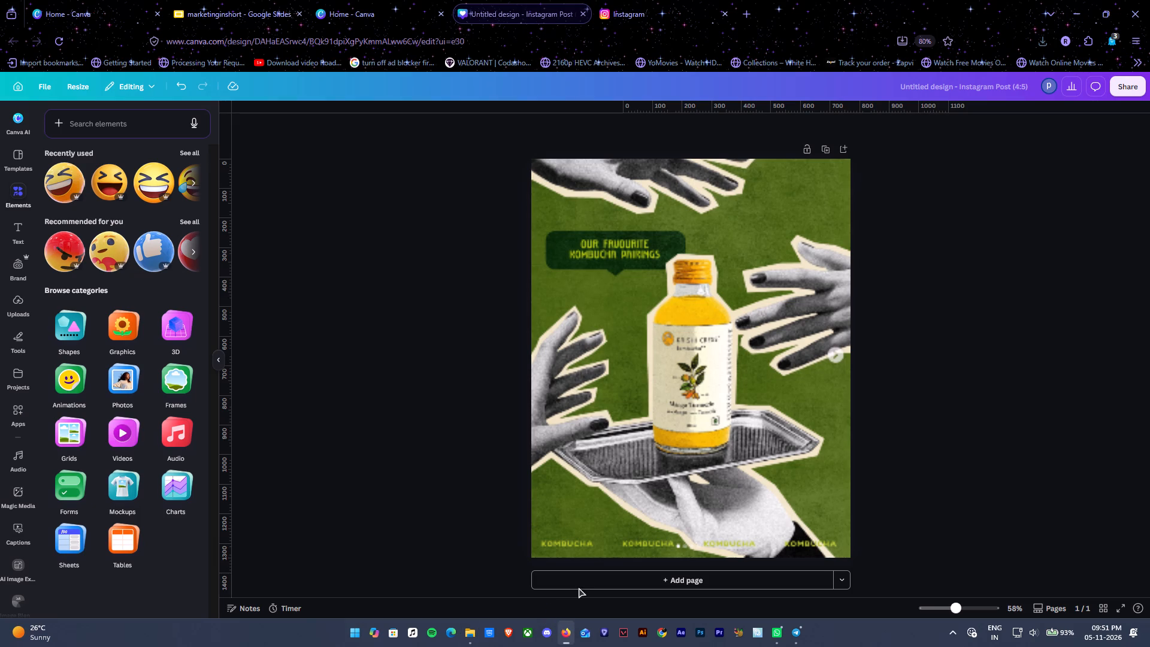
drag(579, 588, 577, 246)
Scale the MarketingTLDR logo down to about 264 px wide and align it in the page's top-left corner.
drag(737, 370, 712, 244)
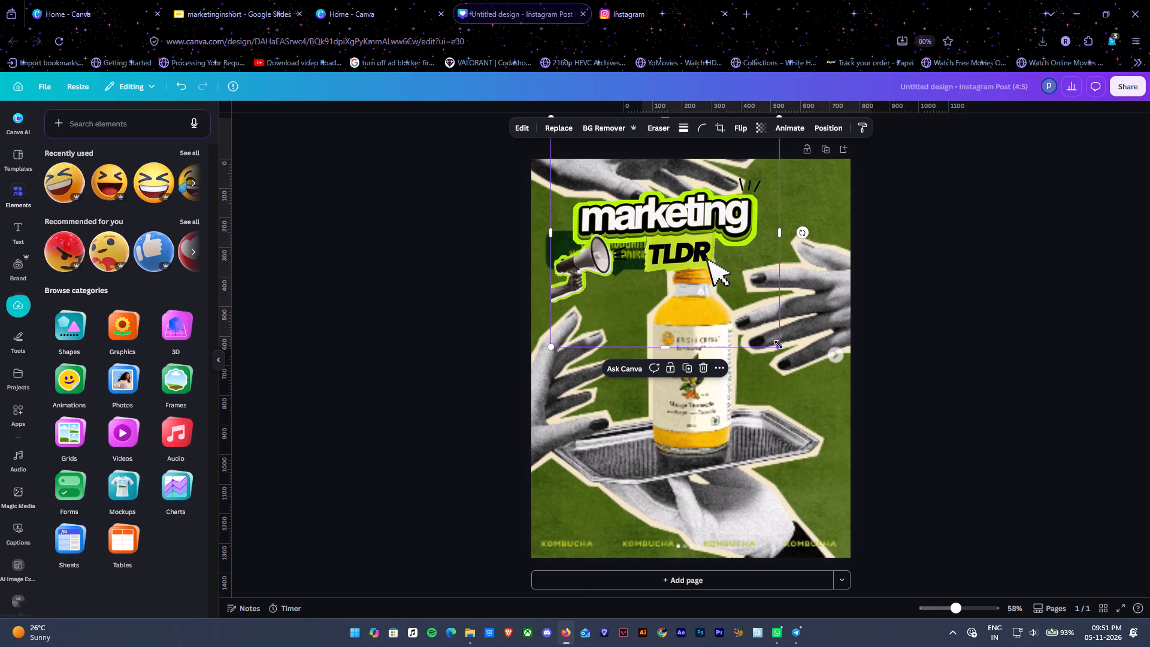
drag(779, 344, 646, 171)
drag(597, 174, 586, 211)
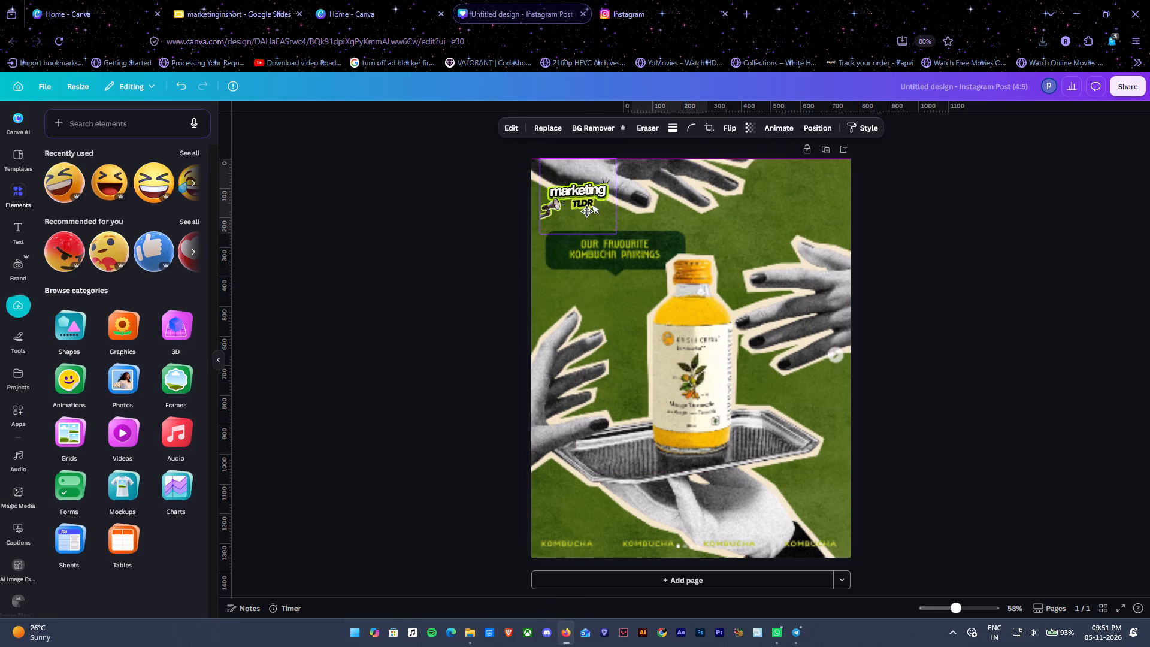
drag(586, 211, 578, 217)
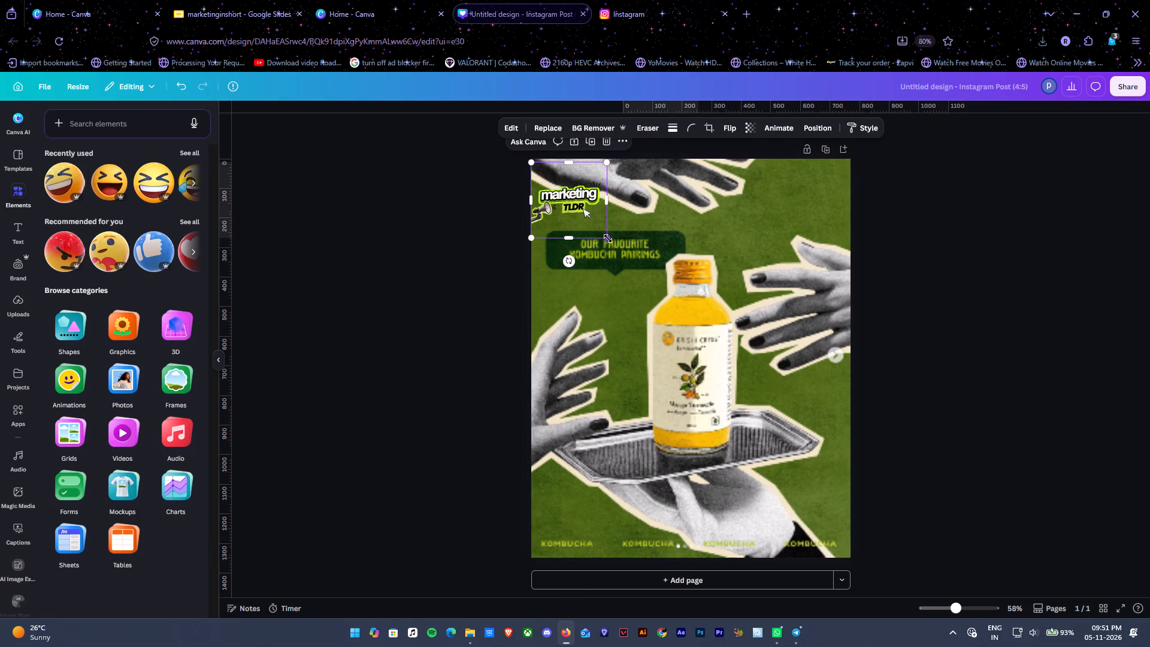
click(610, 241)
click(597, 216)
click(607, 237)
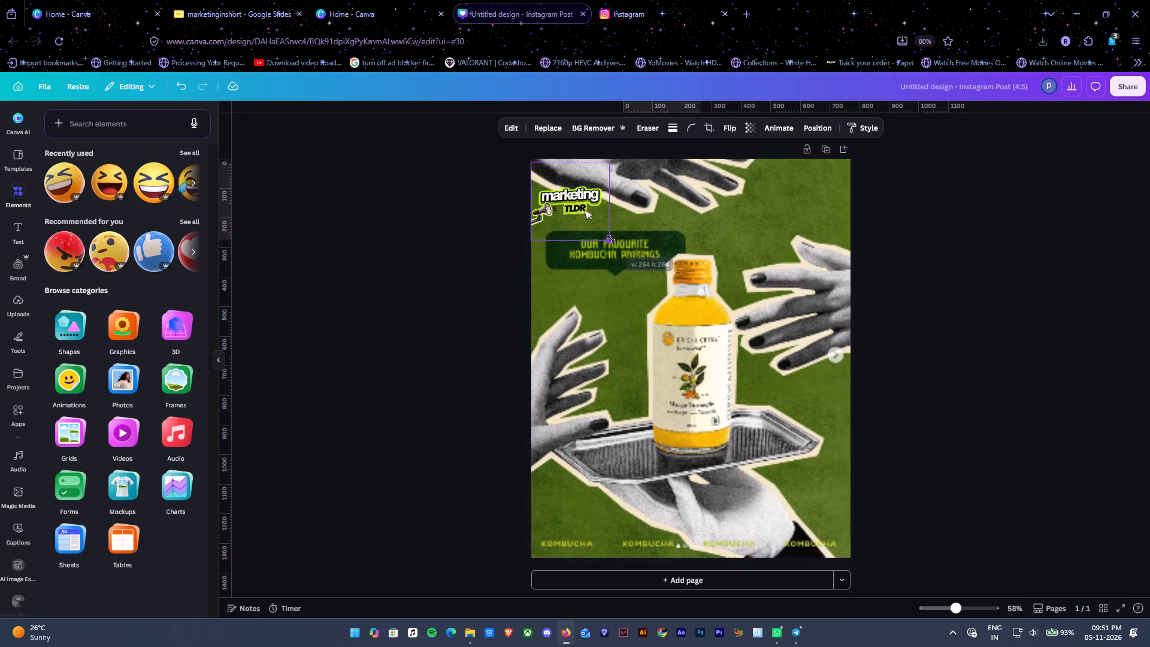
click(600, 222)
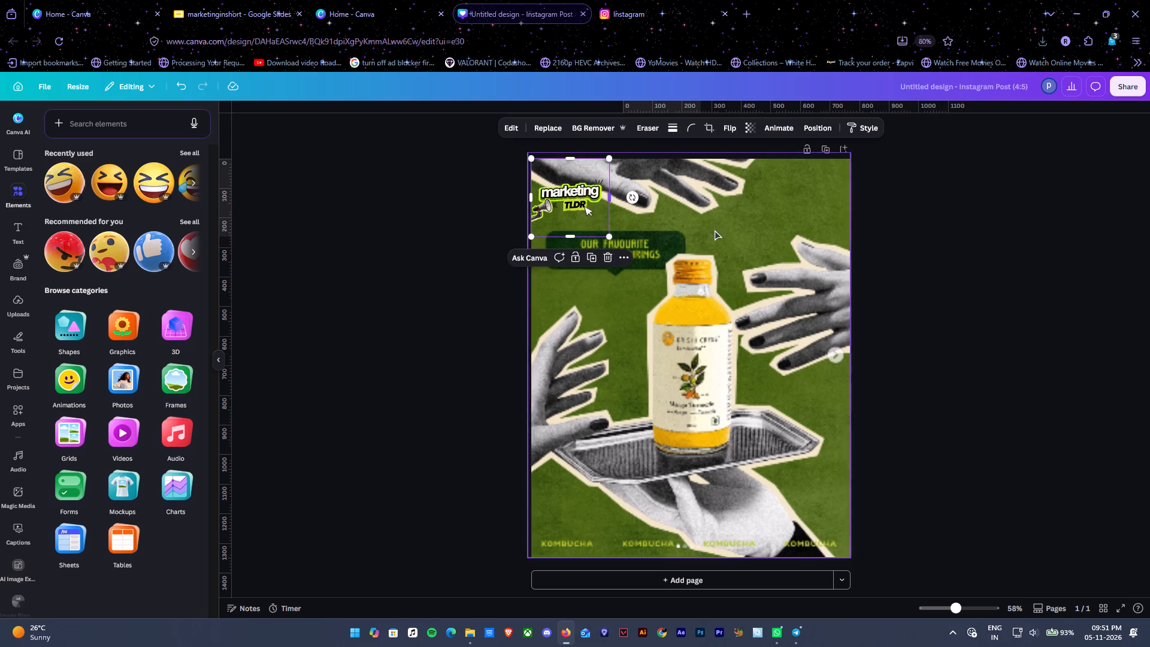
click(953, 229)
Search the elements for "white glow" graphics and add the thin horizontal white glow bar to the page.
click(800, 217)
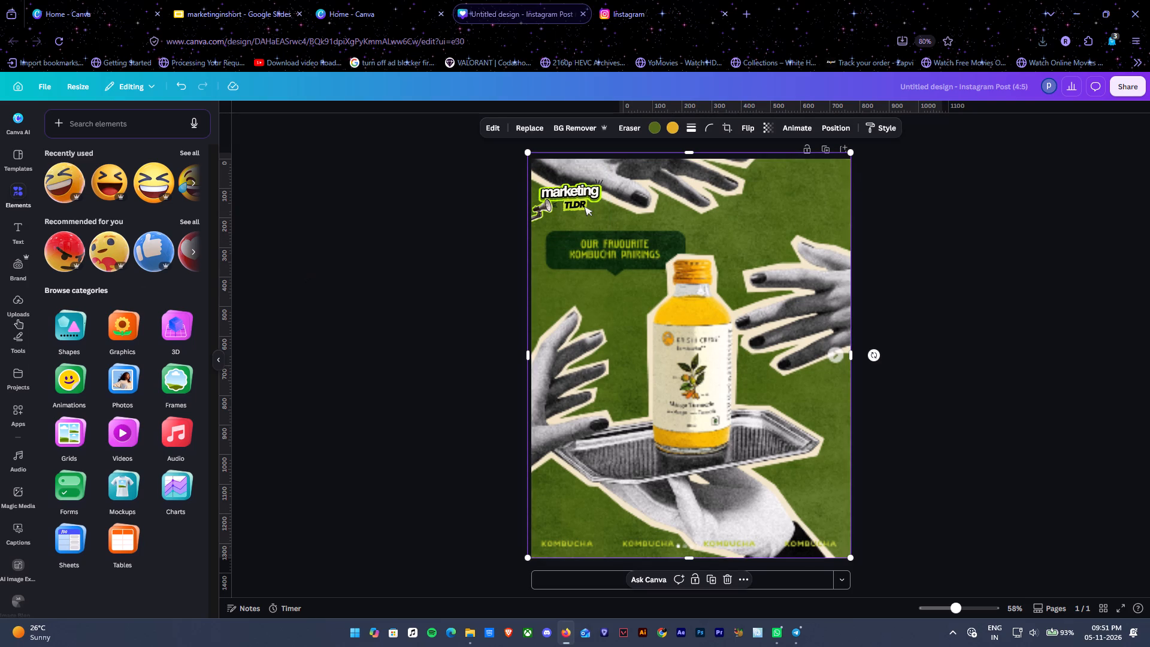
click(105, 125)
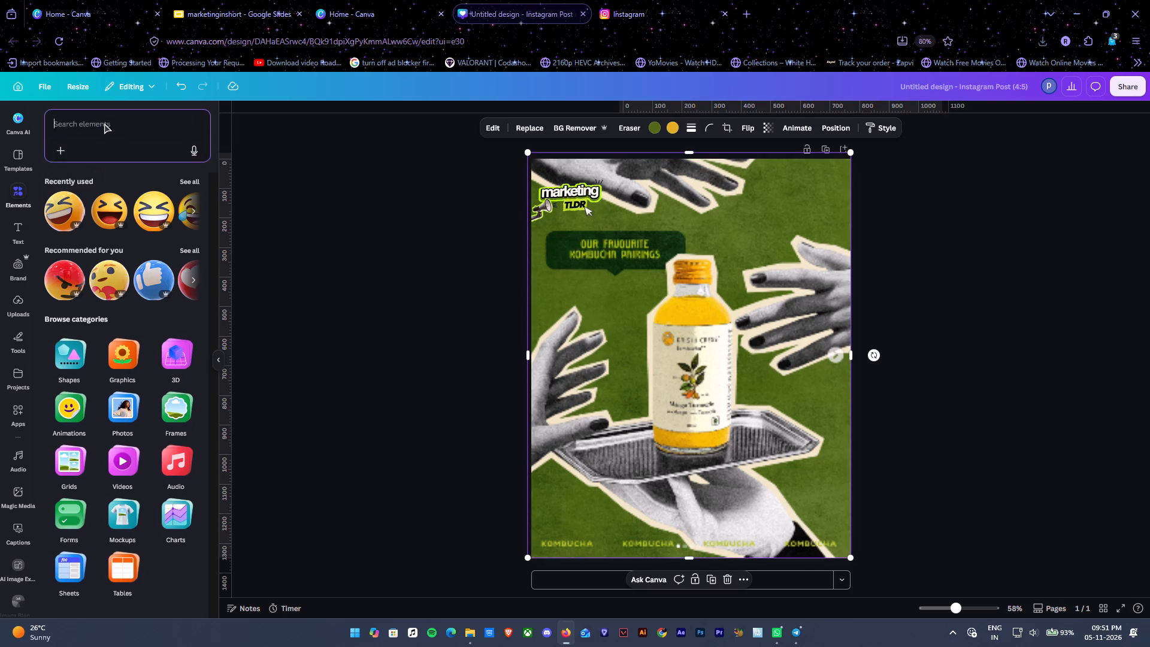
text(white glow)
key(Return)
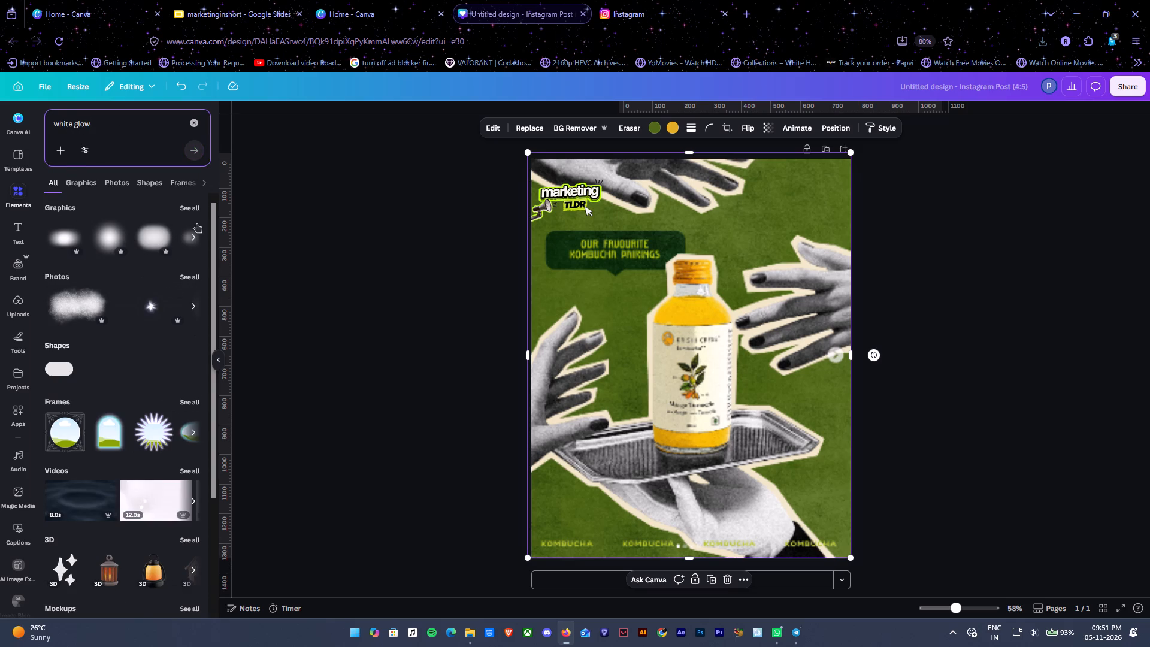
click(191, 210)
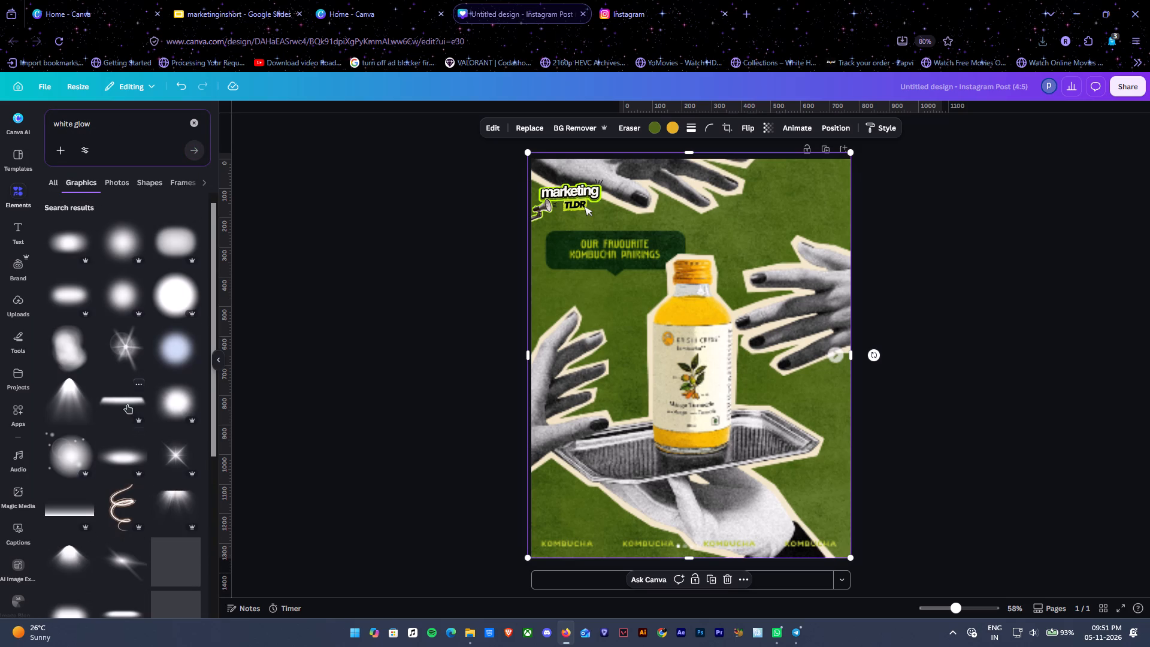
click(122, 403)
click(911, 364)
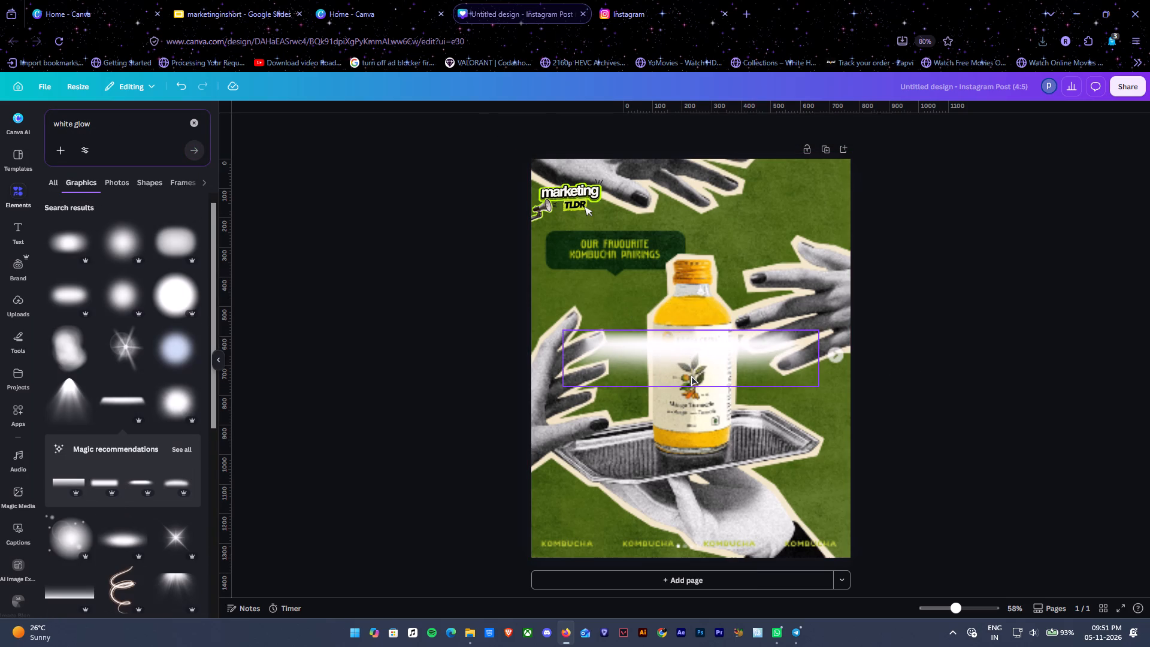
Delete the thin white glow bar from the page.
click(706, 361)
key(Delete)
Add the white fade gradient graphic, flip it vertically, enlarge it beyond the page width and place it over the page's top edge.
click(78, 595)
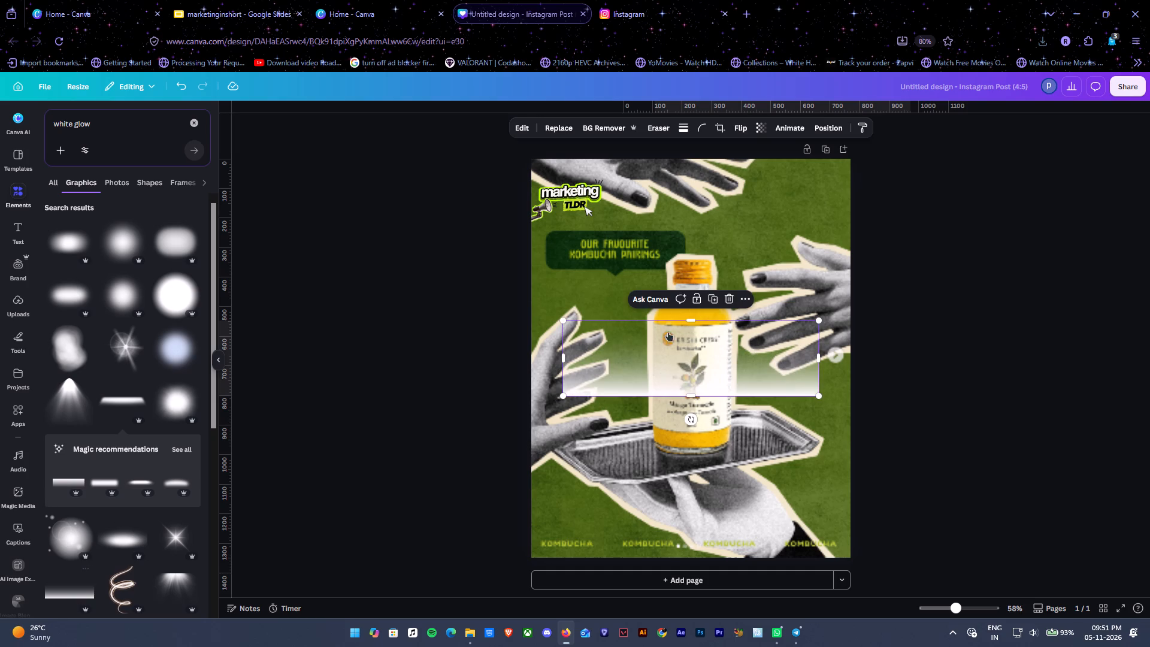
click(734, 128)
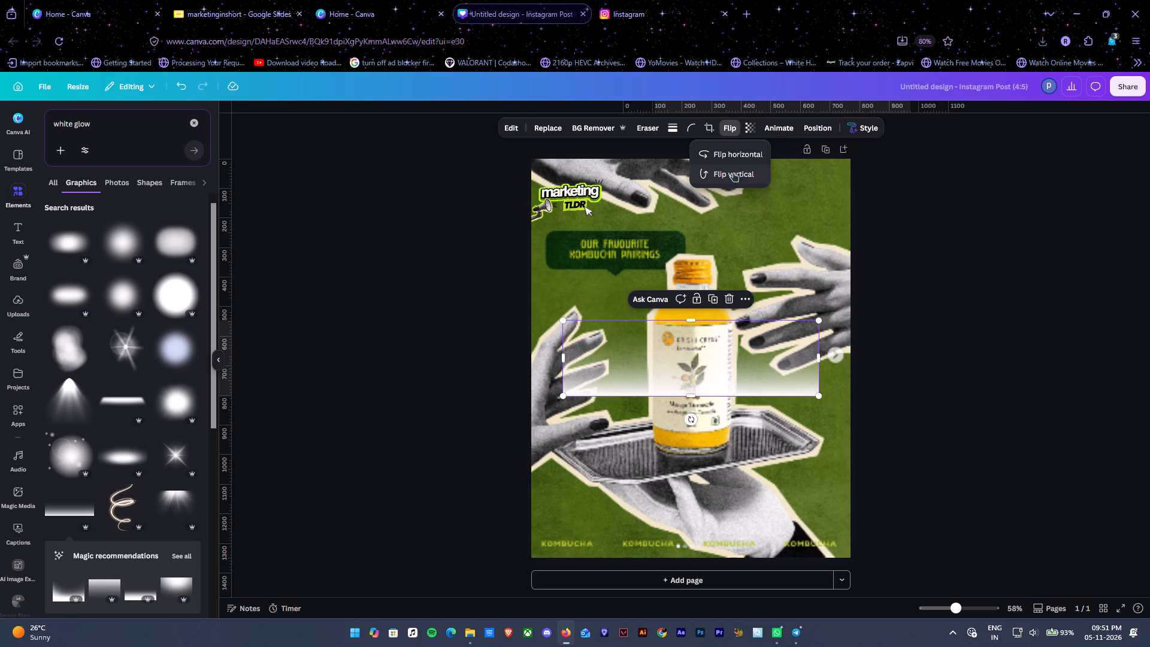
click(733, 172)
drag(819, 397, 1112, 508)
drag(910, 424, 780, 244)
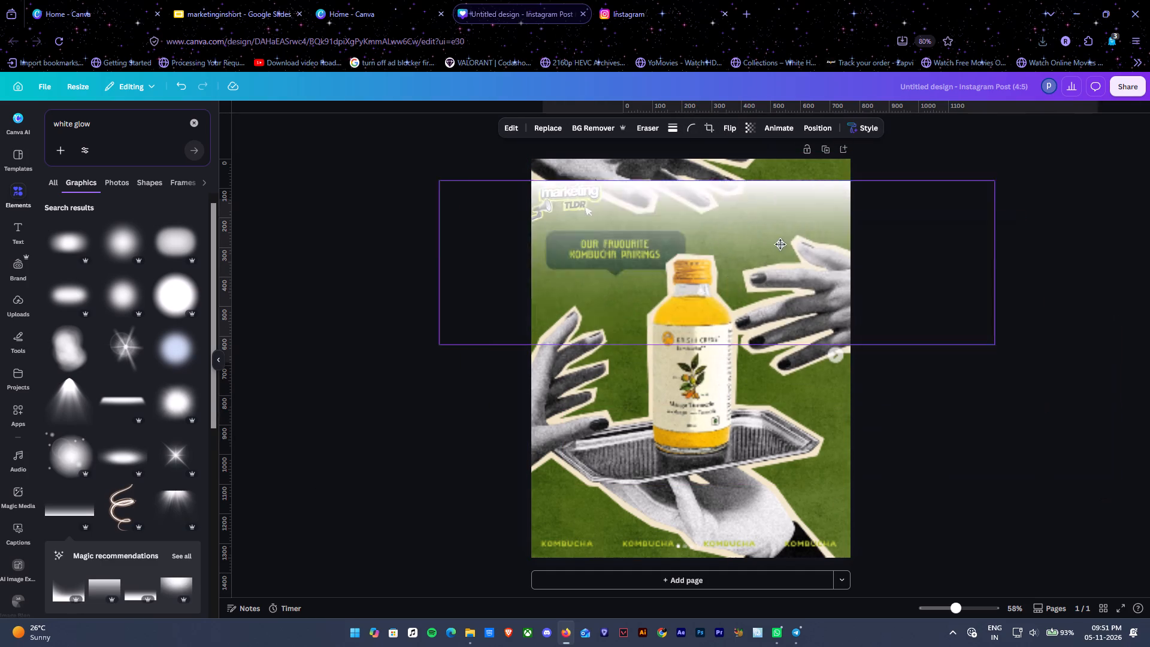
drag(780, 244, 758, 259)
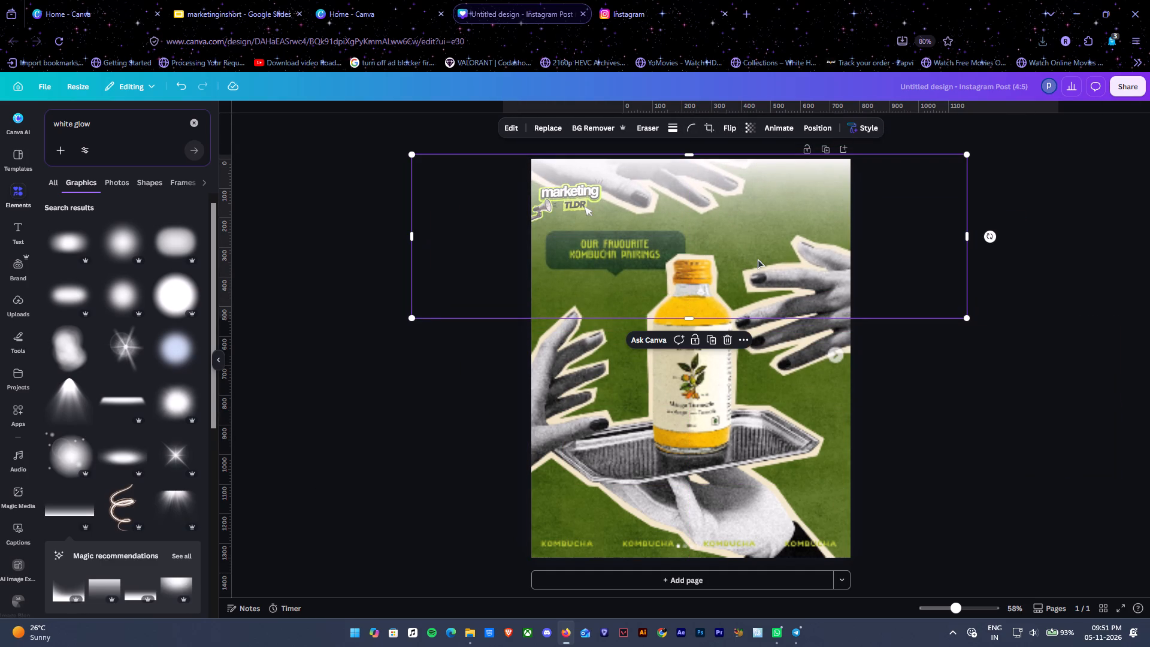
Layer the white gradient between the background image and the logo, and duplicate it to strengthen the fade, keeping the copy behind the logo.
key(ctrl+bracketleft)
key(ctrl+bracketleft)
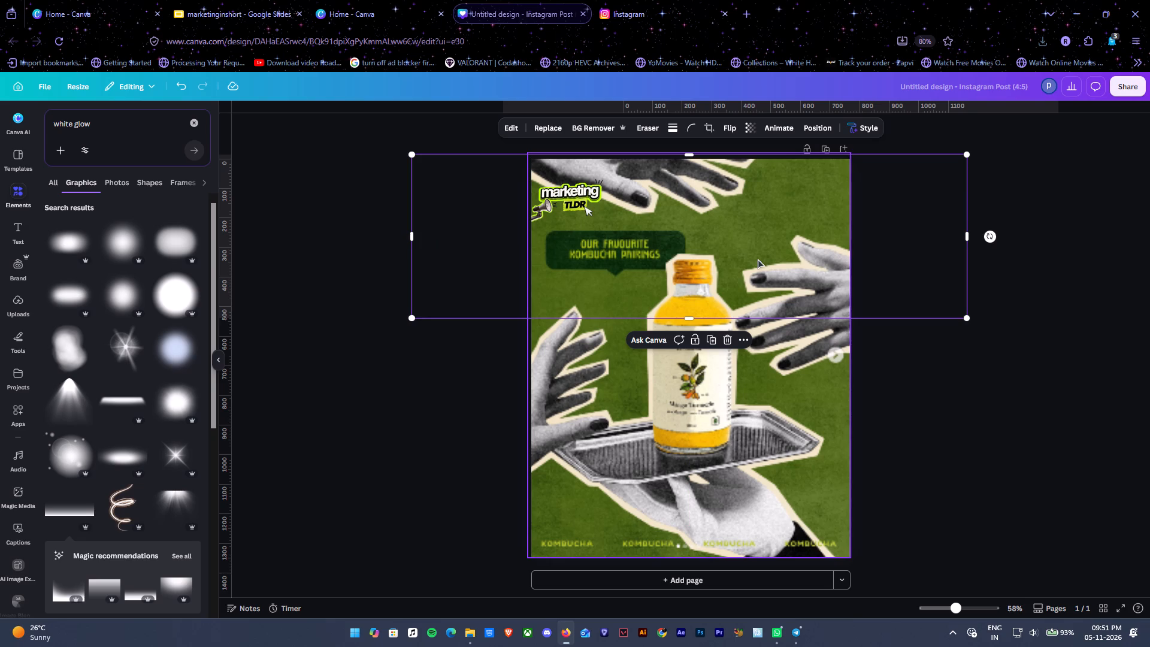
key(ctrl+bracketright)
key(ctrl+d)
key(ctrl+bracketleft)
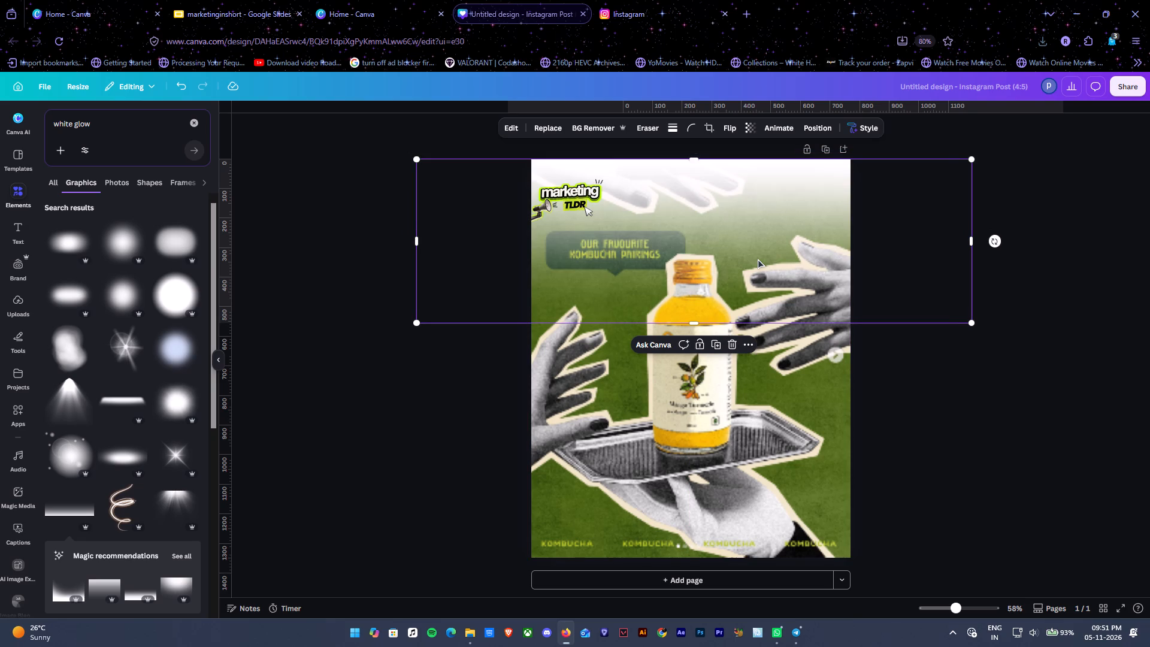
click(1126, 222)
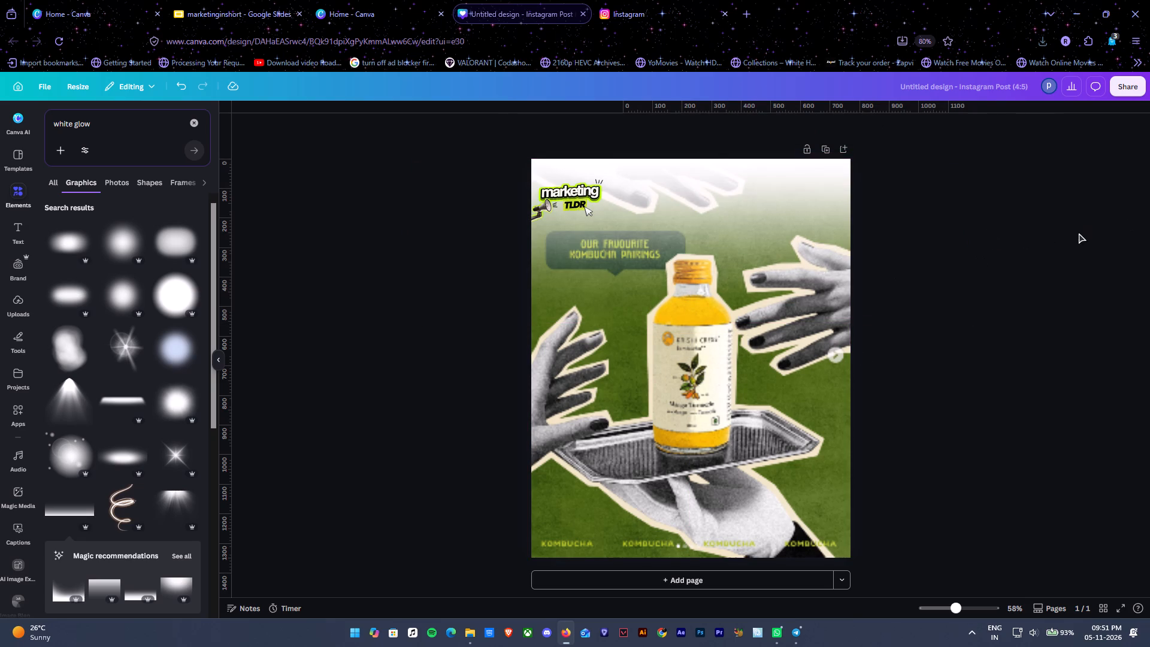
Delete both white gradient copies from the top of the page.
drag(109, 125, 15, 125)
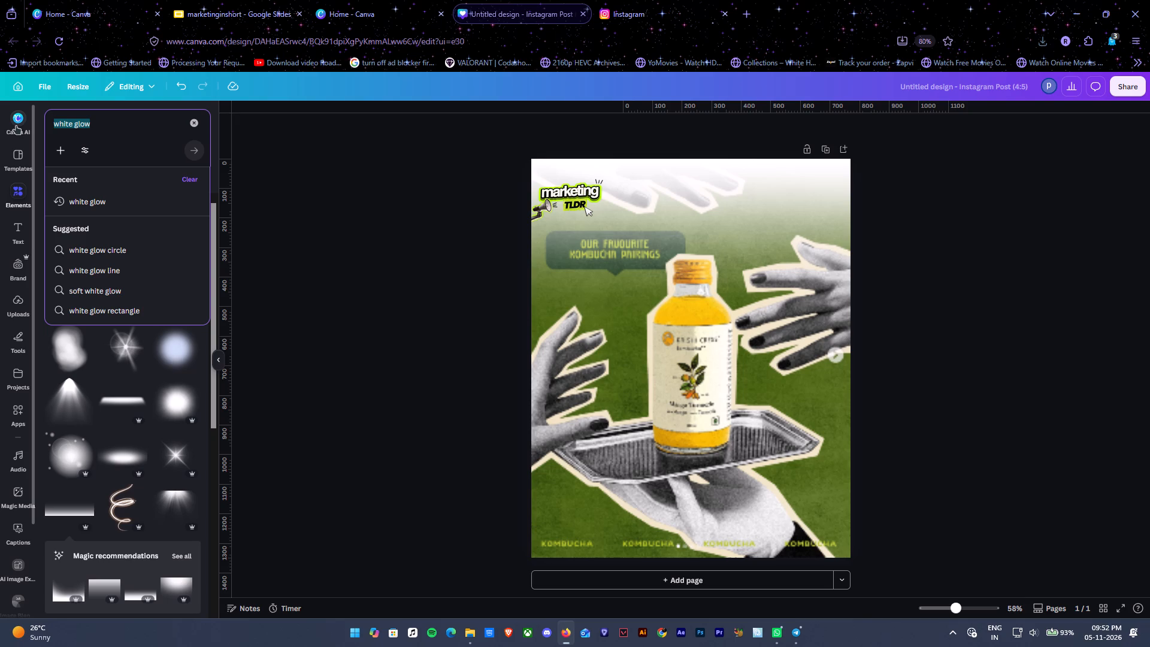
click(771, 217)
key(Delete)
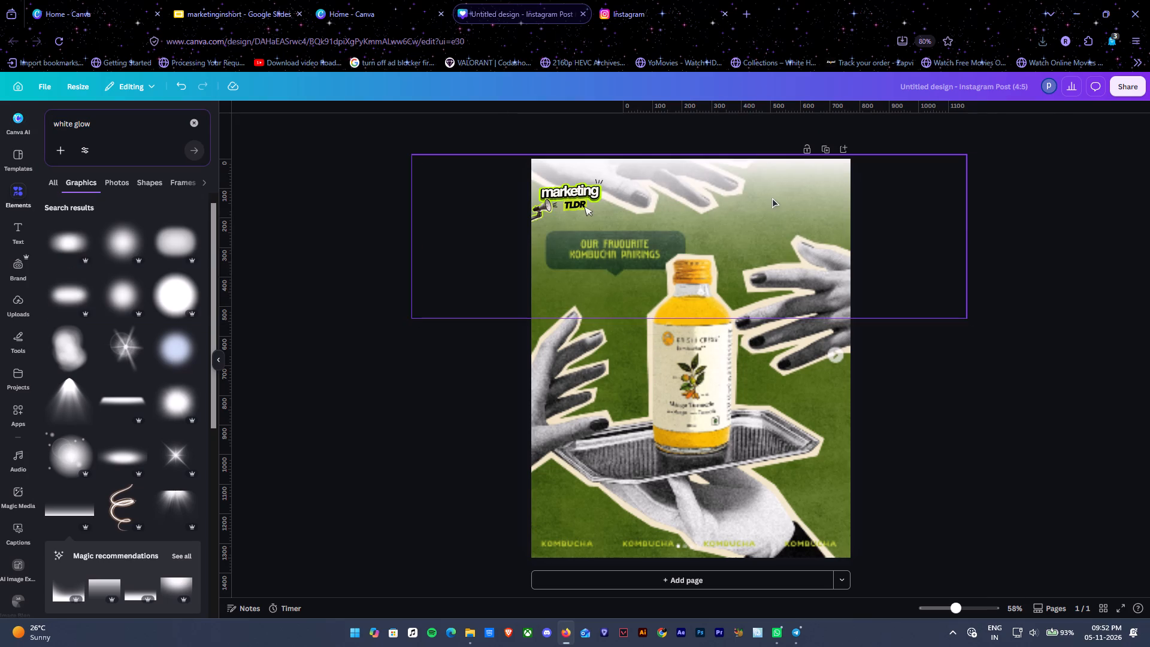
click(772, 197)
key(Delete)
Search the graphics for "neon glow" and "neon gradient" elements.
drag(137, 123, 0, 122)
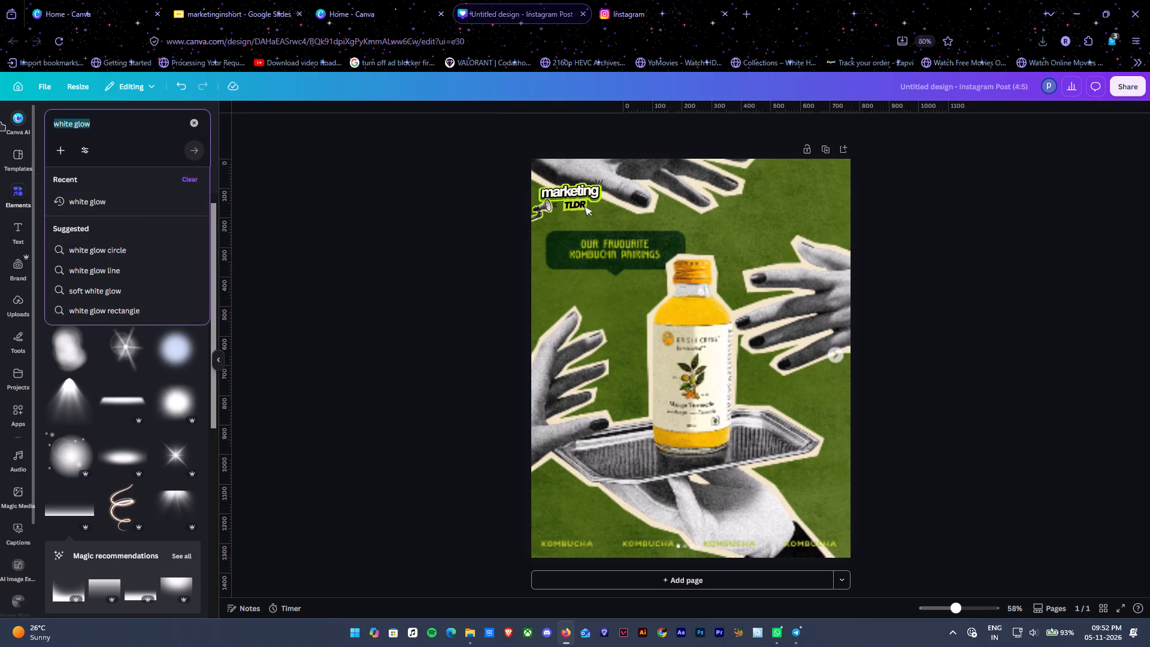
text(ne)
key(BackSpace)
text(on)
key(BackSpace)
key(BackSpace)
text(eo glow)
key(Return)
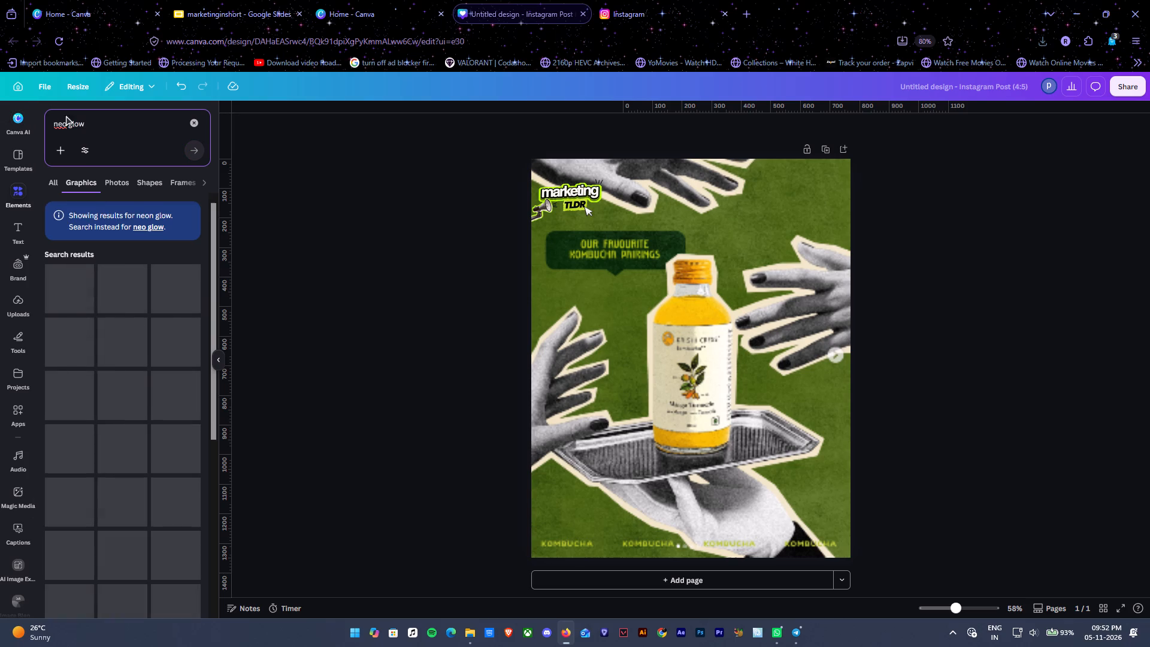
click(67, 121)
key(n)
drag(111, 129, 105, 128)
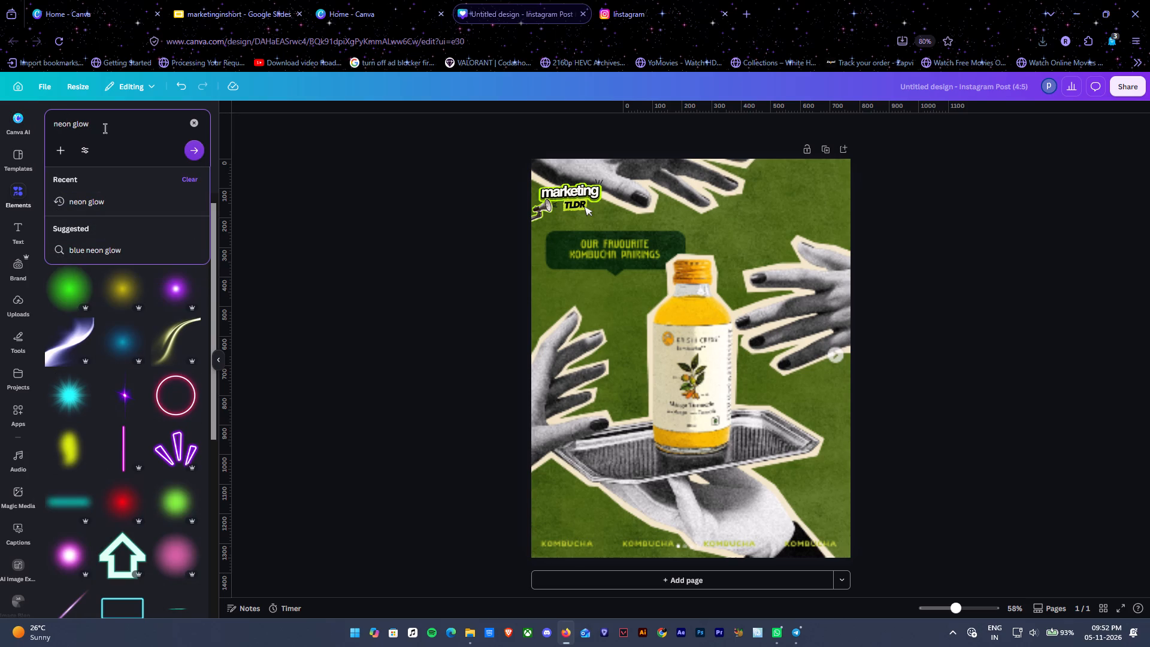
drag(105, 128, 72, 128)
text(gradient)
key(Return)
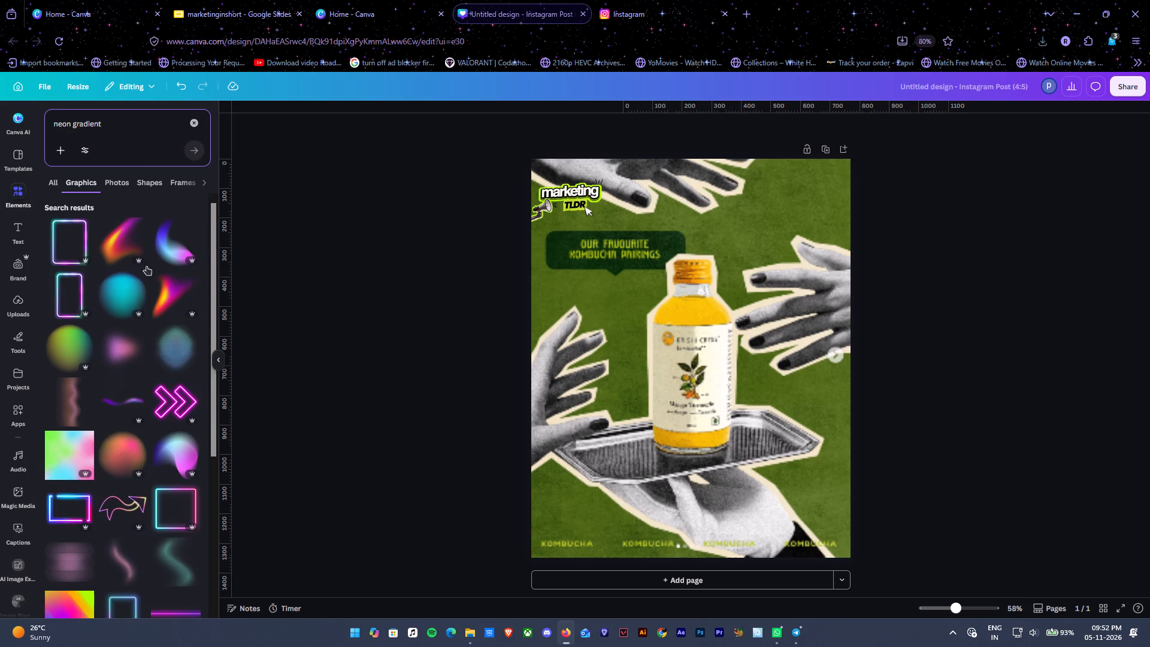
Search the graphics for "graident", add the blue fade gradient and recolour it with the lime green from the logo's photo colours.
drag(115, 122, 47, 120)
text(graident)
key(Return)
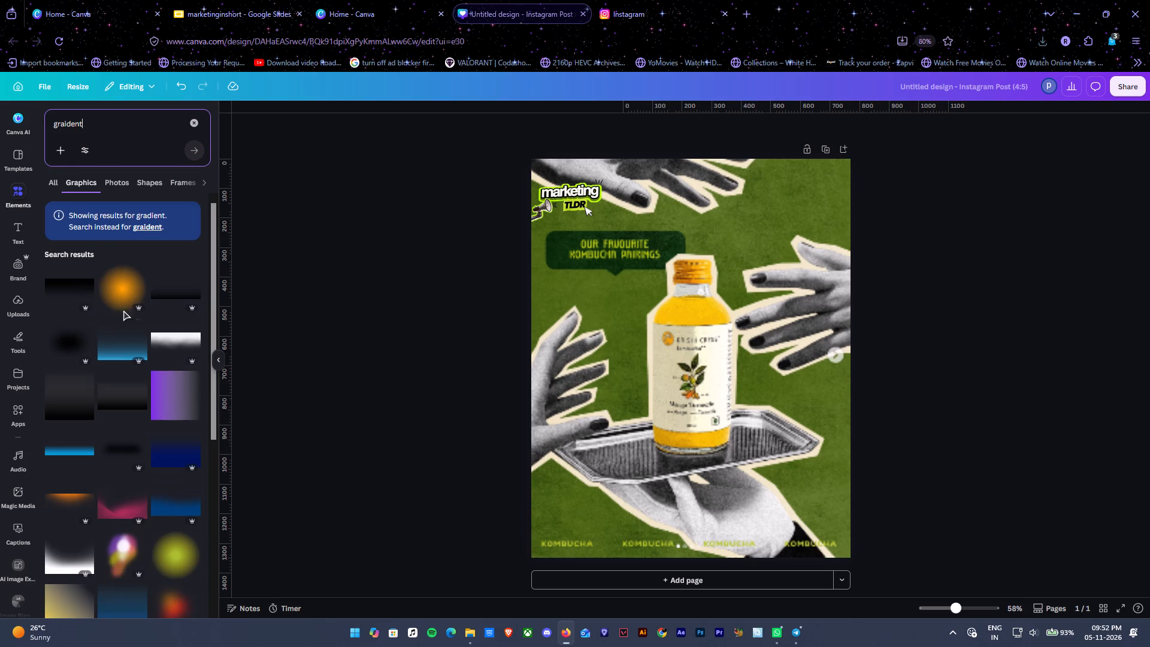
click(65, 448)
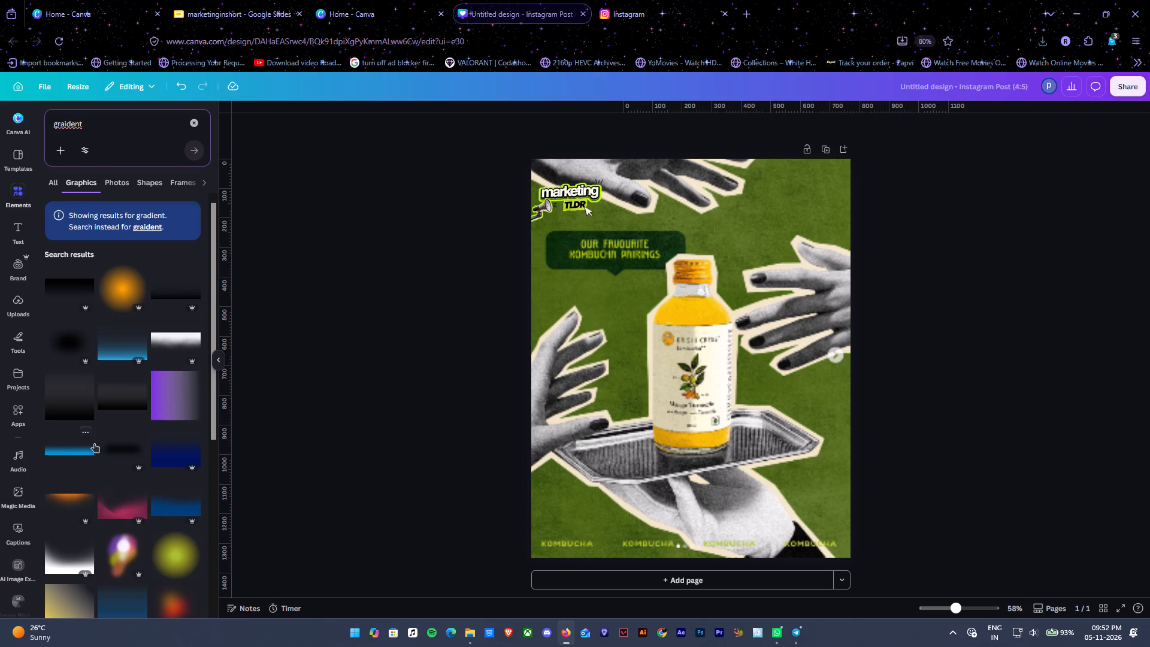
click(616, 125)
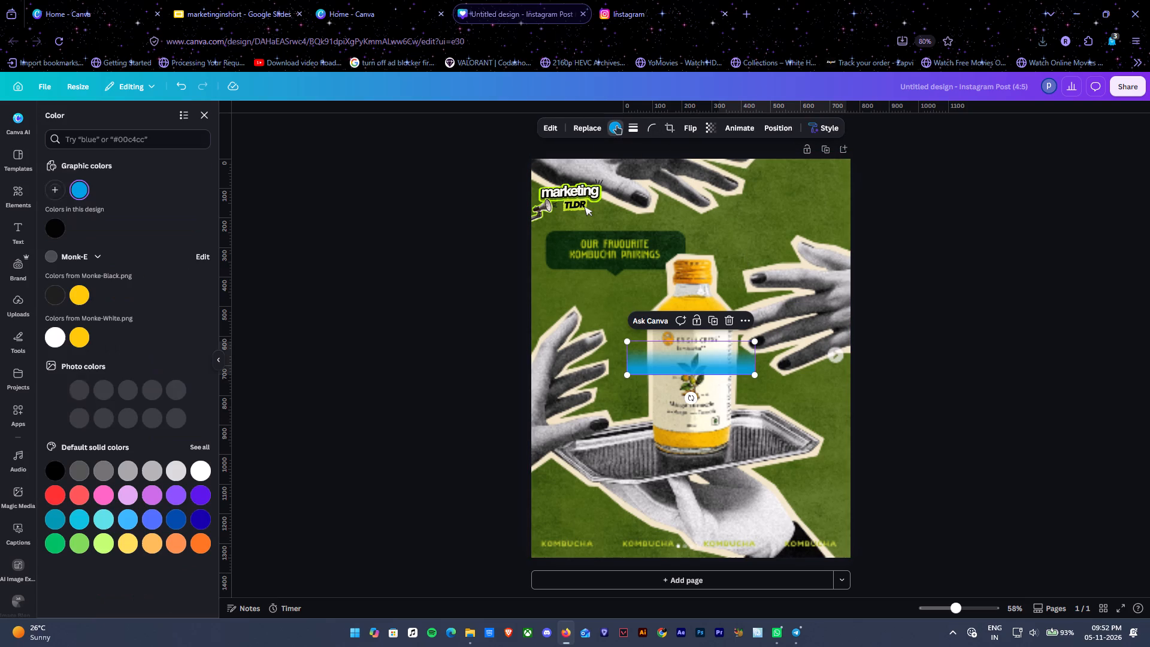
click(128, 419)
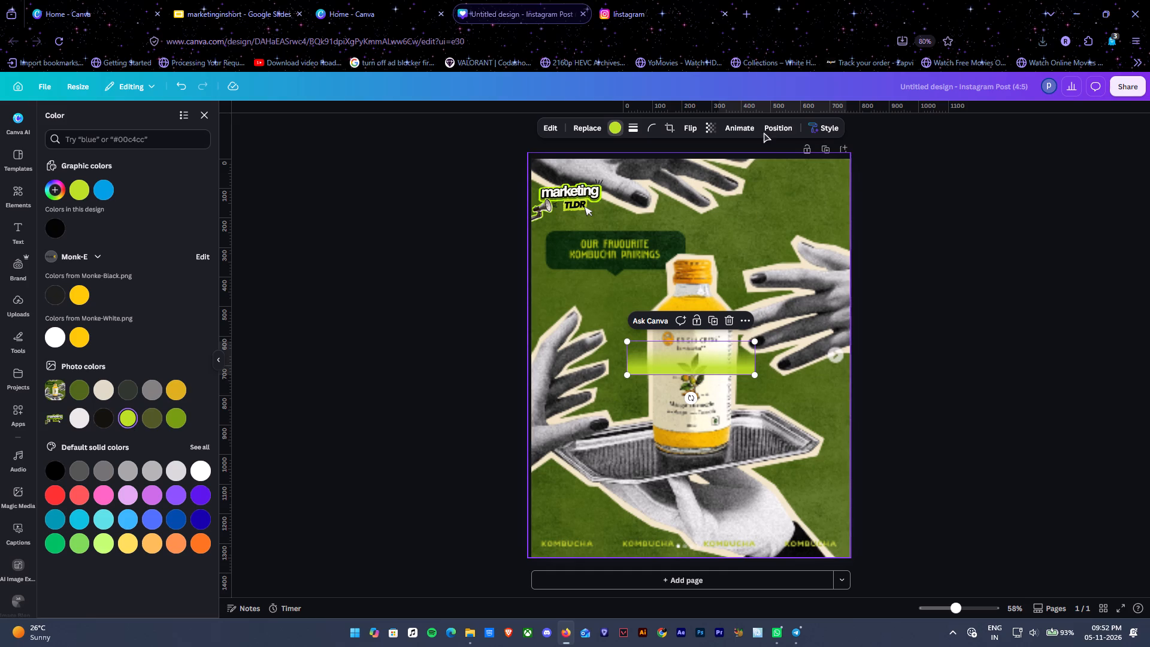
Flip the lime gradient vertically, enlarge it past the page width, place it along the page's top edge and send it behind the logo.
click(694, 131)
click(706, 172)
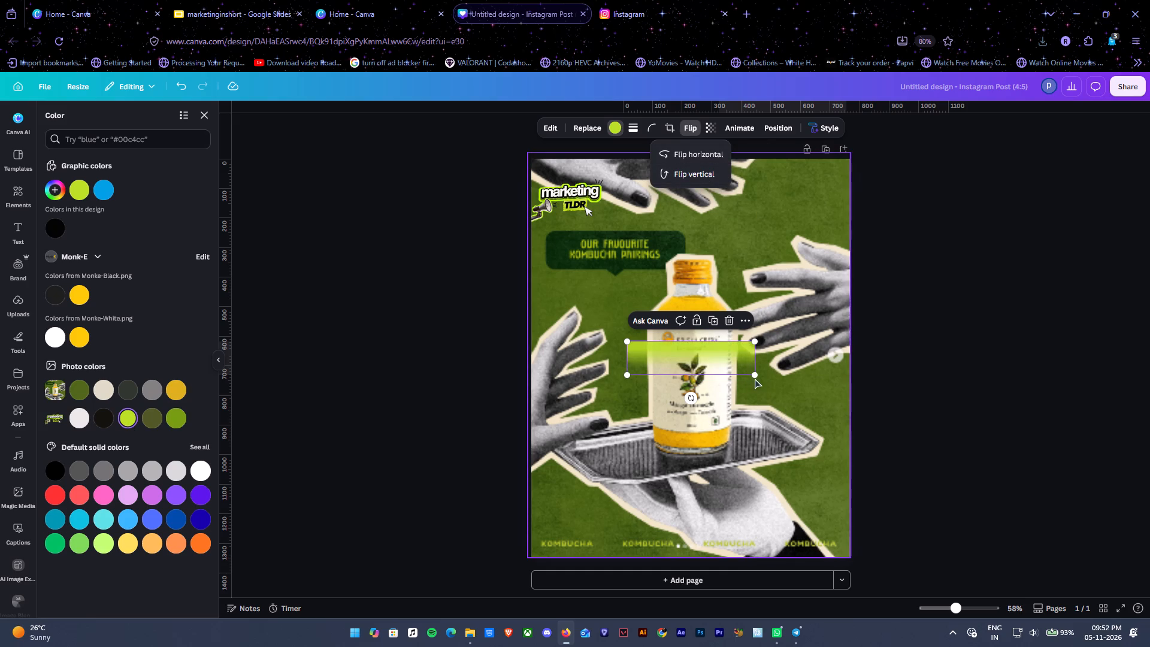
drag(755, 373, 1090, 458)
drag(928, 407, 743, 219)
key(ctrl+bracketleft)
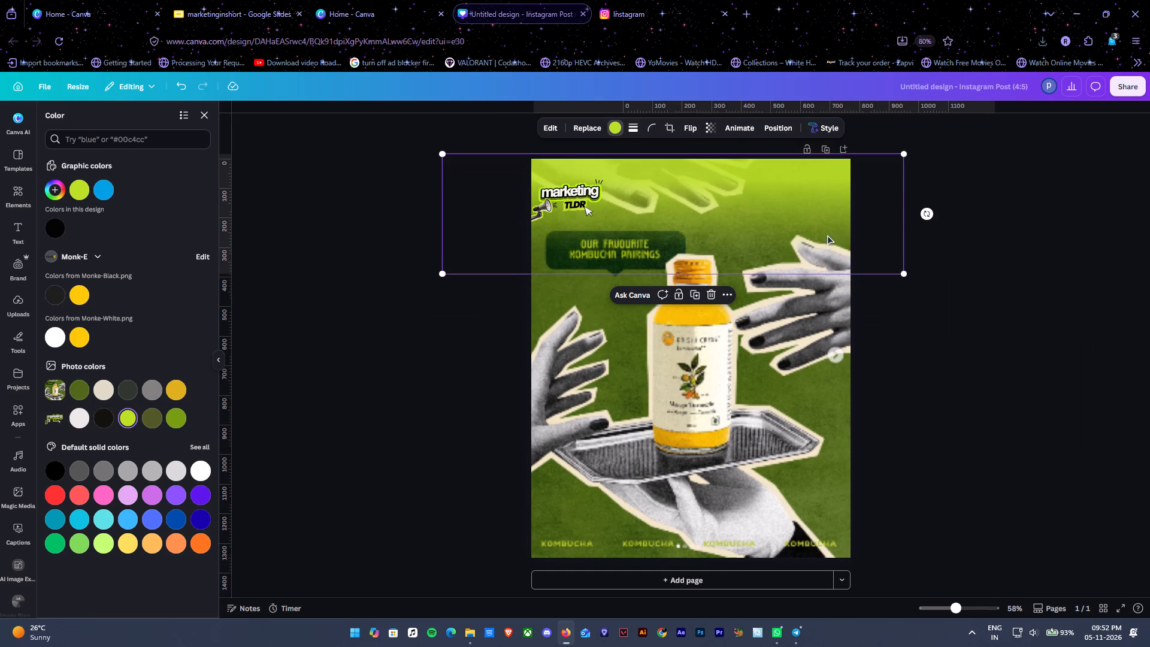
drag(839, 185, 846, 184)
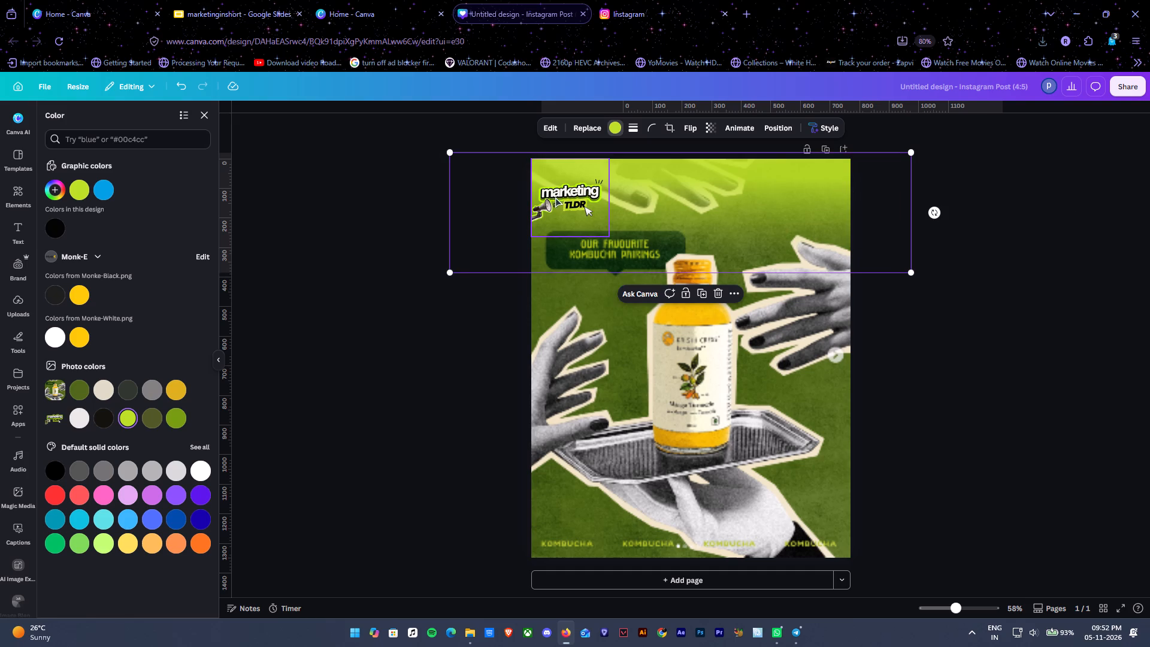
Move the MarketingTLDR logo slightly down, keeping it against the page's left edge.
click(555, 197)
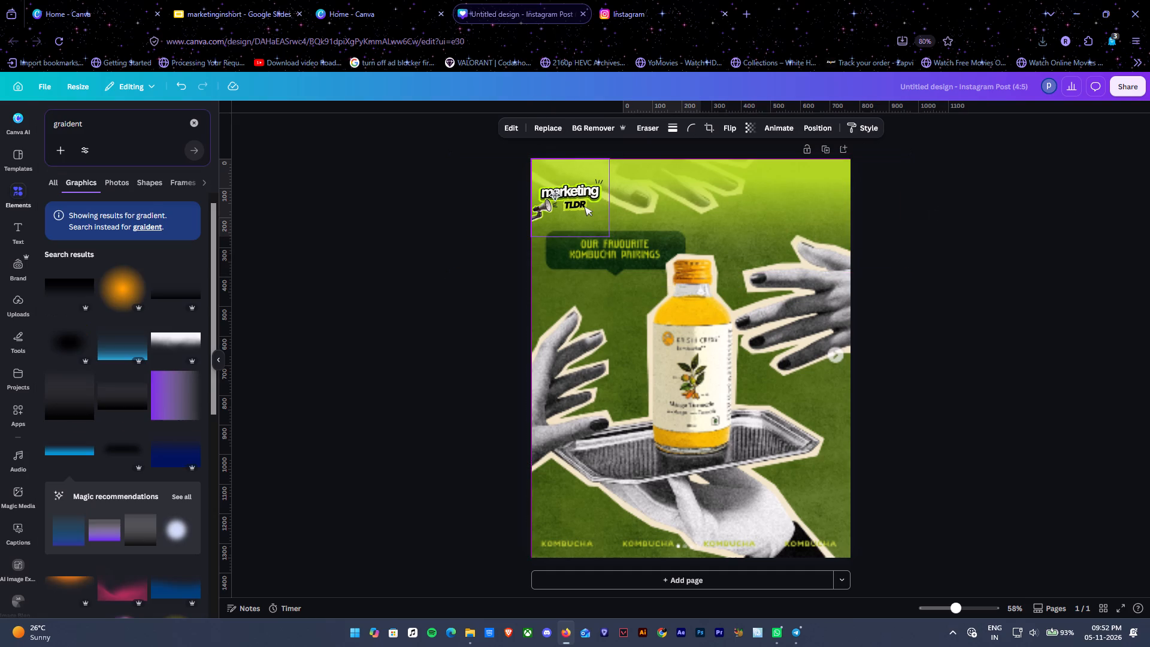
click(983, 198)
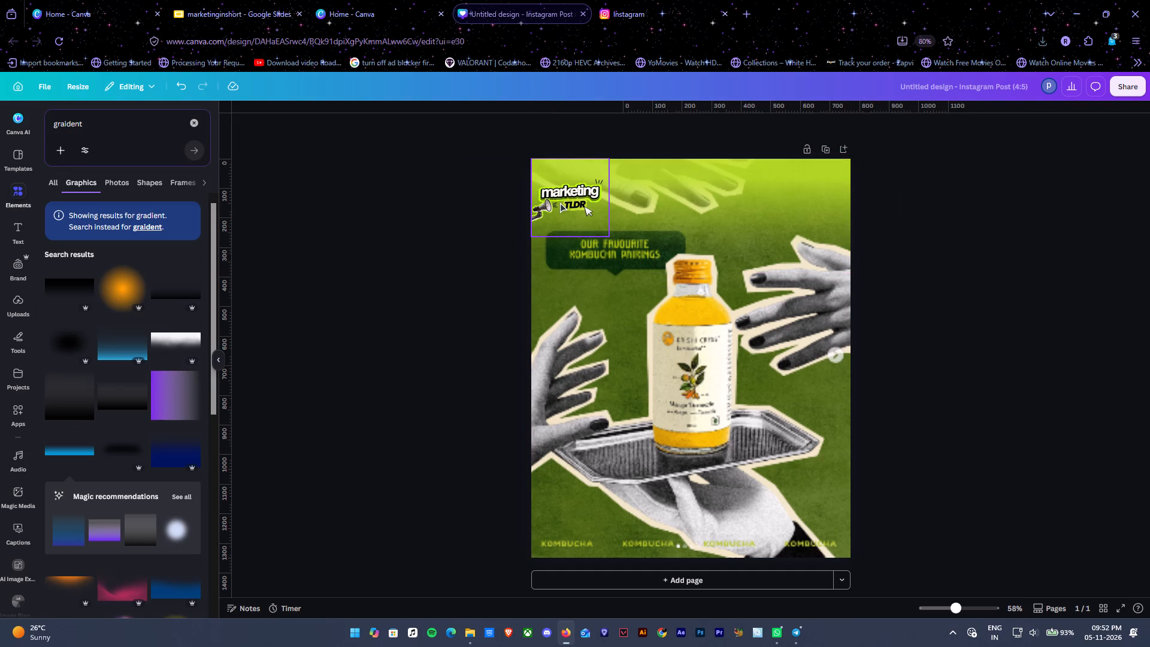
drag(567, 199, 575, 202)
click(1012, 222)
drag(559, 202, 551, 204)
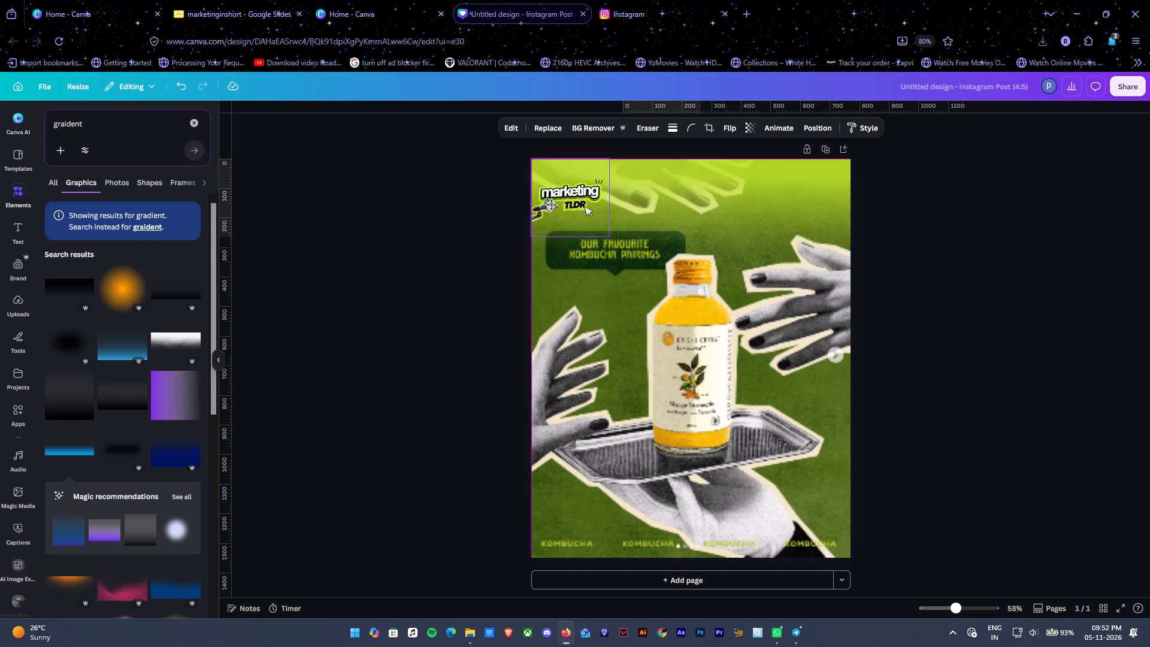
drag(551, 204, 552, 206)
click(959, 217)
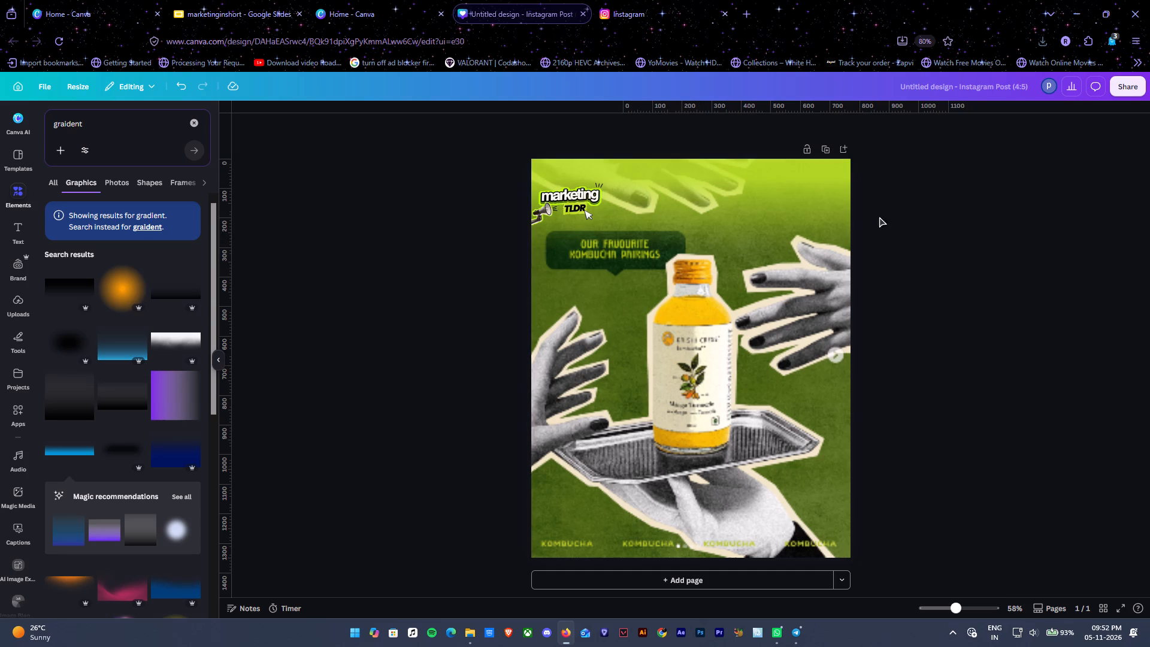
click(577, 202)
click(1012, 250)
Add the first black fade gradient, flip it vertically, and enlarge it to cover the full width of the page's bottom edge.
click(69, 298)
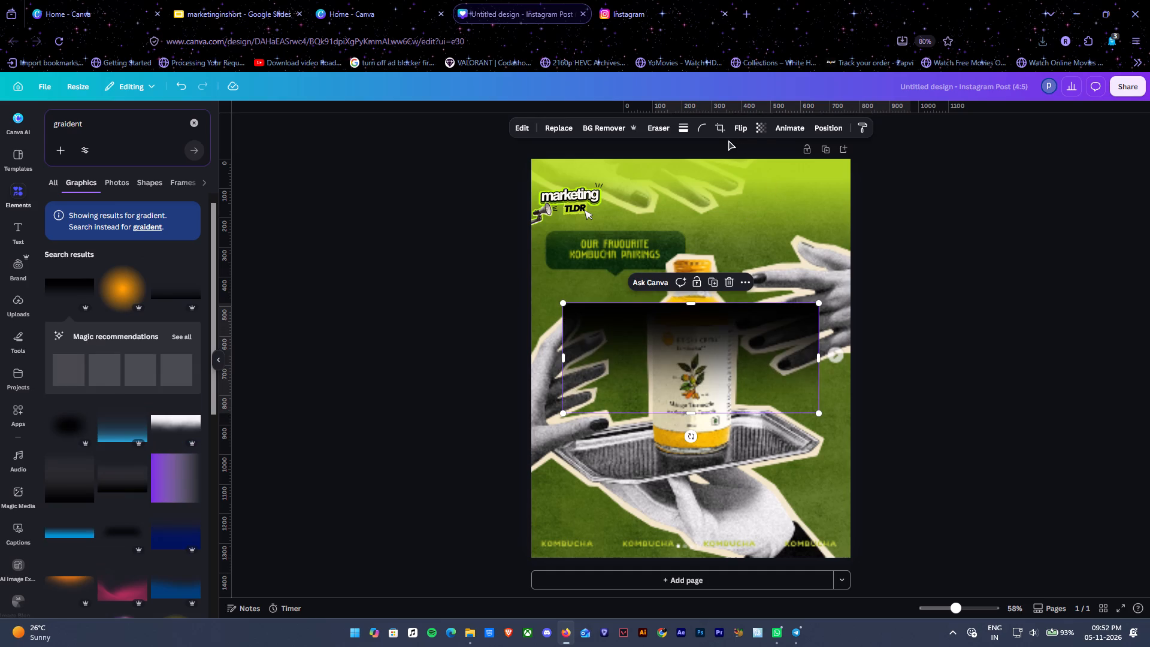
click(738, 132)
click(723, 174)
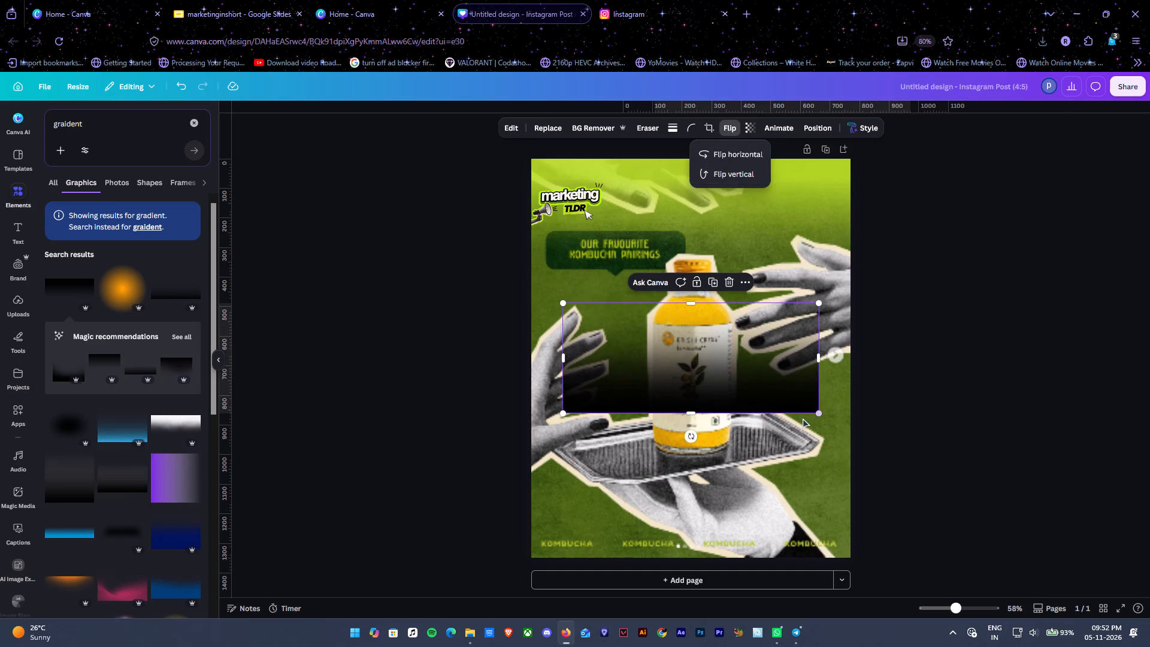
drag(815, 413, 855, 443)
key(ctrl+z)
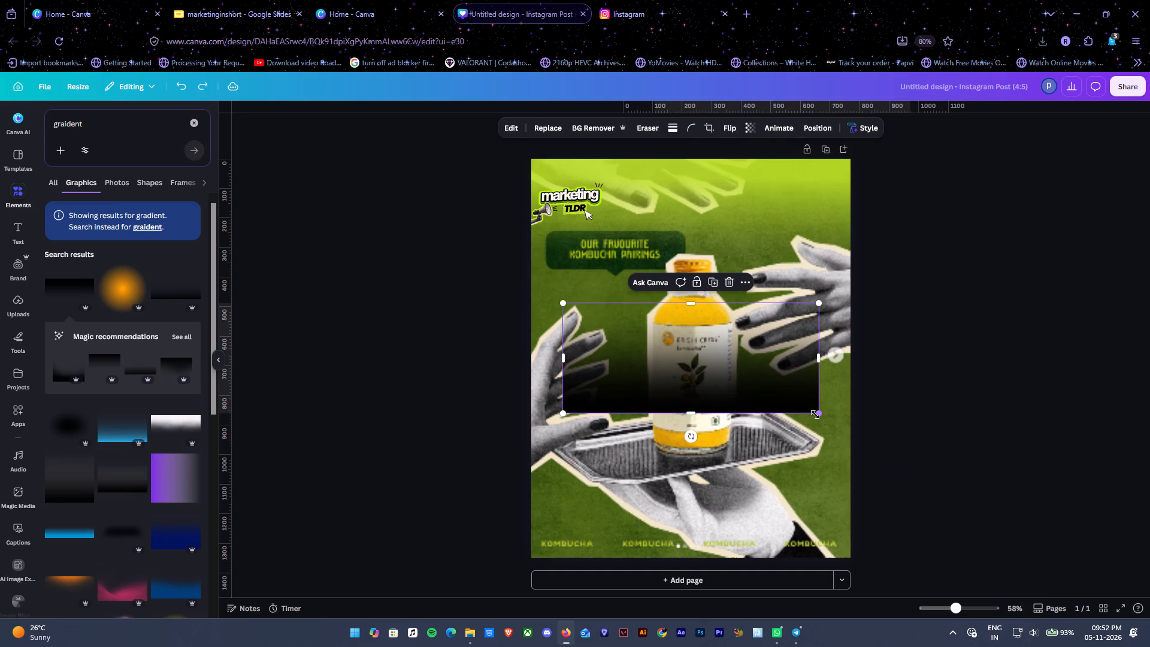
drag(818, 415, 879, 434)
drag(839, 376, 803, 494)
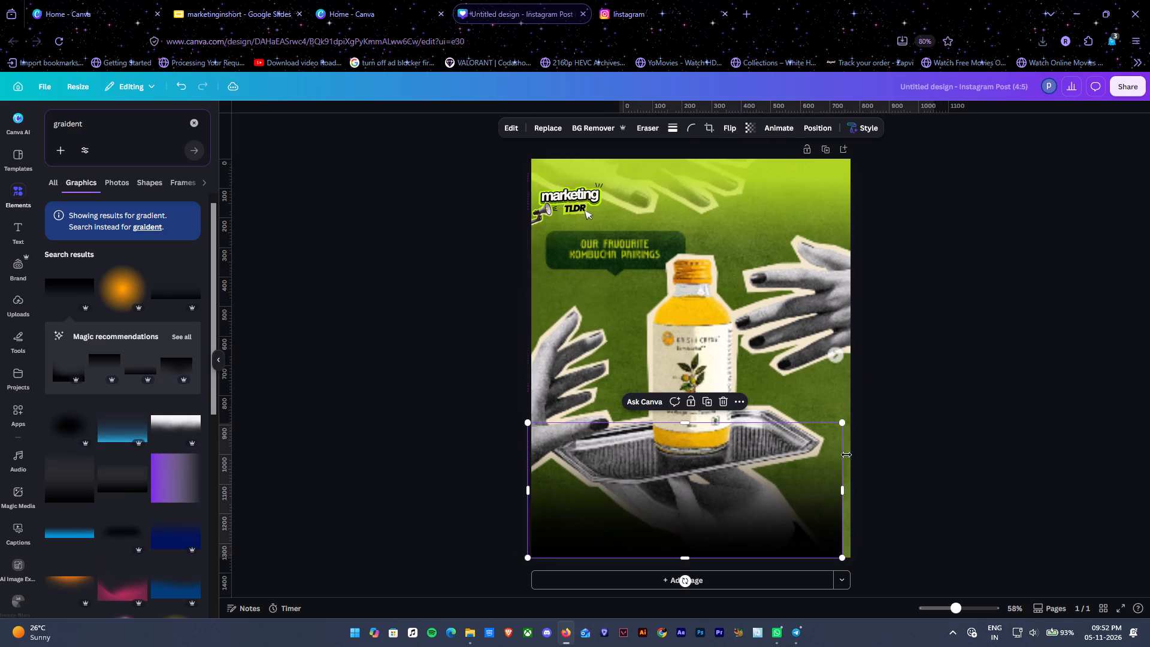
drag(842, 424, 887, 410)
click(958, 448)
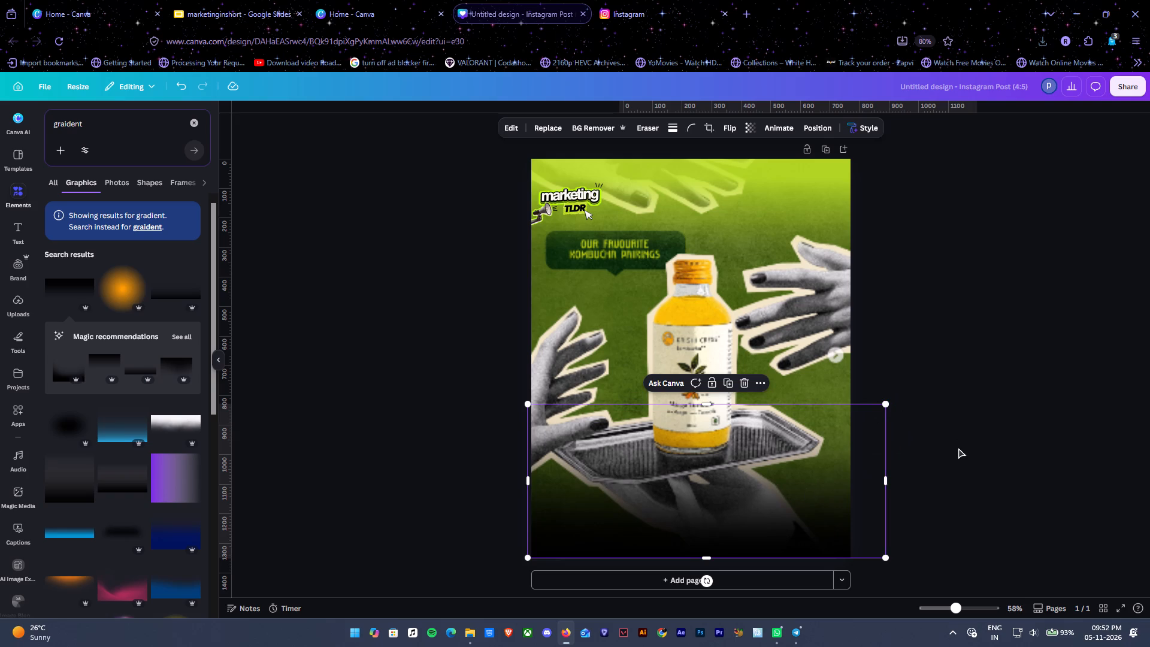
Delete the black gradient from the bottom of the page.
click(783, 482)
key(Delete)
Add the softer black gradient that darkens downward, enlarge it to slightly over the page width and align it with the page's bottom edge.
click(125, 477)
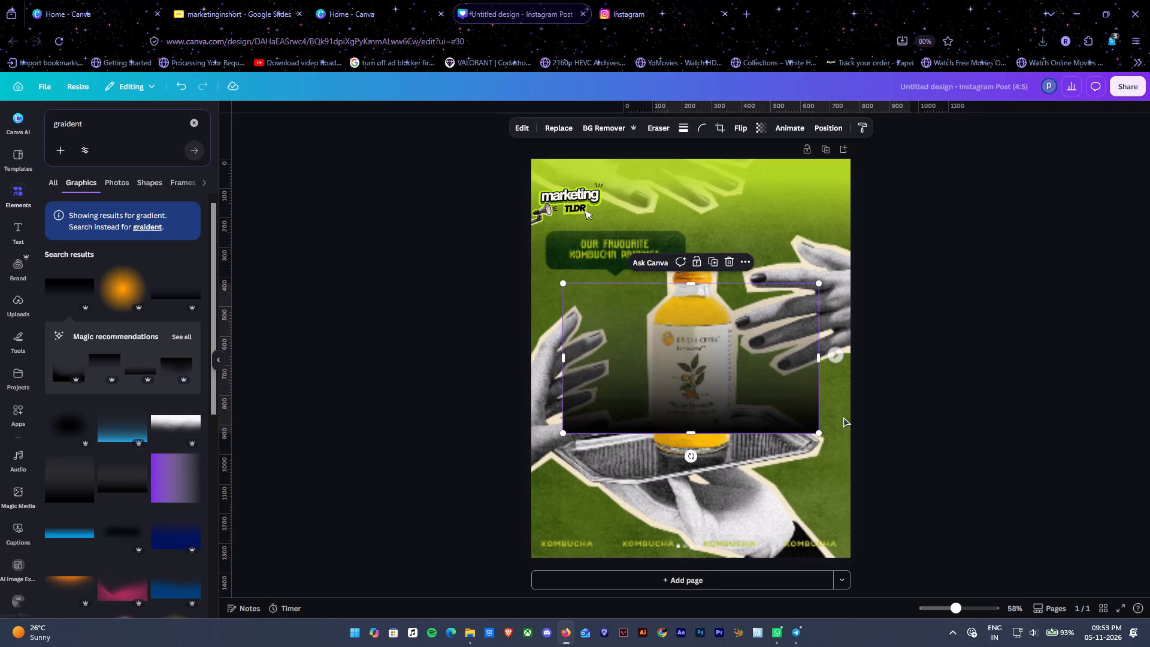
drag(820, 434, 907, 456)
drag(833, 404, 795, 483)
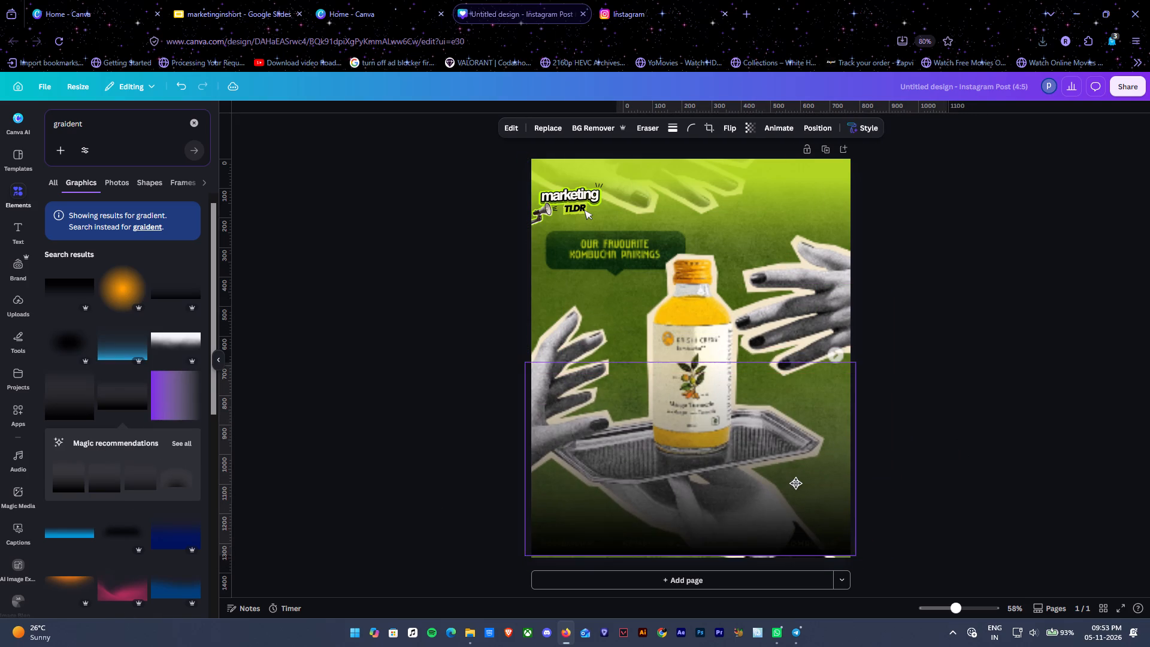
drag(795, 483, 792, 488)
click(937, 442)
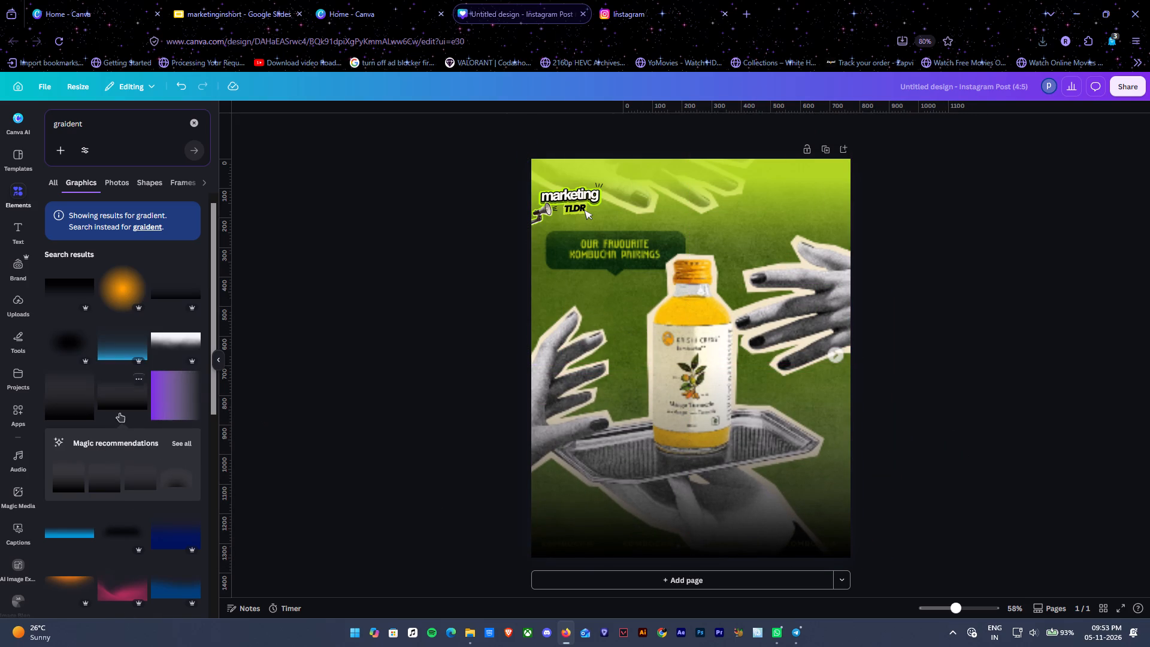
Add the first black fade gradient, flip it vertically, enlarge it to slightly over the page width and place it over the page's bottom edge.
click(75, 287)
click(733, 124)
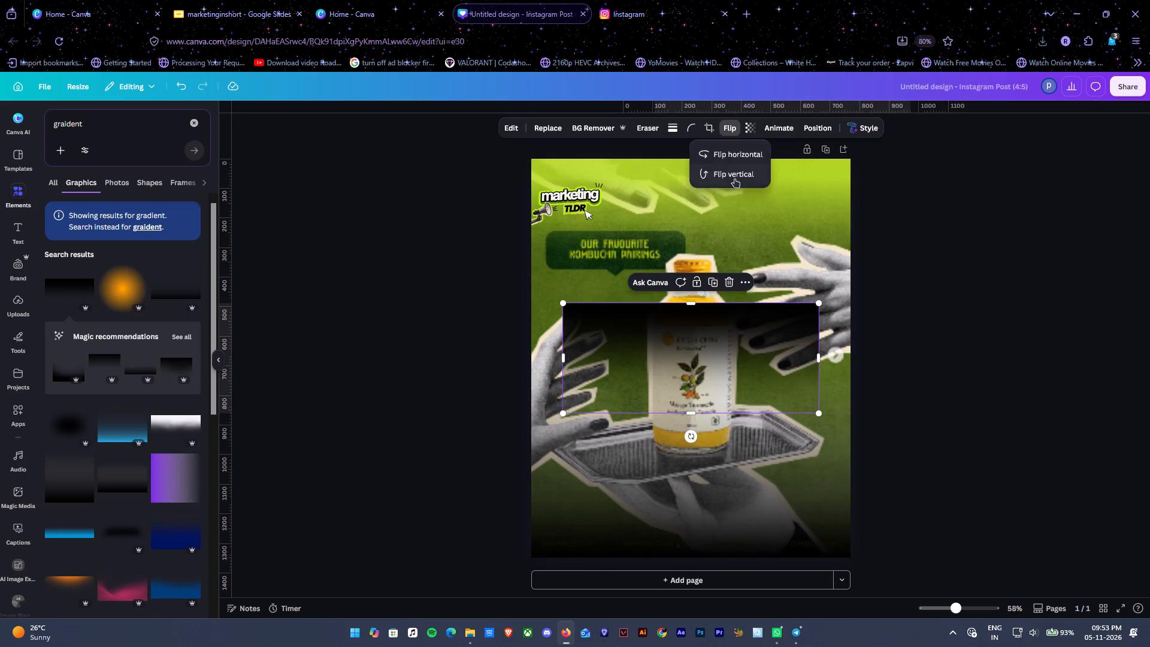
click(734, 179)
drag(816, 413, 910, 462)
drag(845, 401, 772, 515)
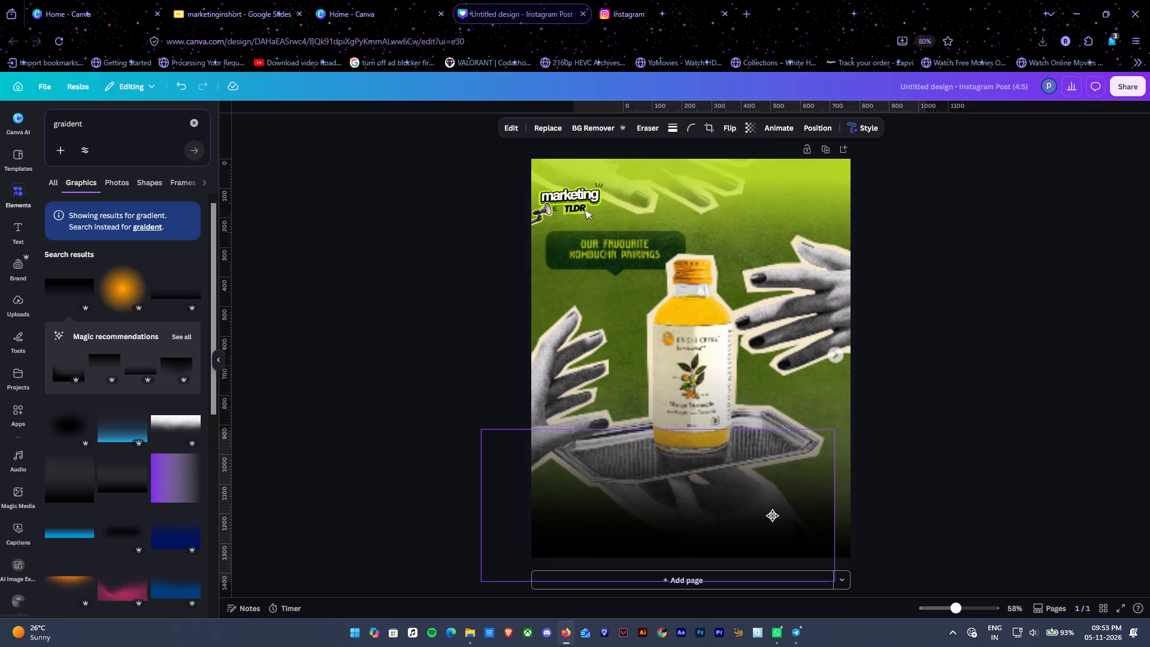
drag(772, 515, 793, 507)
click(1001, 421)
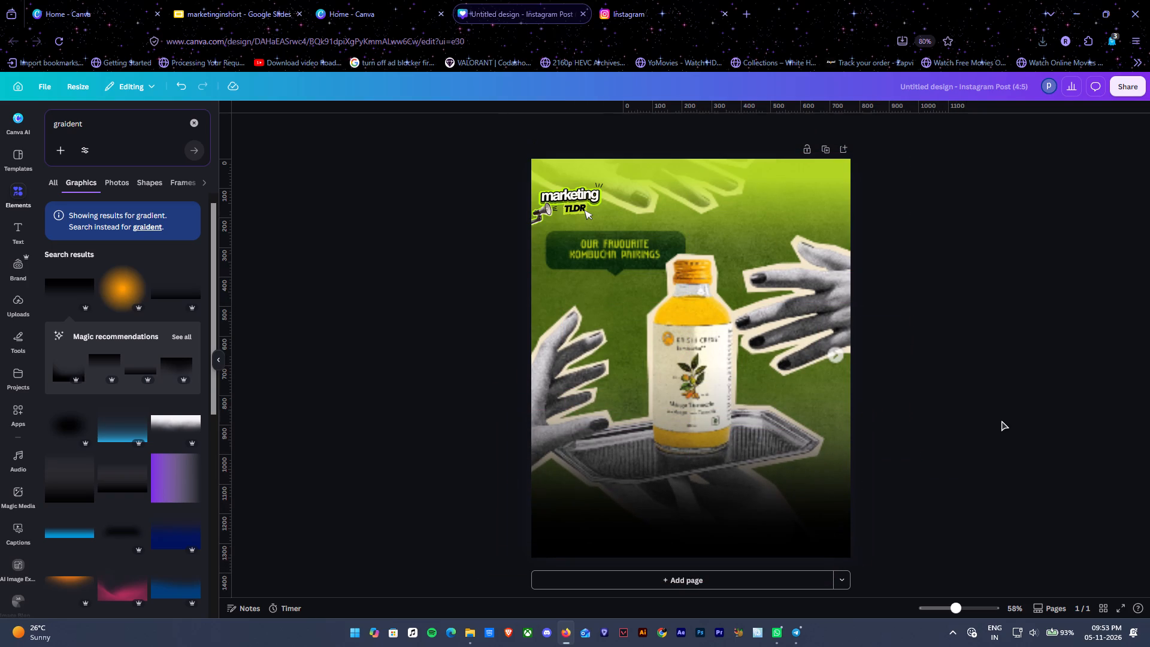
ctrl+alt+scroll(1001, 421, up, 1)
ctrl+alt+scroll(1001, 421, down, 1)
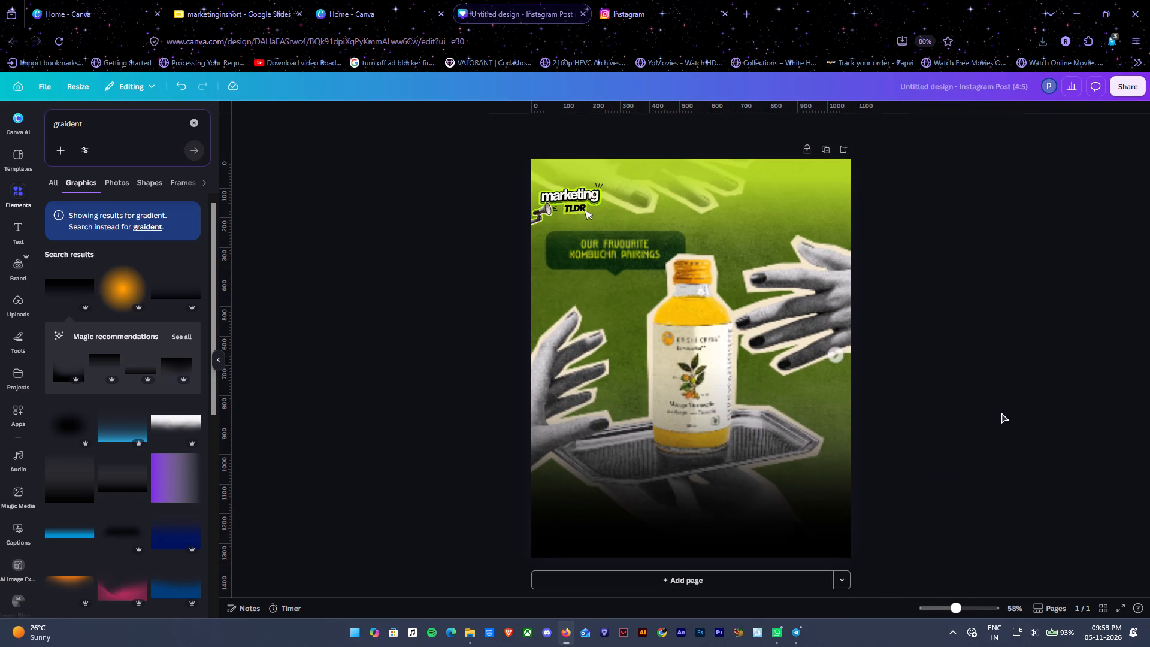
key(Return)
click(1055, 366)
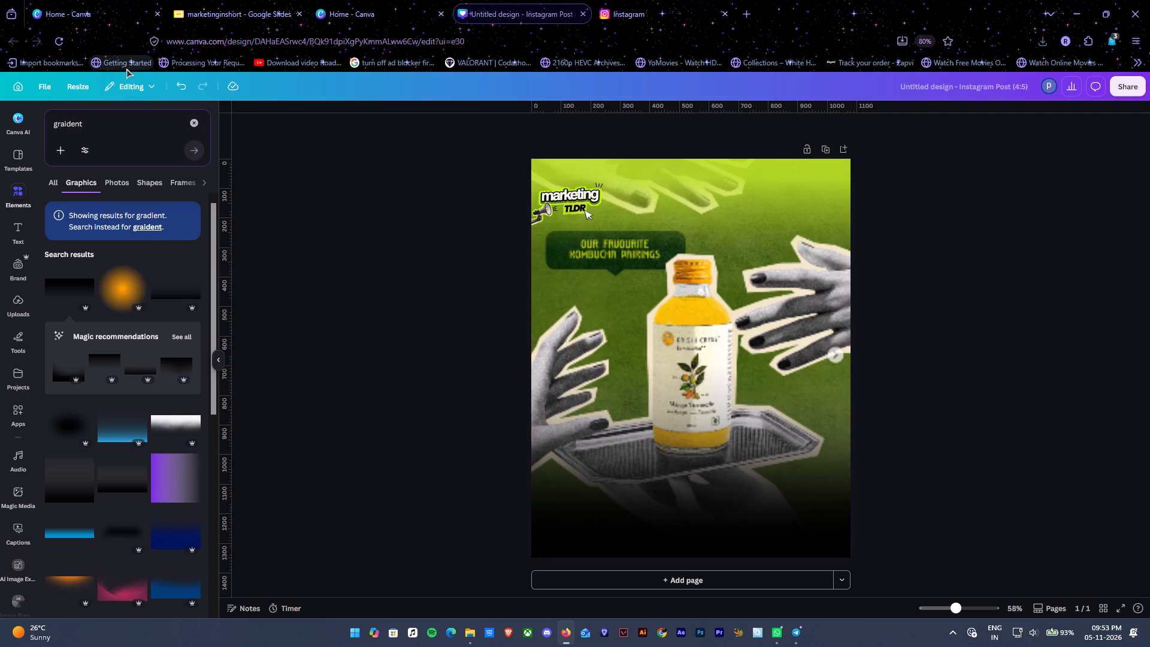
Search the graphics library for grid.
drag(101, 127, 31, 132)
text(grid)
key(Return)
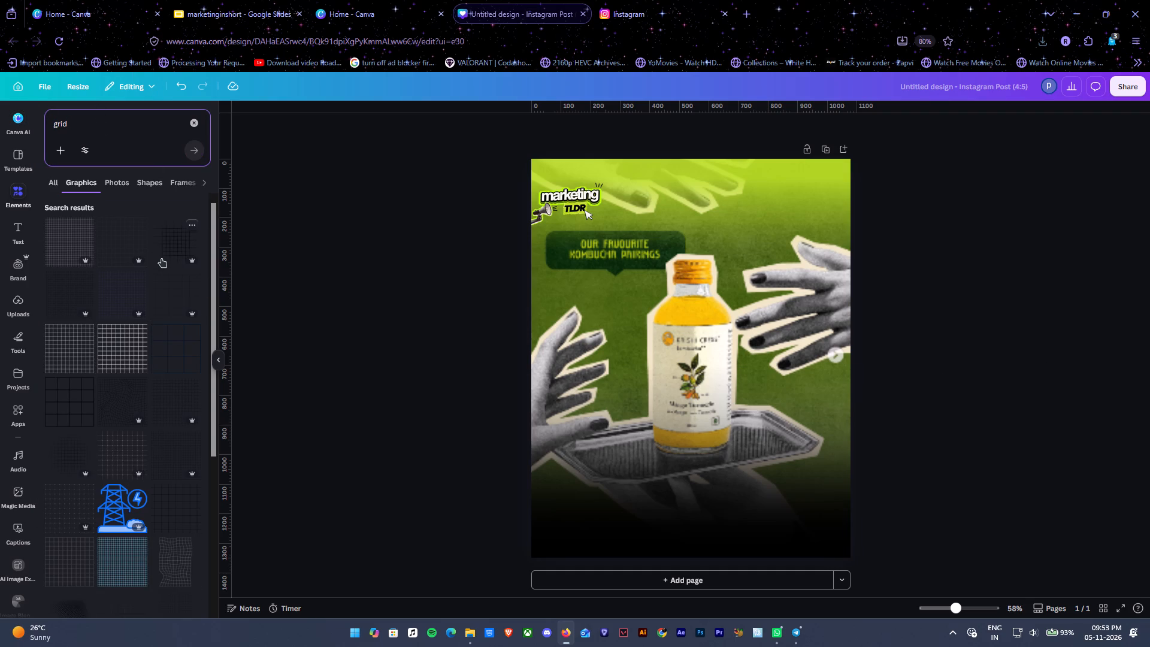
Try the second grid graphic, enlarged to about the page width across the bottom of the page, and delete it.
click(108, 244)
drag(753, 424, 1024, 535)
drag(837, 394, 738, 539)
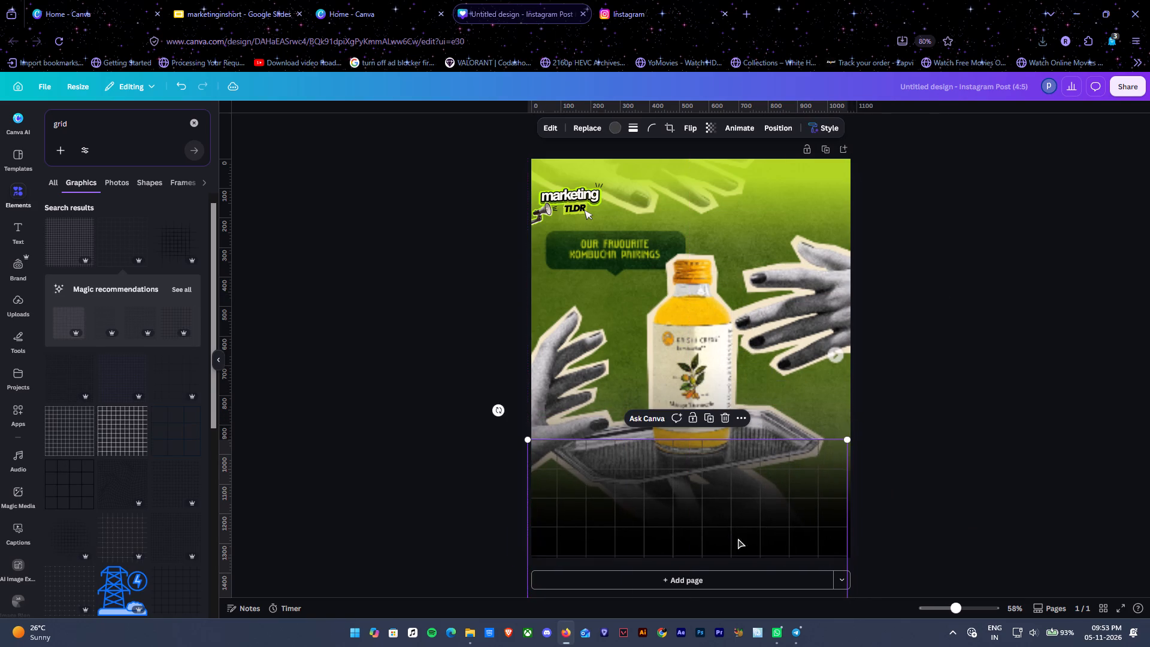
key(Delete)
Browse the grid graphics for one that suits the bottom of the cover.
scroll(149, 455, down, 1)
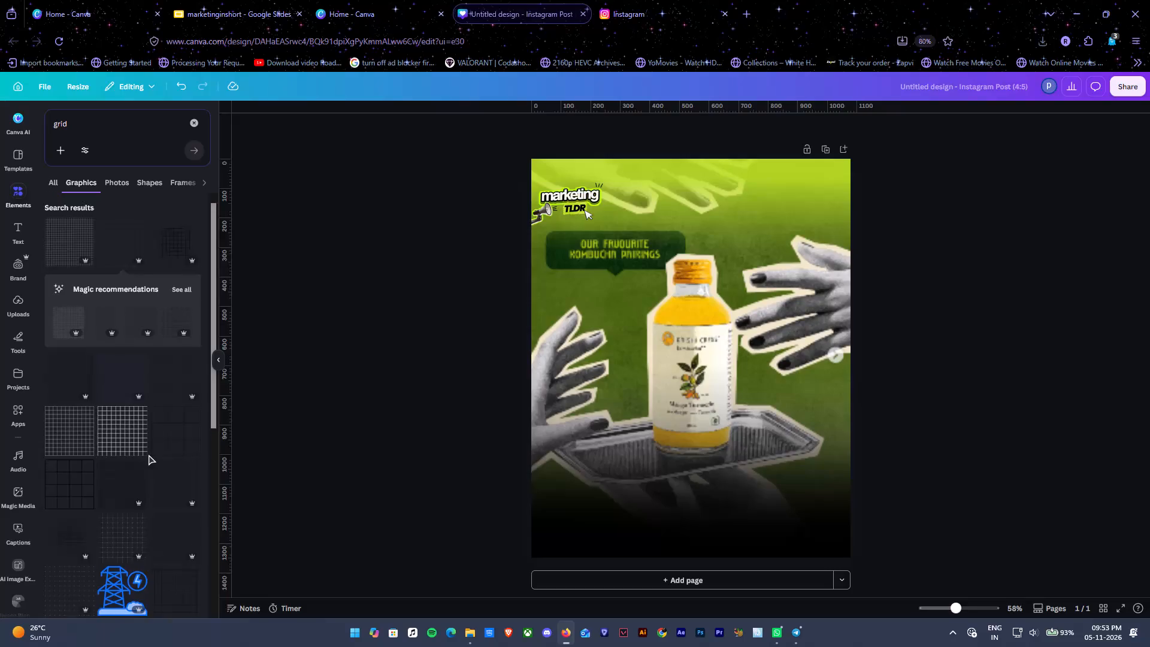
scroll(149, 455, down, 3)
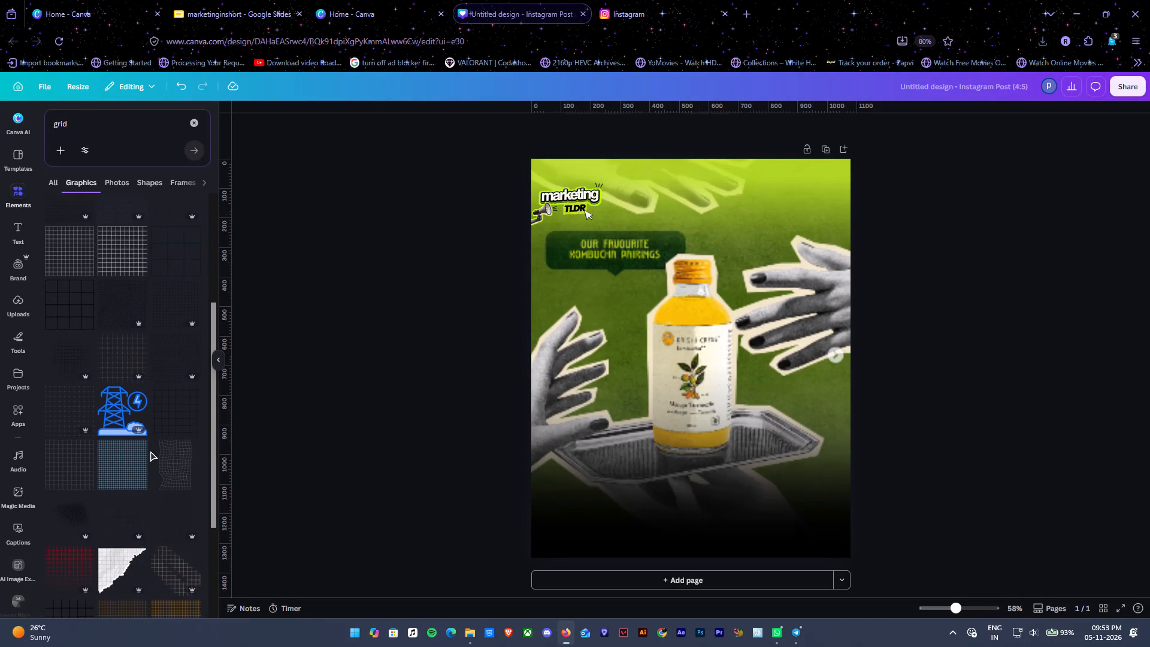
scroll(150, 451, down, 2)
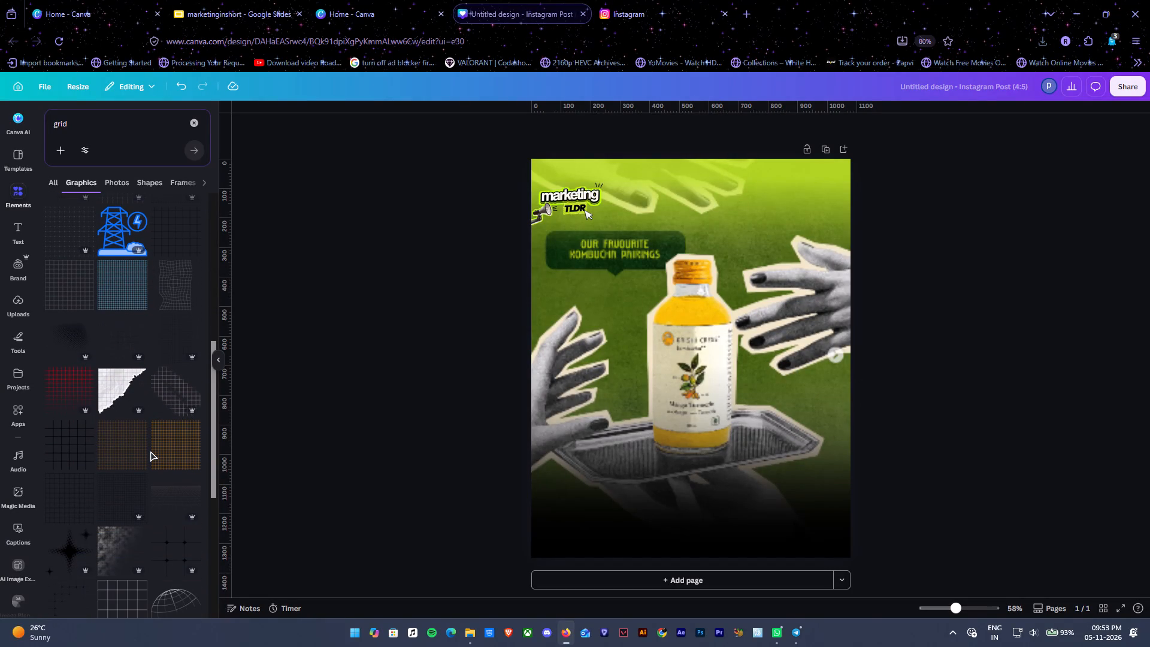
scroll(150, 451, down, 2)
scroll(152, 446, up, 10)
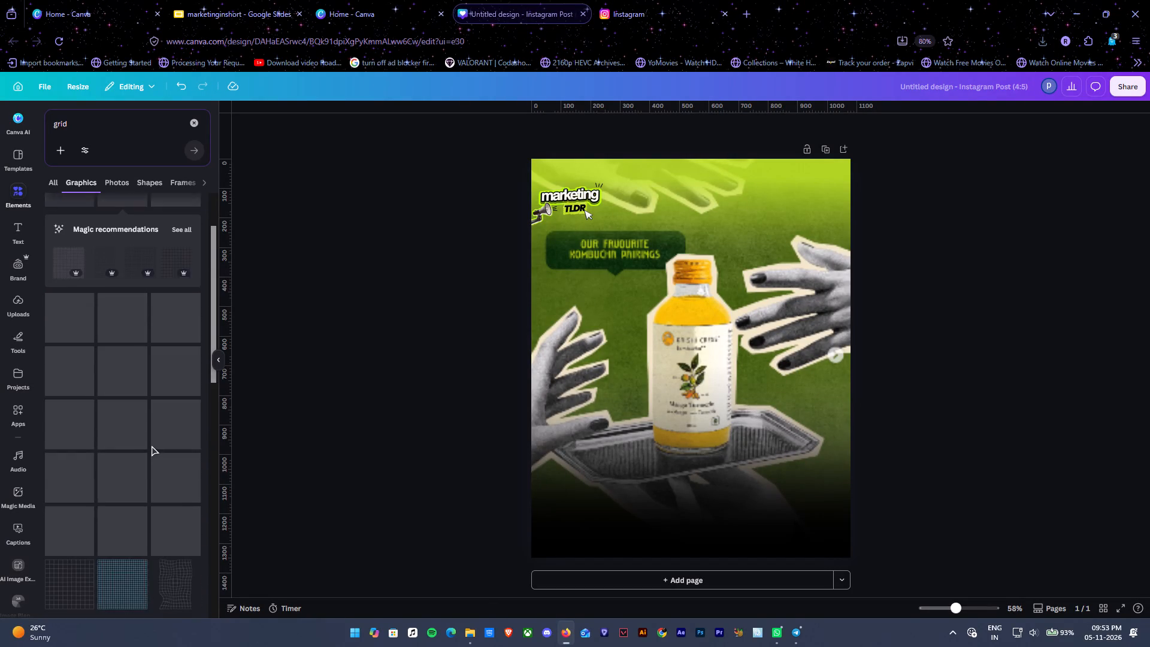
scroll(152, 446, up, 2)
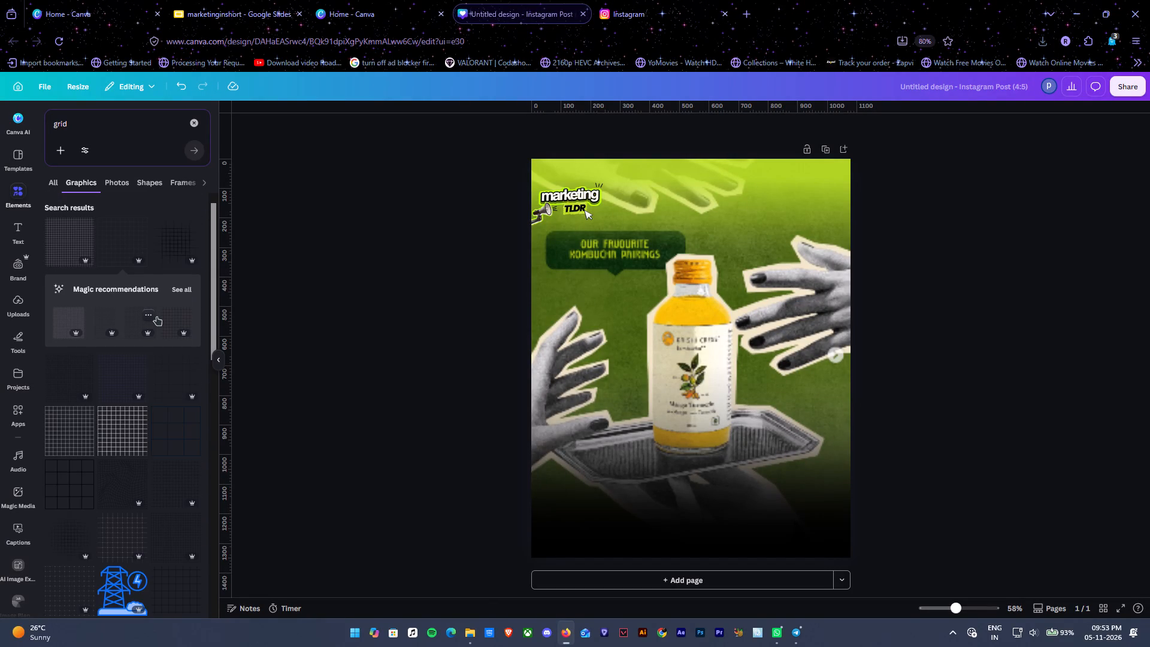
Add another thin-line grid graphic, enlarge it to slightly over the page width across the page's bottom, and colour it lime green.
click(172, 386)
drag(729, 363, 682, 499)
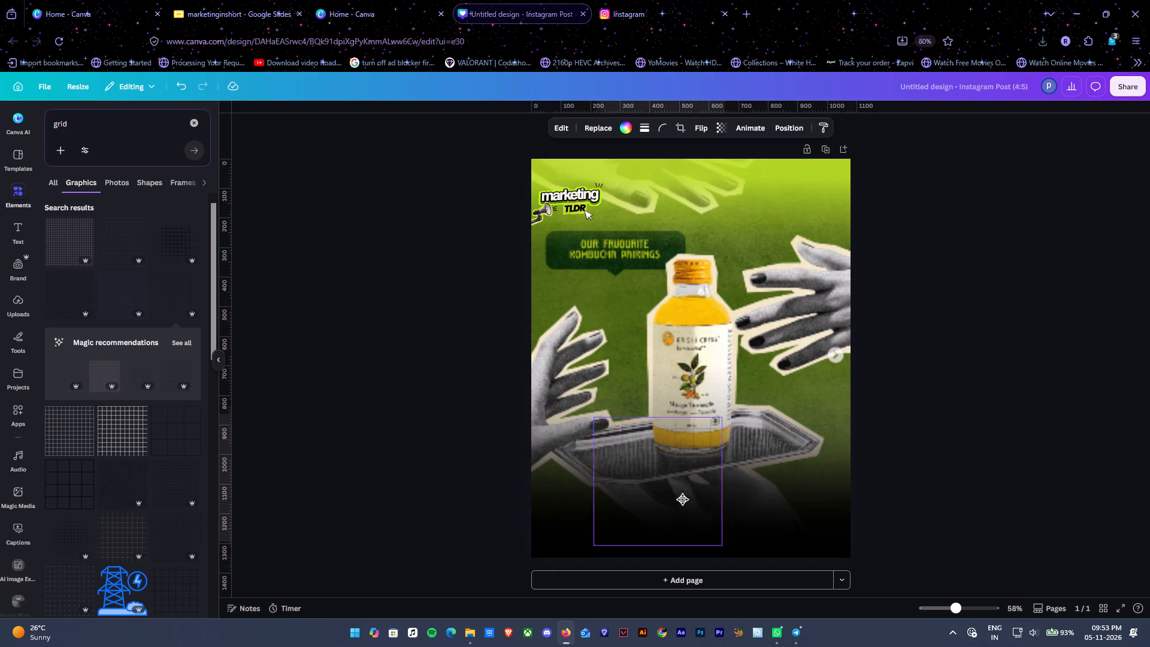
drag(682, 499, 661, 519)
drag(689, 451, 983, 416)
drag(892, 439, 817, 582)
click(965, 404)
click(786, 357)
drag(800, 329, 800, 332)
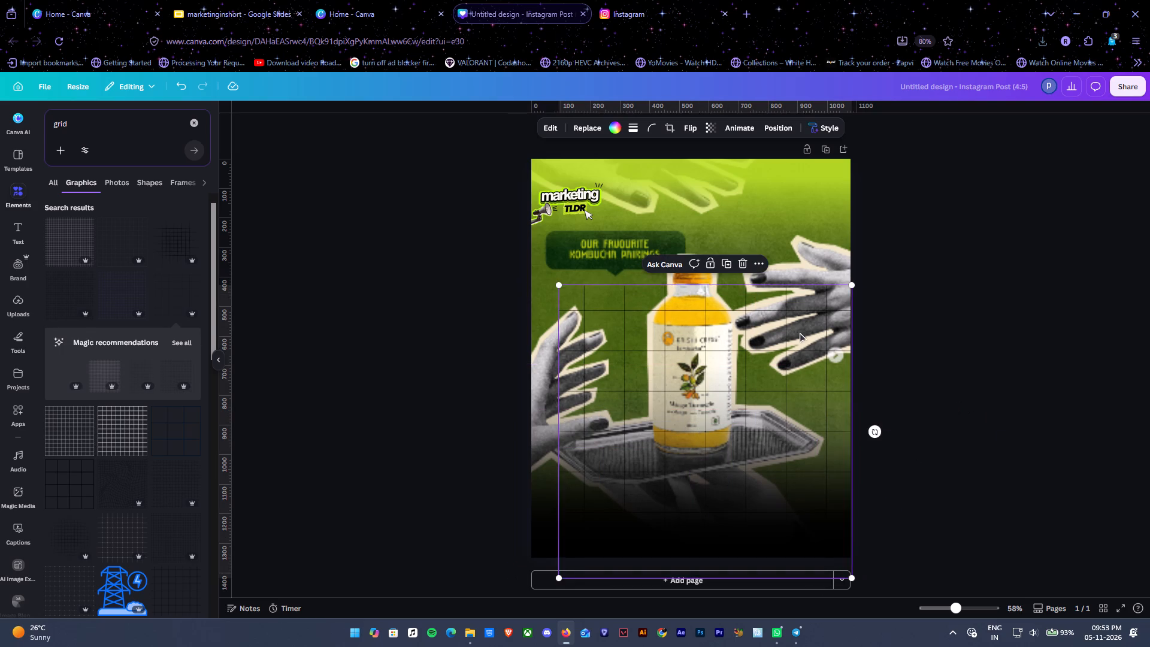
Move the enlarged black-line grid graphic toward the page's bottom and delete it.
drag(800, 332, 771, 487)
key(Delete)
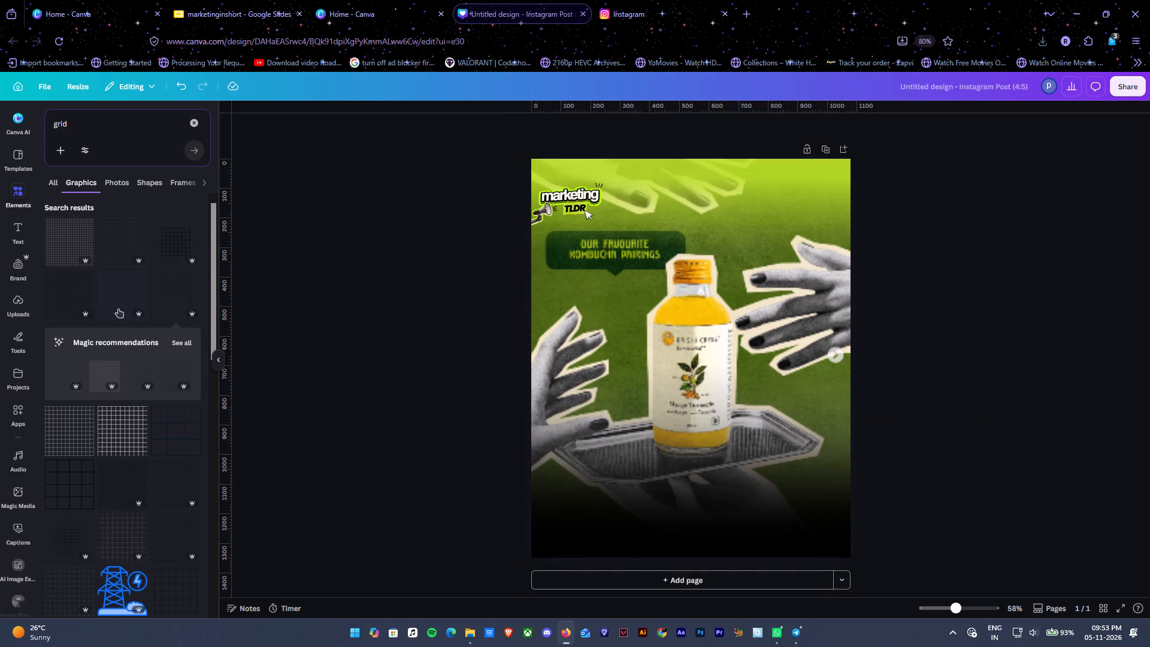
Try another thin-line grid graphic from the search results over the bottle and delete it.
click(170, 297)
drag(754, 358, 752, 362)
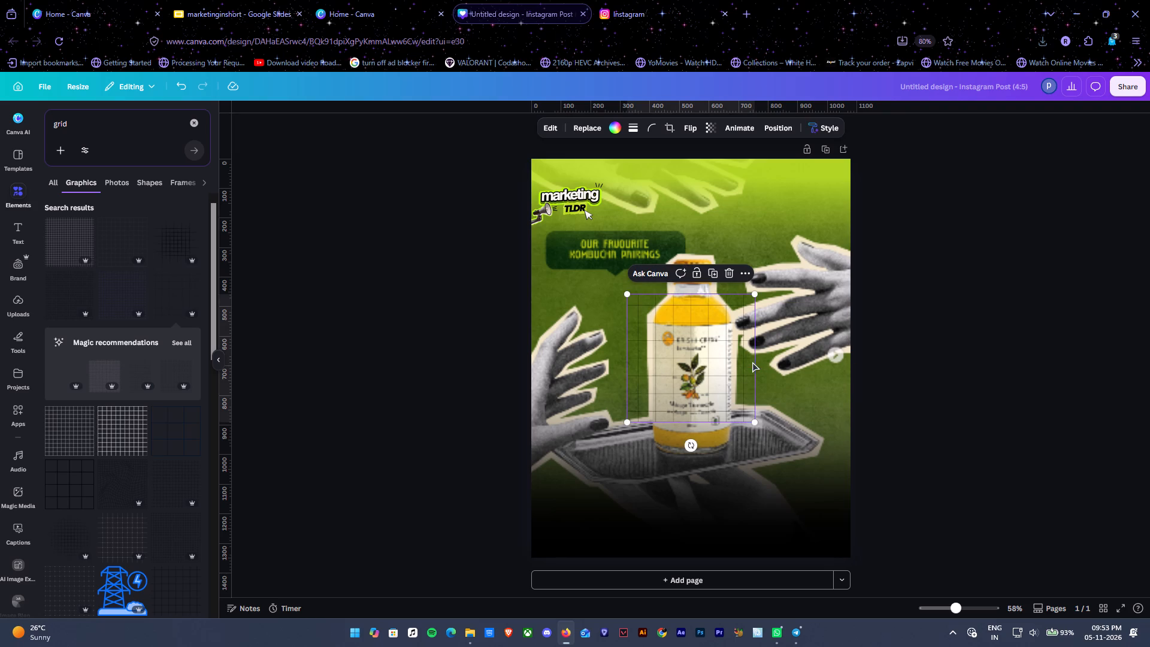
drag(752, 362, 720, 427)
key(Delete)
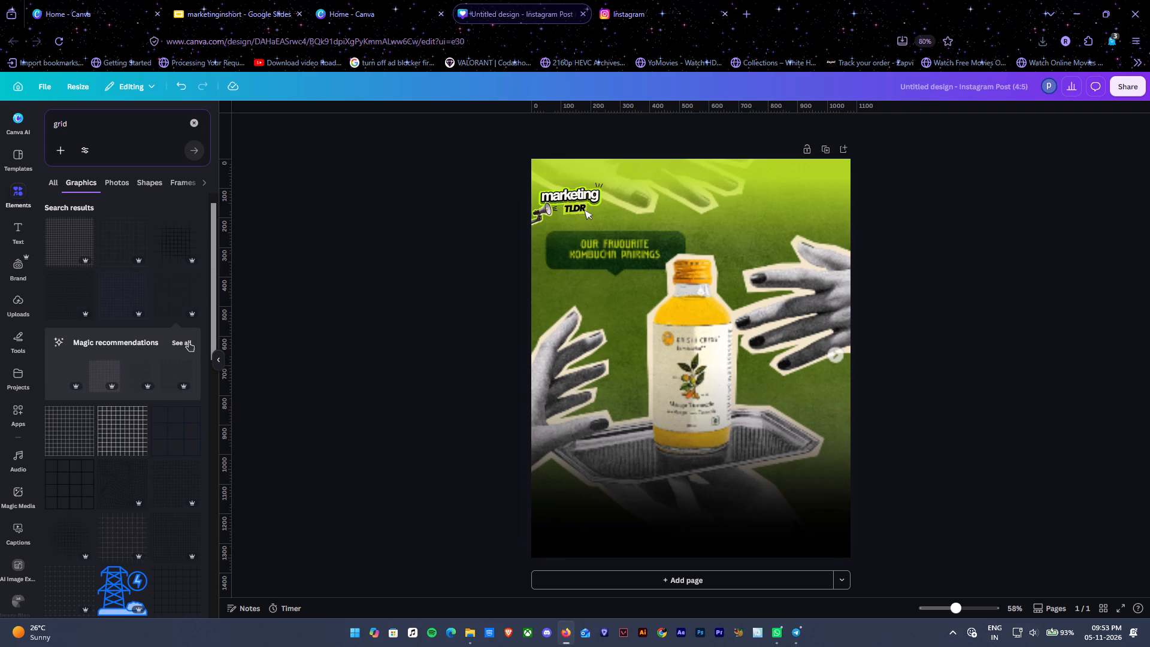
Add a beige grid graphic with dotted intersections from the magic recommendations, enlarged to nearly the page width across the page's bottom.
click(187, 341)
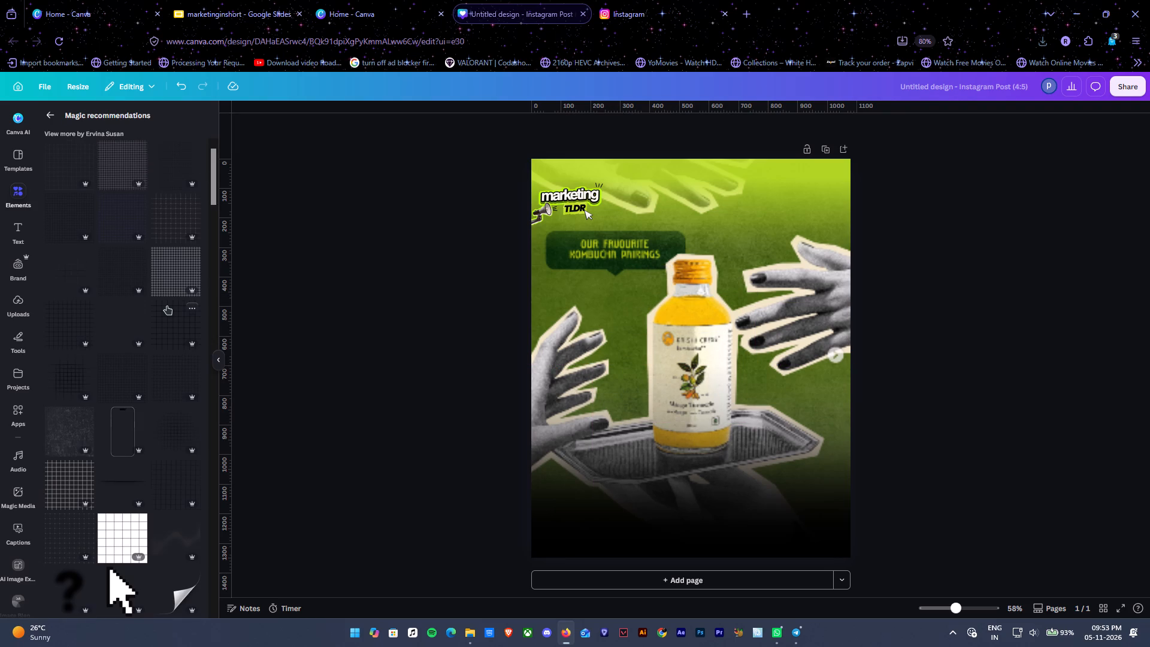
click(182, 218)
drag(752, 422, 899, 489)
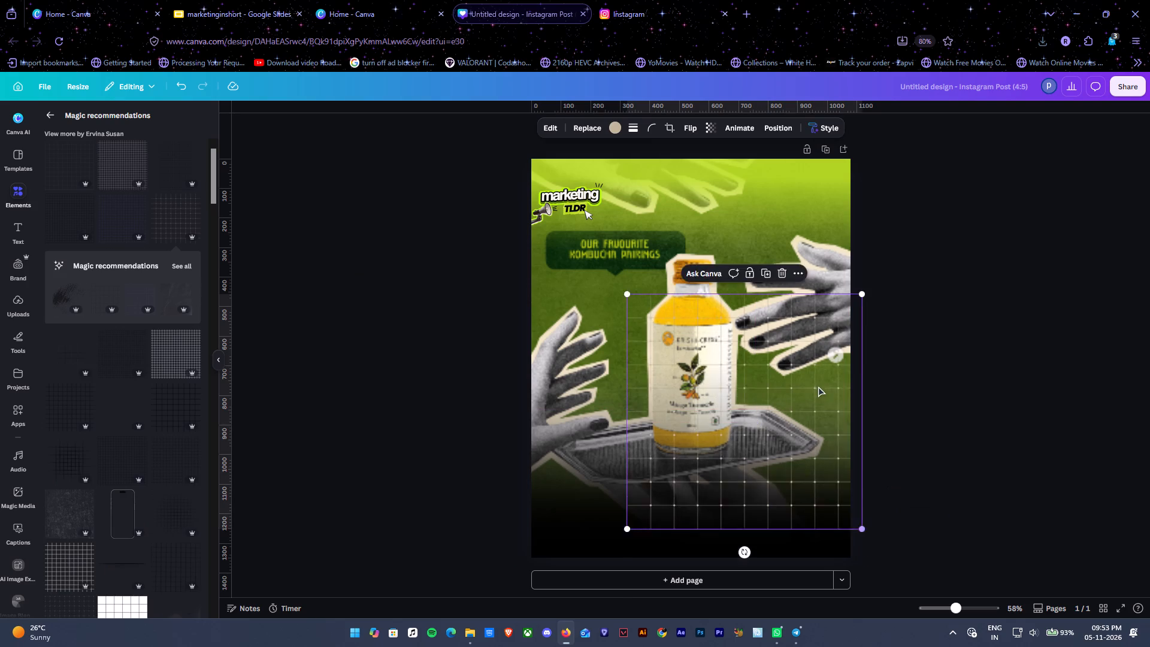
drag(818, 386, 715, 544)
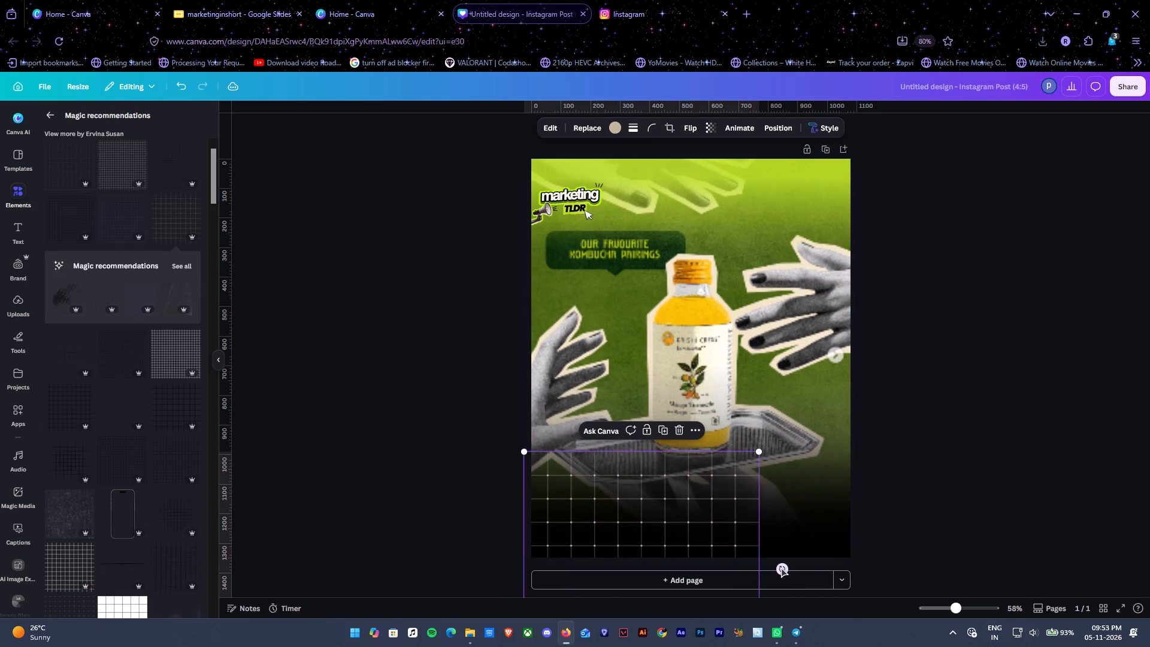
drag(757, 453, 896, 457)
drag(823, 464, 843, 533)
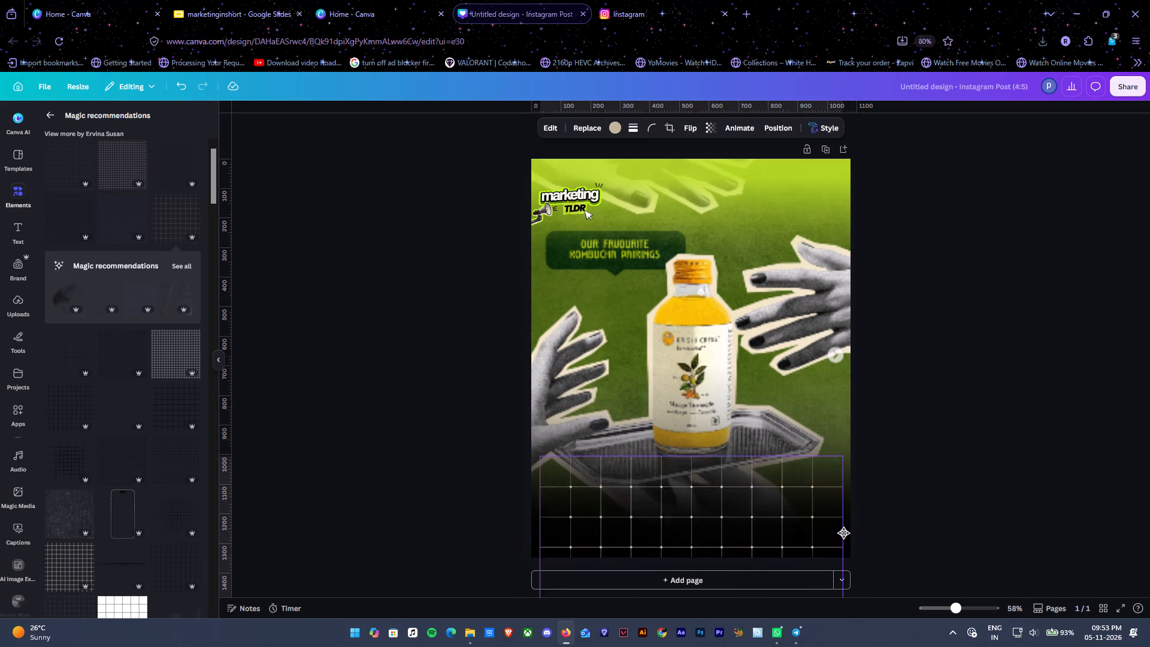
drag(843, 533, 837, 519)
click(980, 503)
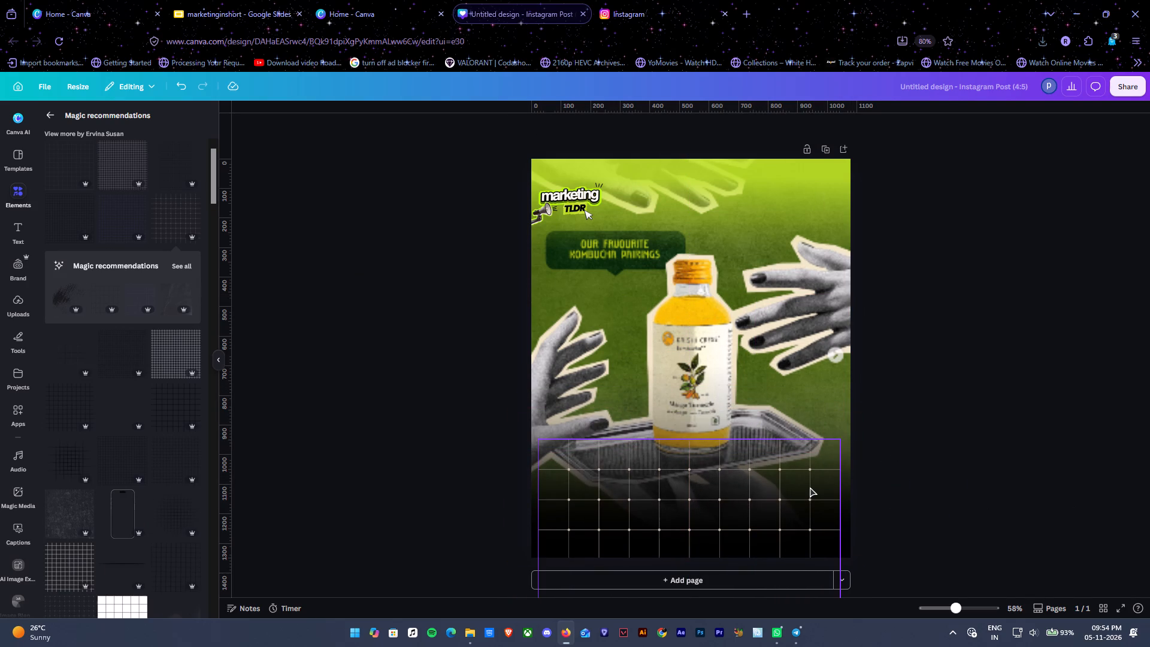
Make the bottom grid mostly transparent and recolour it lime green.
click(810, 486)
click(711, 125)
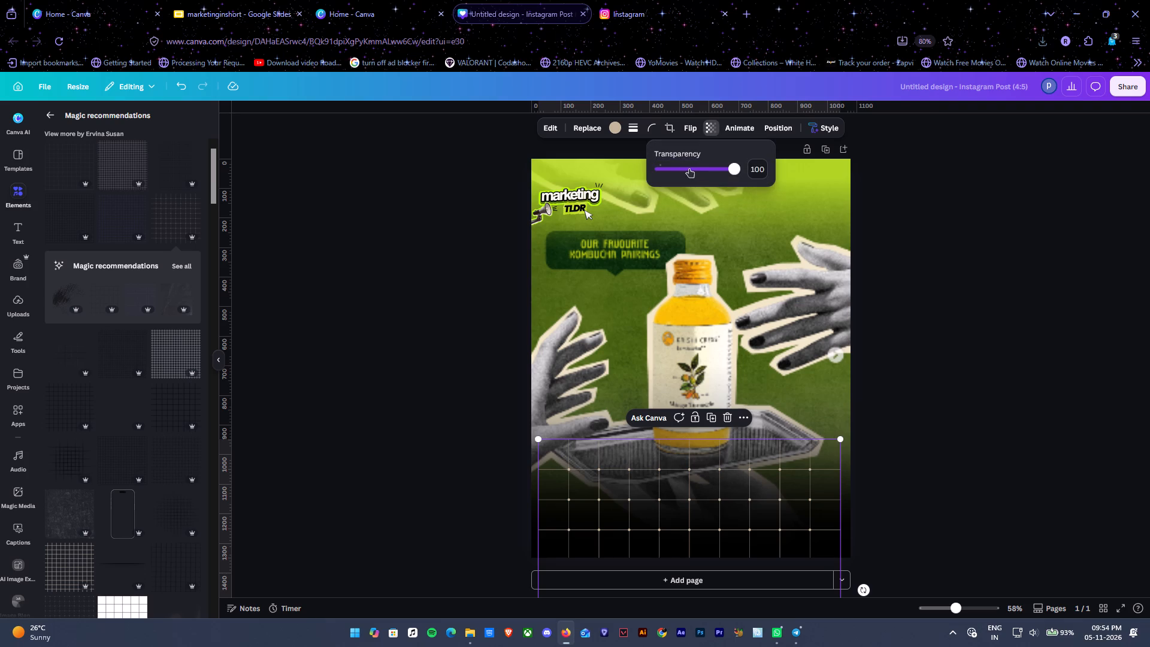
drag(689, 168, 678, 171)
click(616, 125)
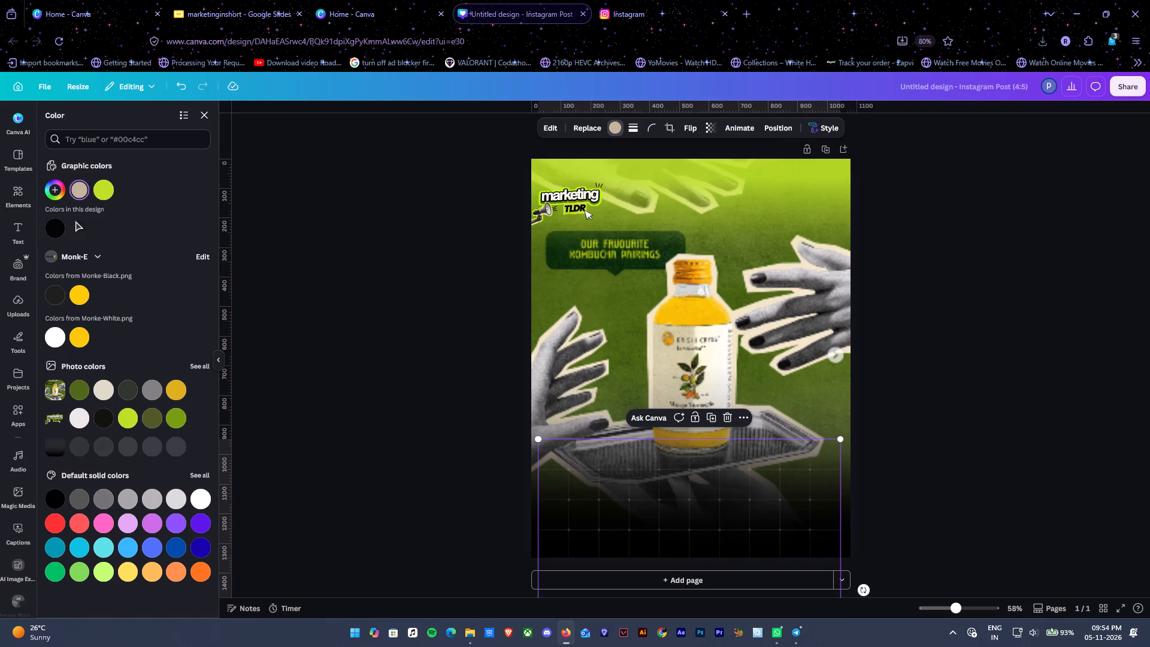
click(98, 192)
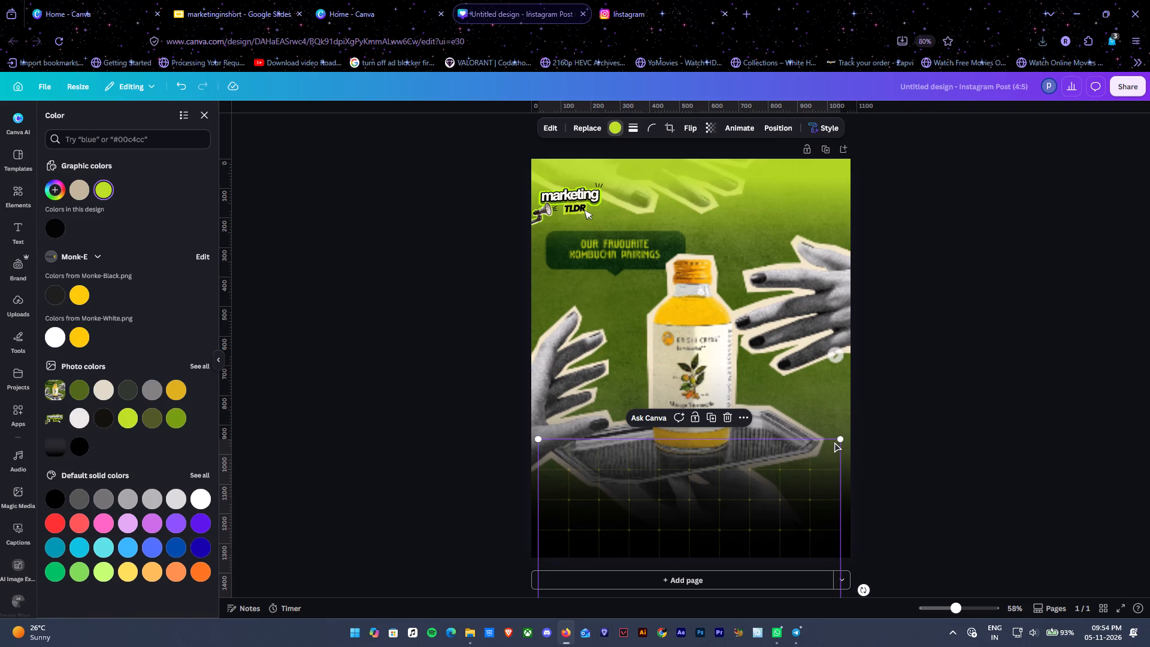
Enlarge the lime grid to slightly over the page width, reposition it at the page's bottom, and send it one layer backward.
drag(838, 440, 876, 431)
drag(831, 448, 823, 465)
key(ctrl+bracketleft)
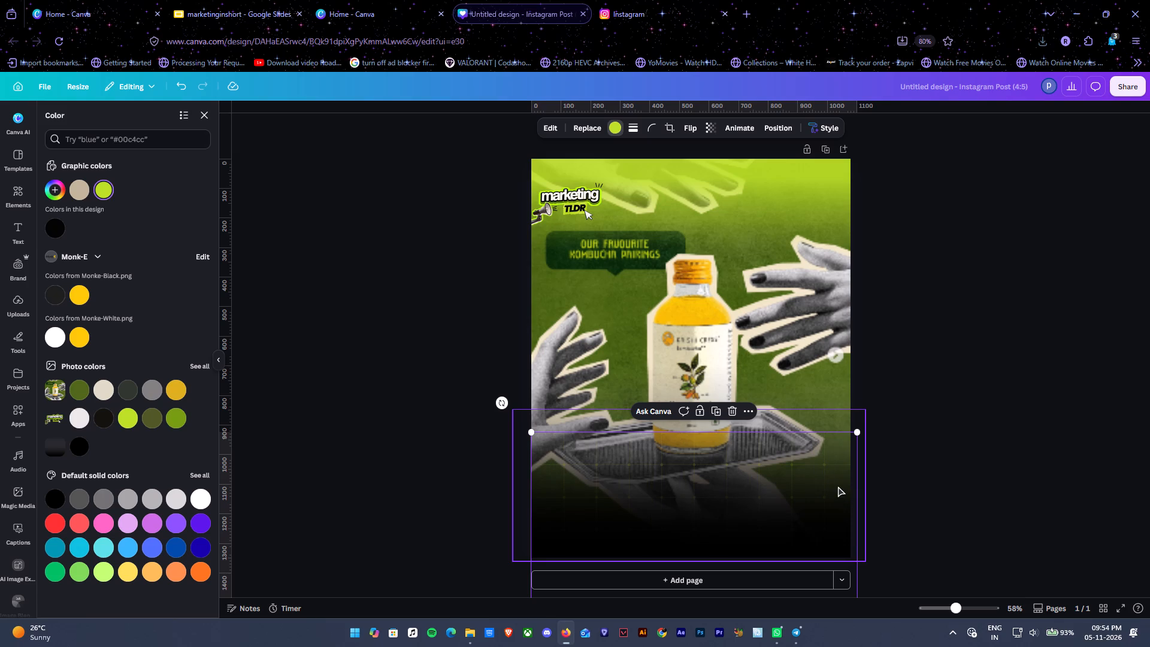
Set the lime grid's transparency to 68.
click(710, 123)
click(704, 167)
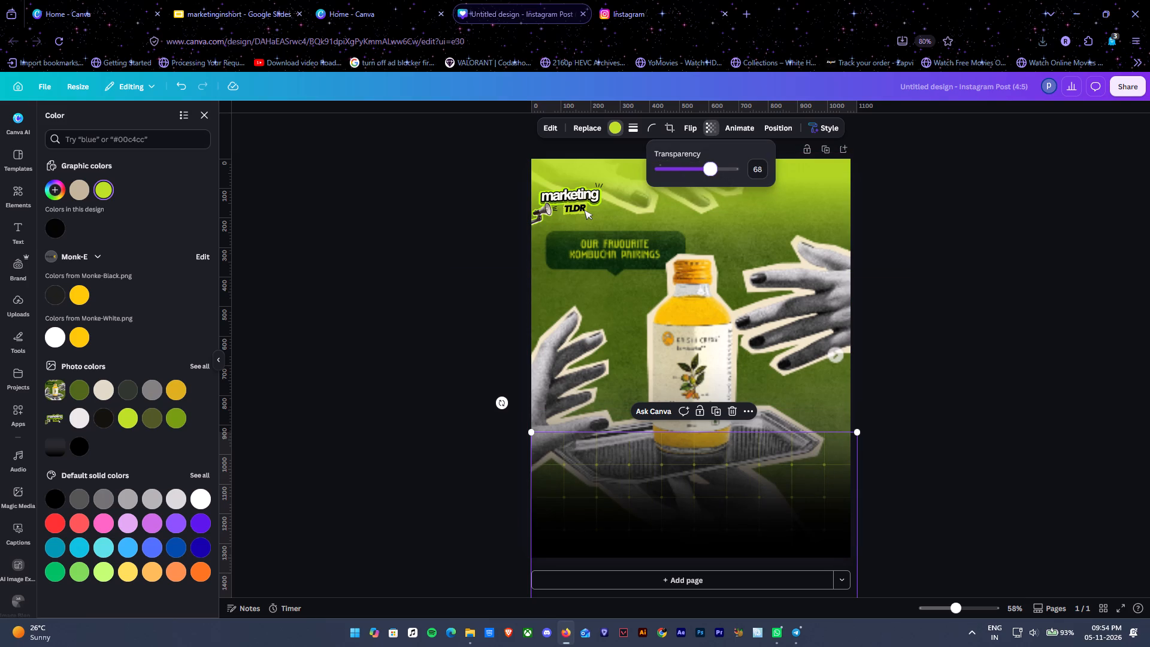
double_click(1070, 334)
click(1070, 334)
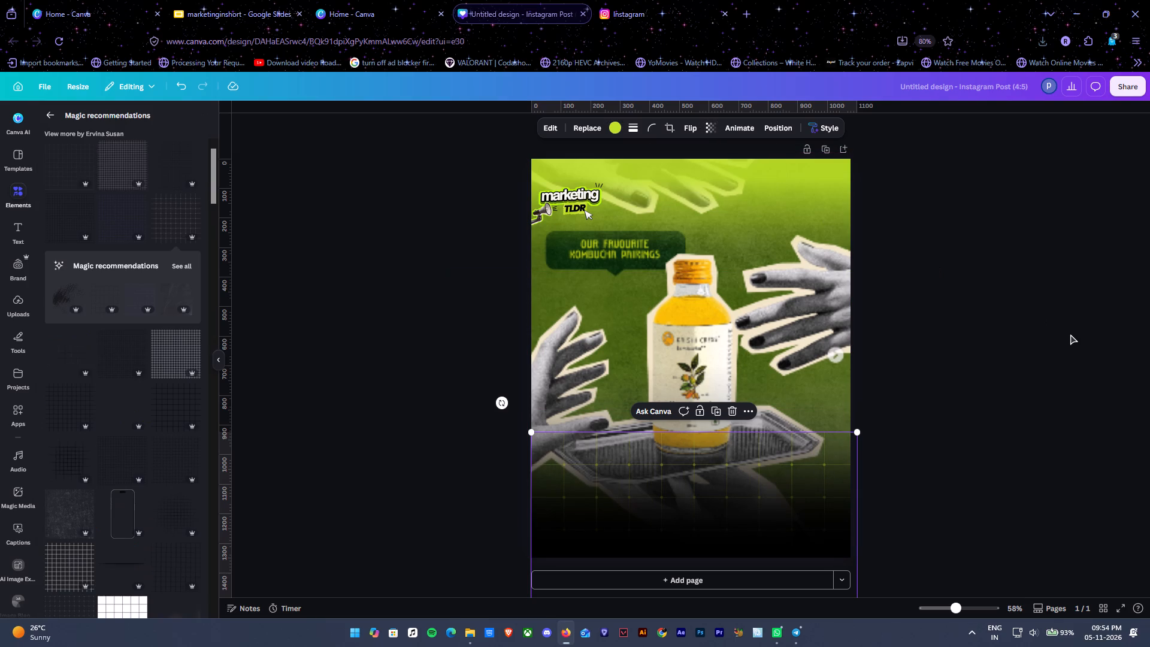
Select the black gradient at the page's bottom and show the design's layer order.
click(811, 461)
key(alt+1)
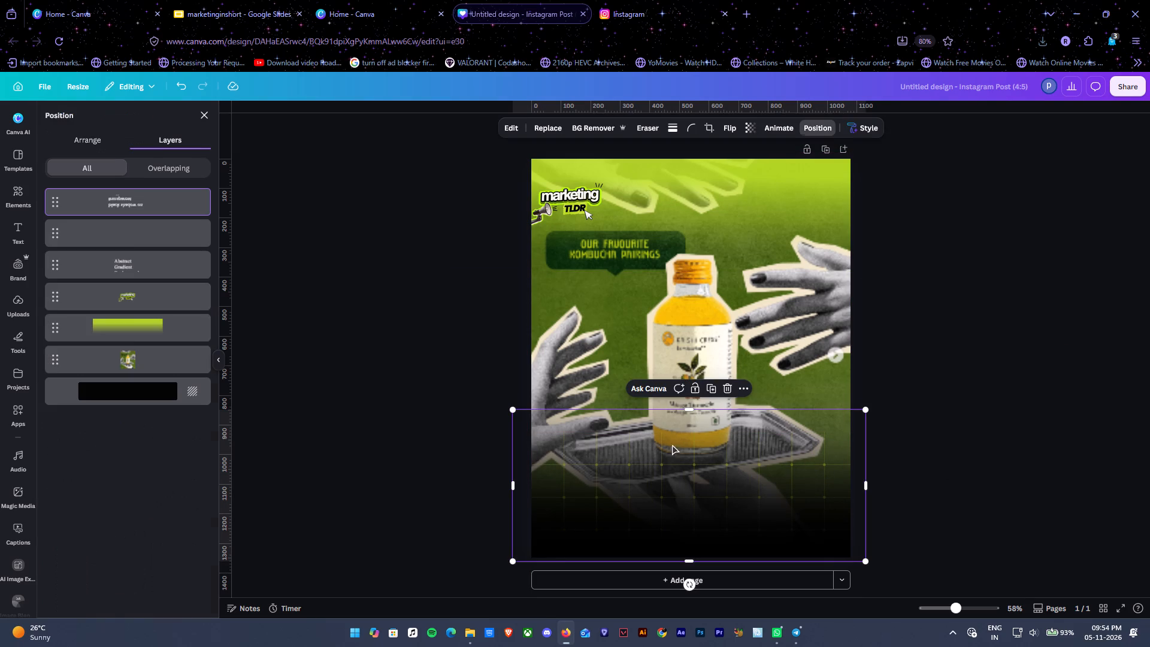
Set the lime grid's transparency to 80 and move the grid slightly up the page.
click(151, 240)
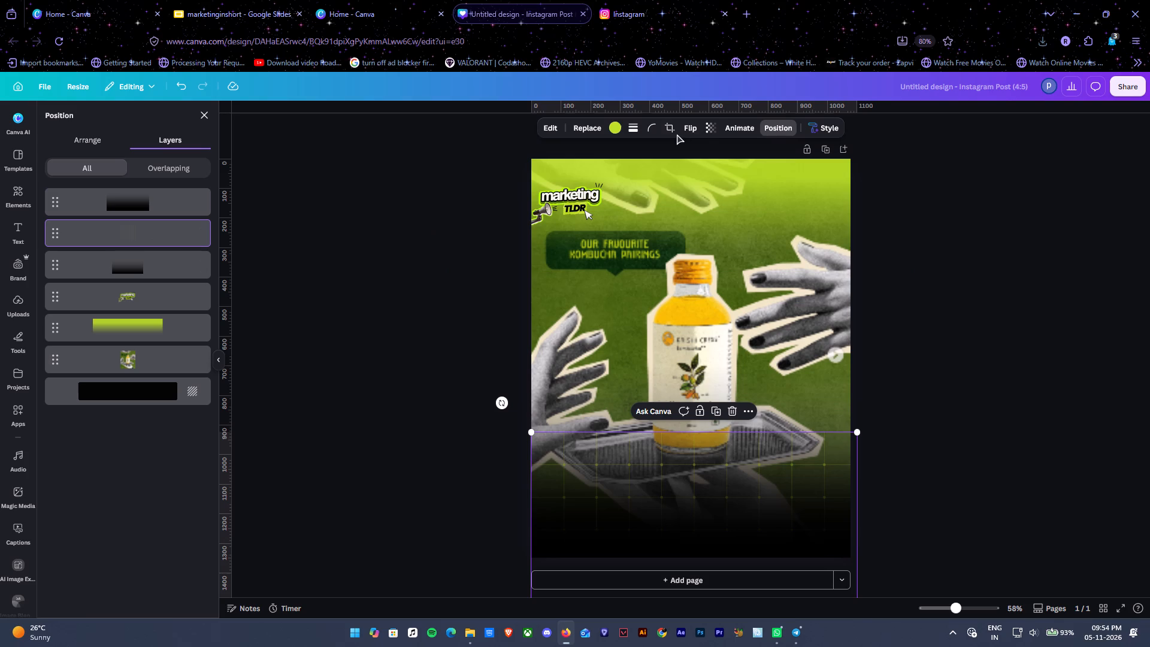
click(711, 129)
click(722, 174)
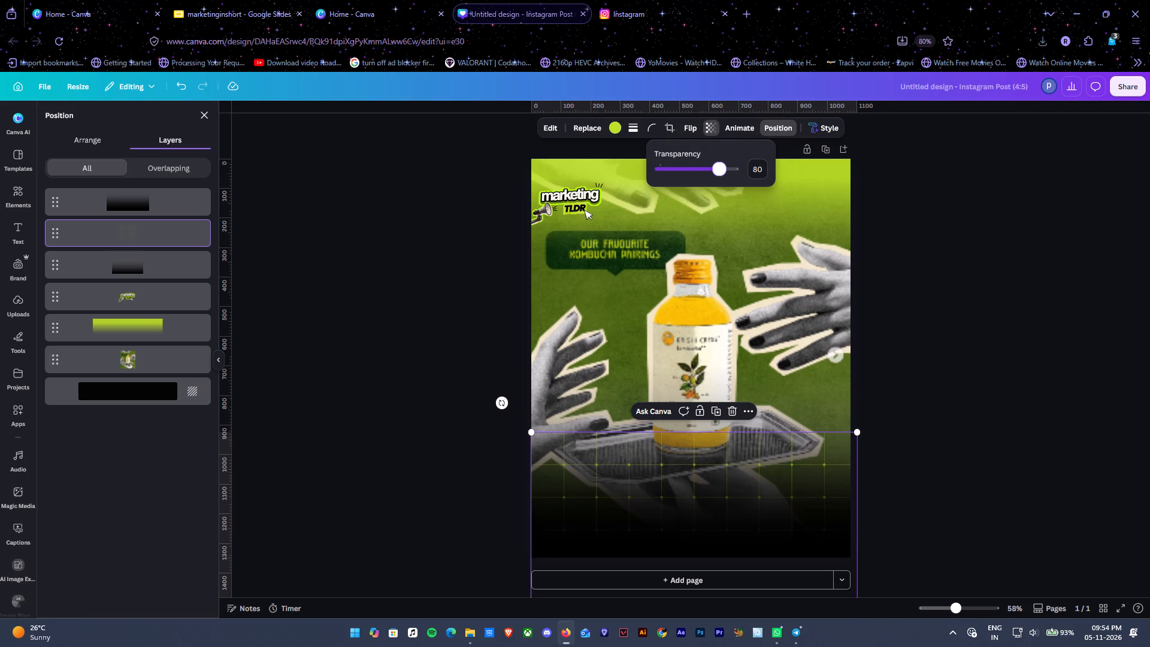
drag(827, 448, 828, 426)
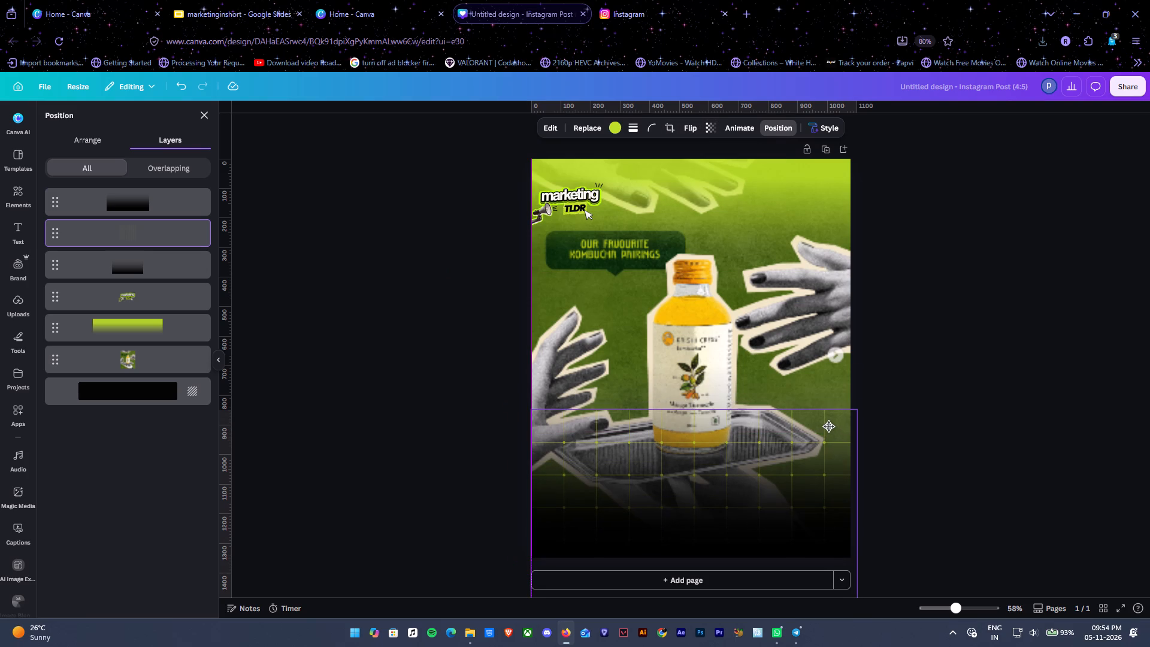
drag(828, 426, 828, 442)
Enlarge the black gradient well beyond the page width and position it over the grid, aligned with the page's bottom edge.
click(807, 501)
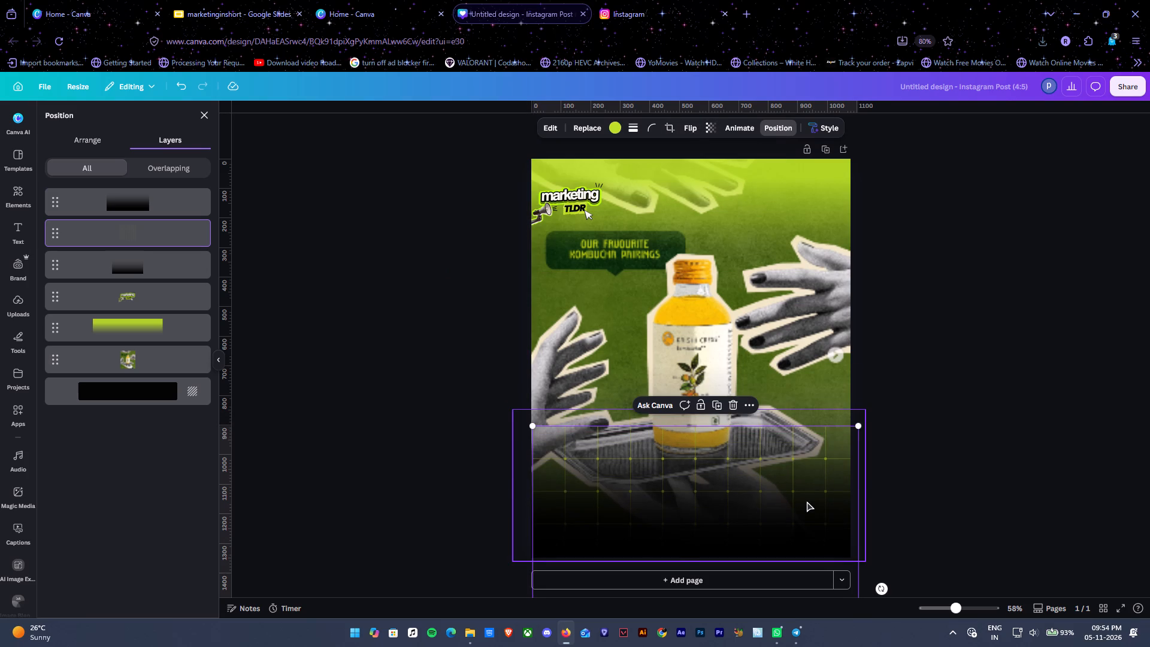
drag(868, 413, 942, 346)
drag(857, 442, 827, 443)
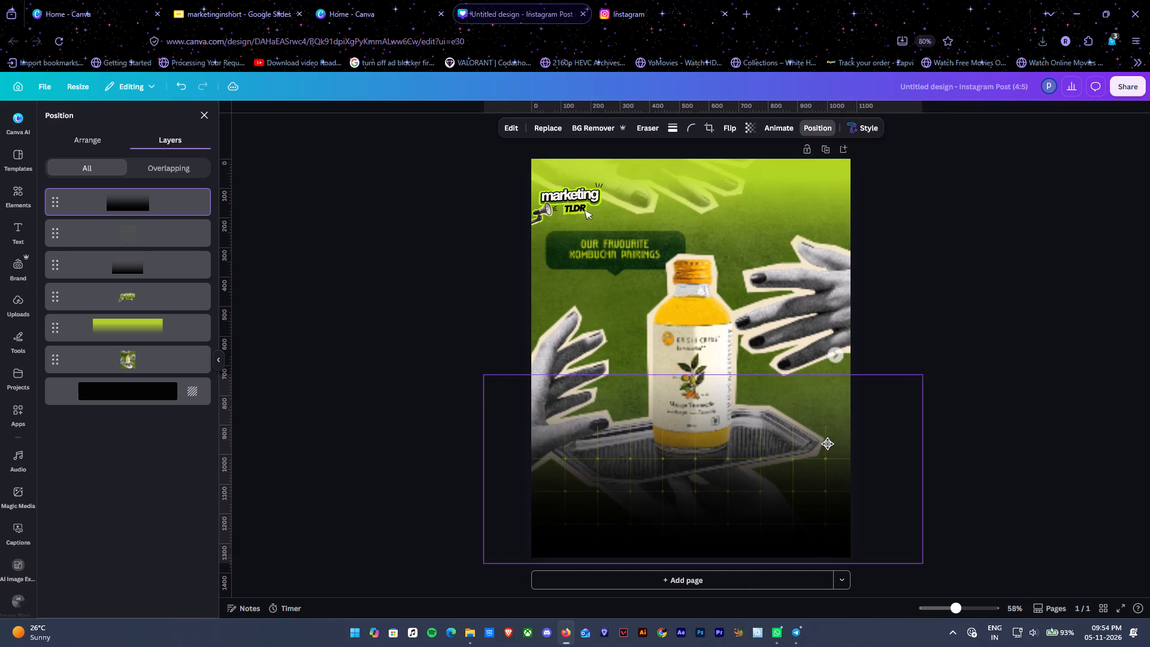
drag(827, 443, 824, 439)
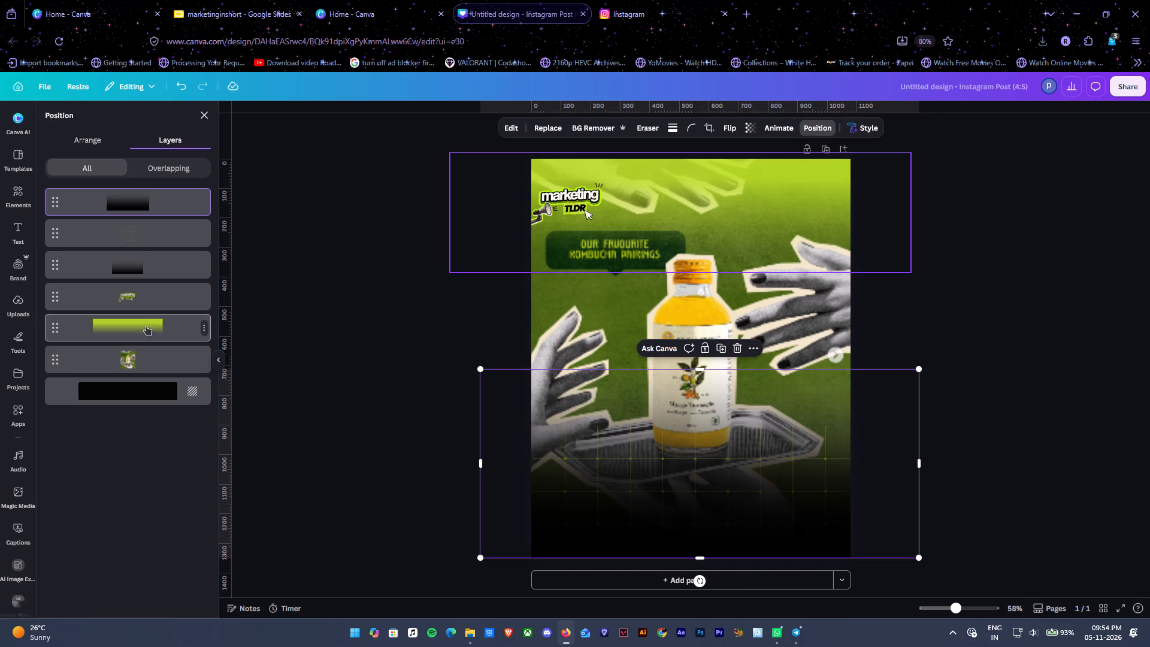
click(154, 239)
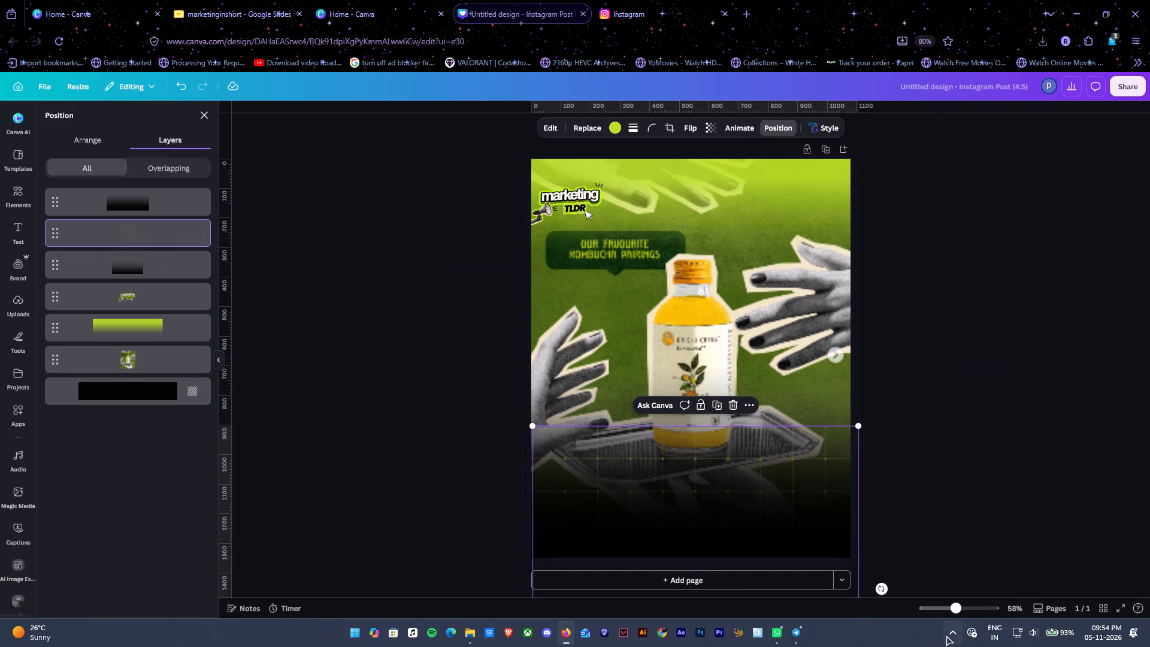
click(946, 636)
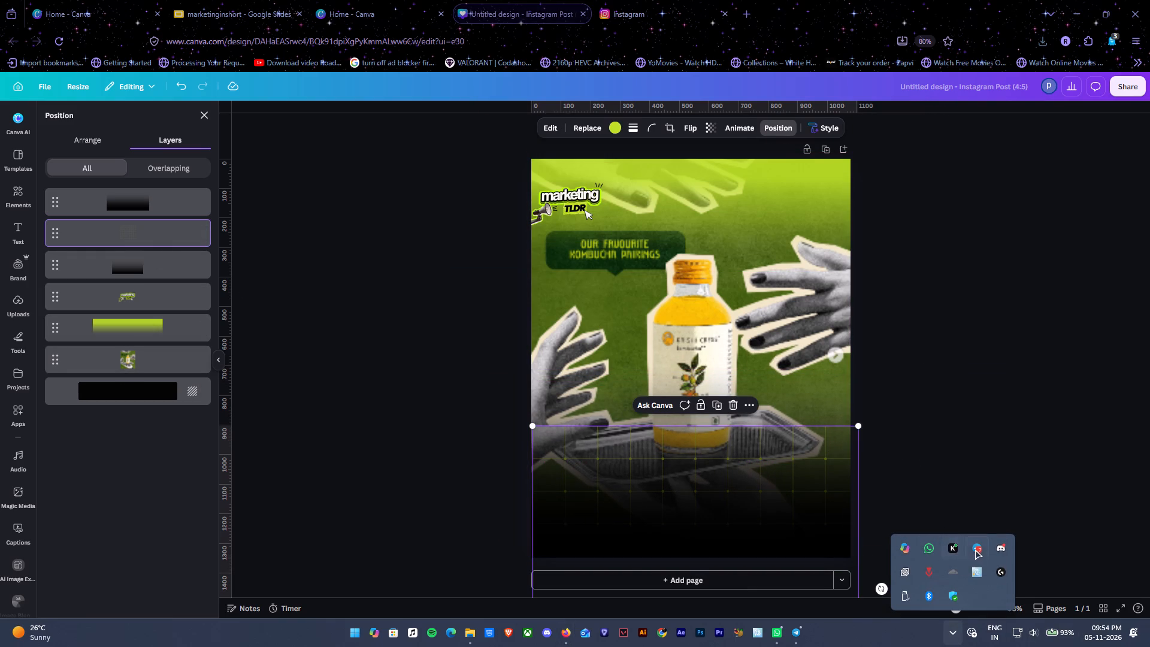
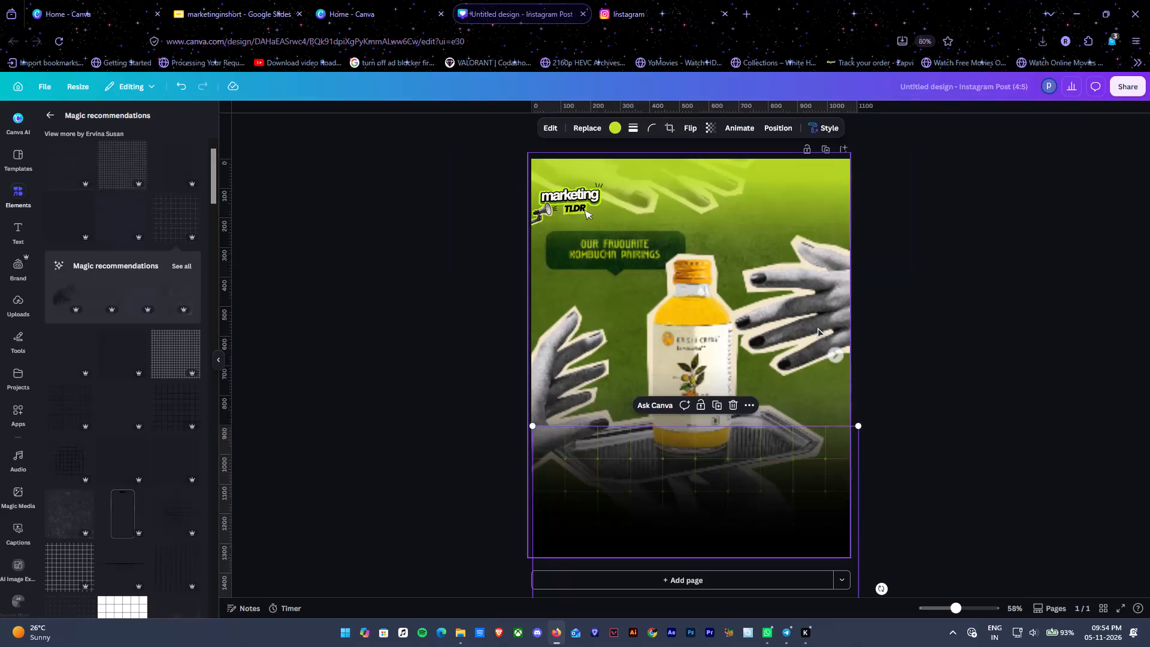
Select the lime grid graphic from the design's layer order and open the Image Blender app for it.
click(1050, 303)
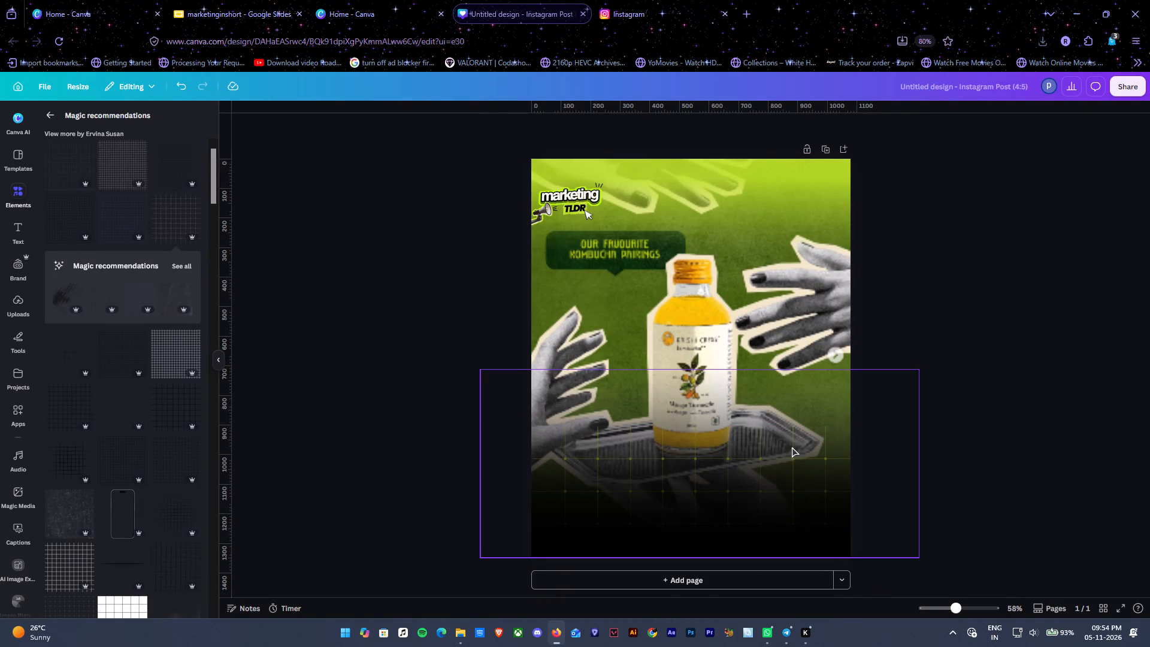
click(777, 464)
key(alt+1)
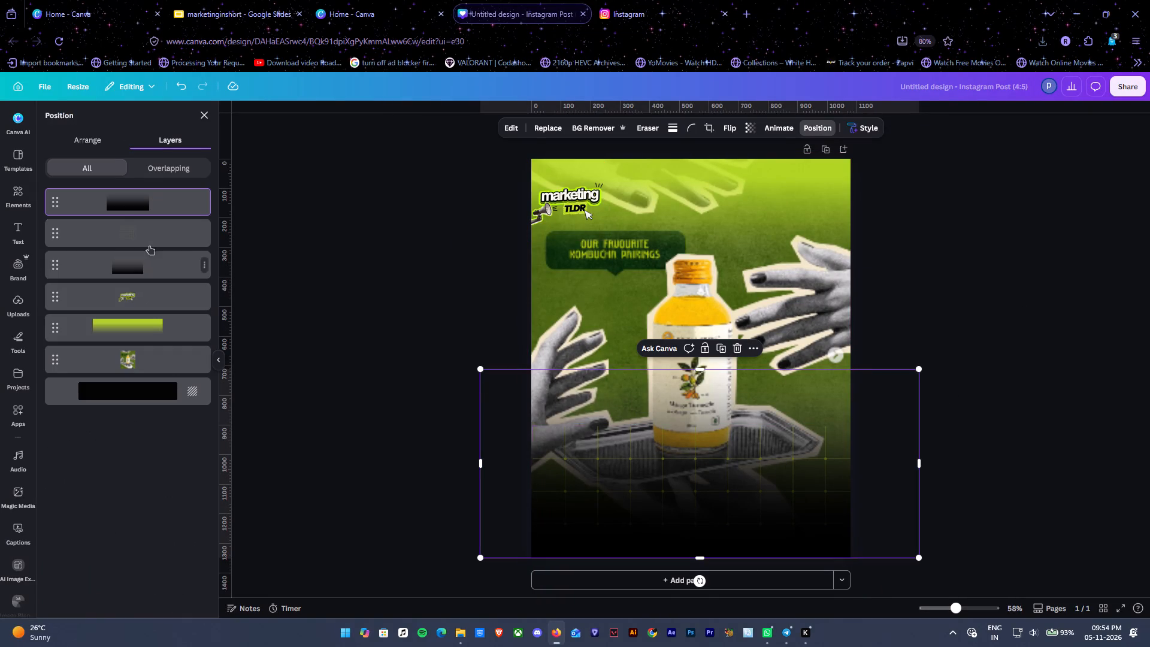
click(149, 244)
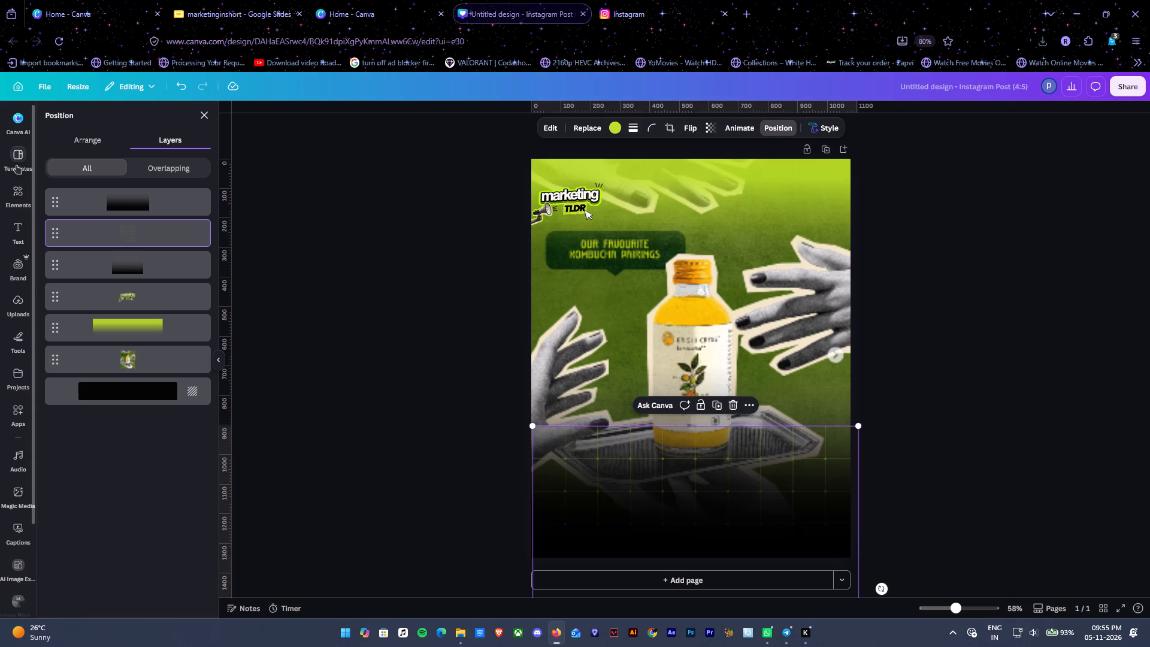
scroll(19, 400, up, 1)
scroll(11, 593, up, 1)
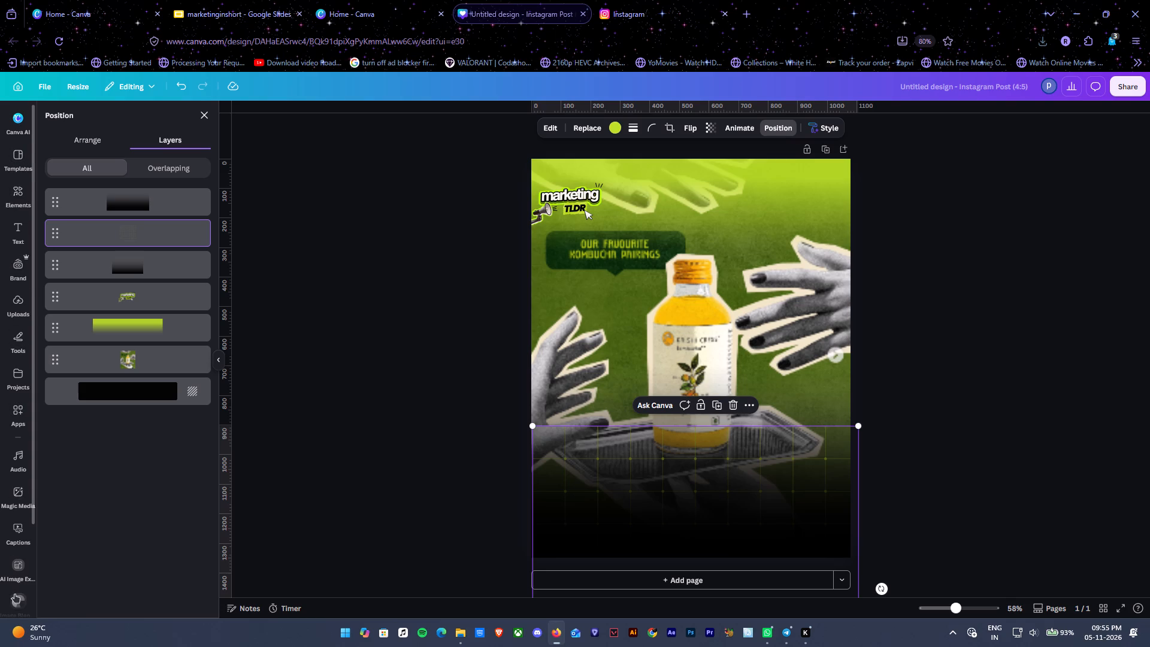
click(14, 594)
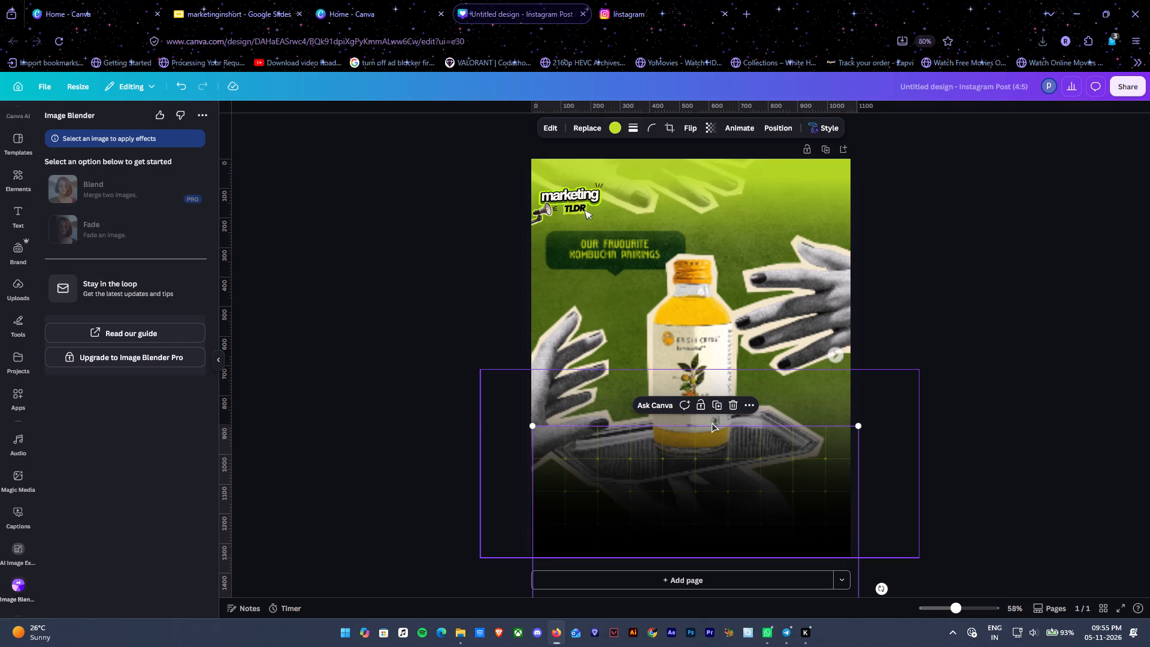
Make the lime grid fainter by lowering its transparency value and nudge it slightly down the page.
click(407, 246)
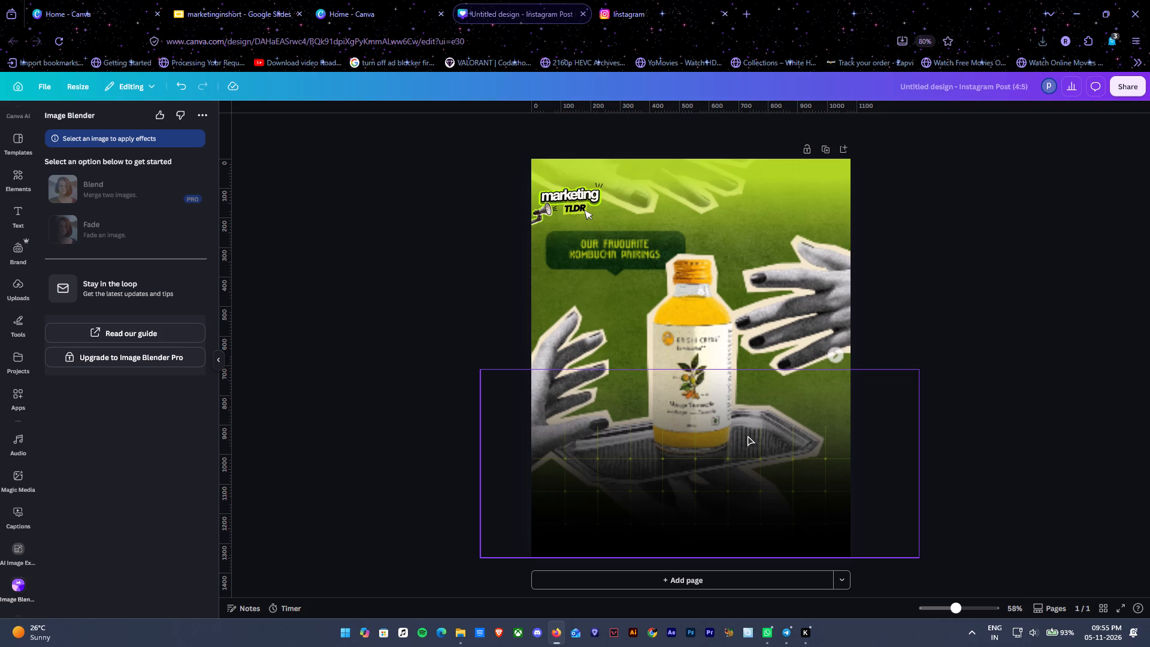
click(783, 354)
key(alt+1)
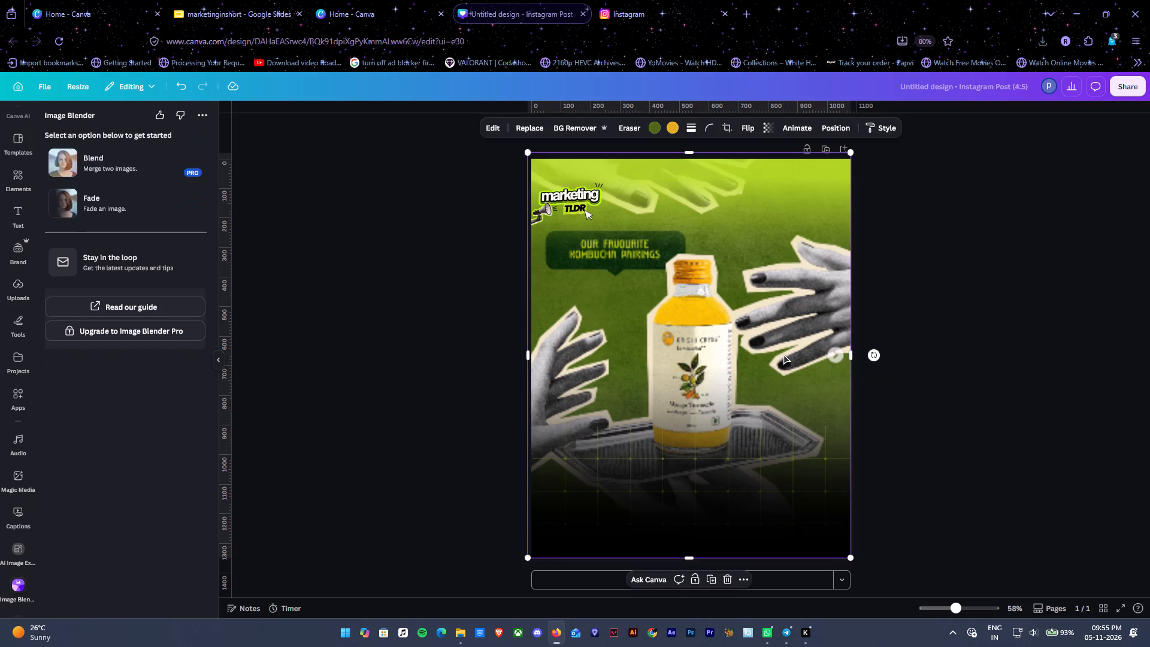
click(163, 229)
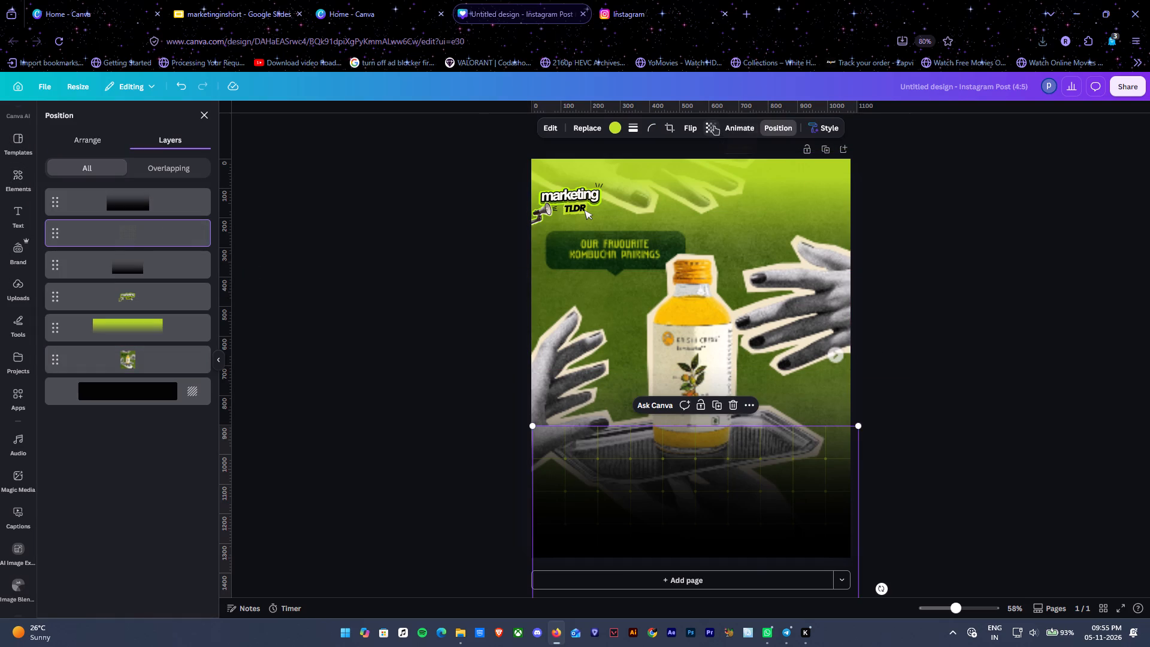
click(713, 126)
drag(699, 167, 686, 170)
drag(827, 434, 827, 442)
click(918, 404)
click(918, 404)
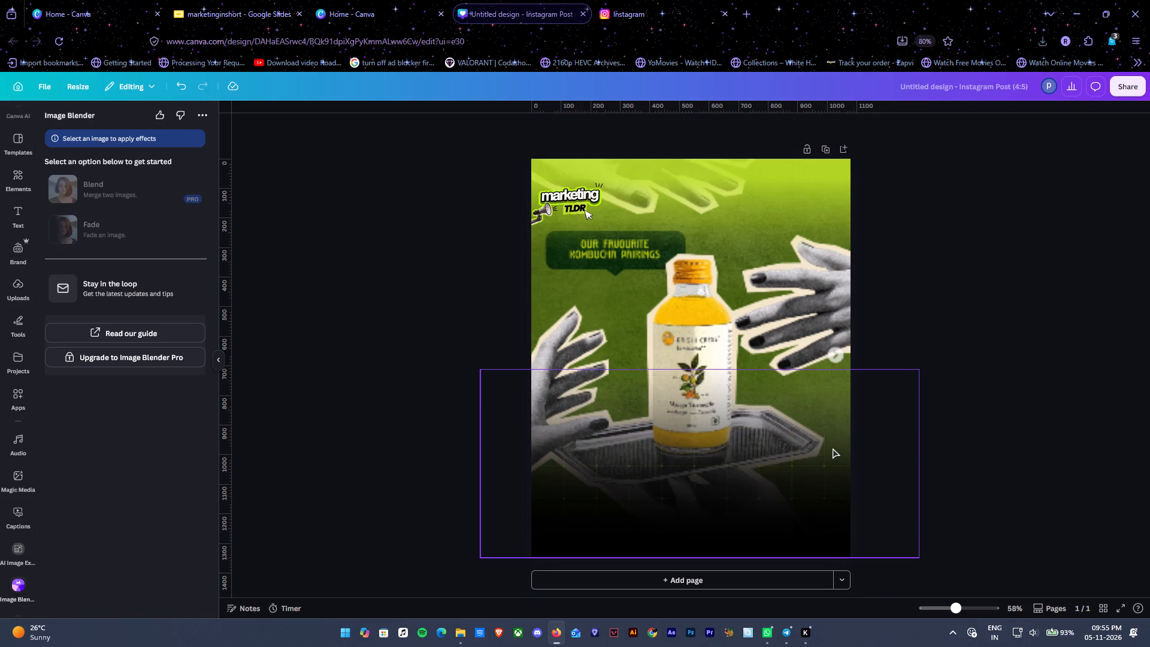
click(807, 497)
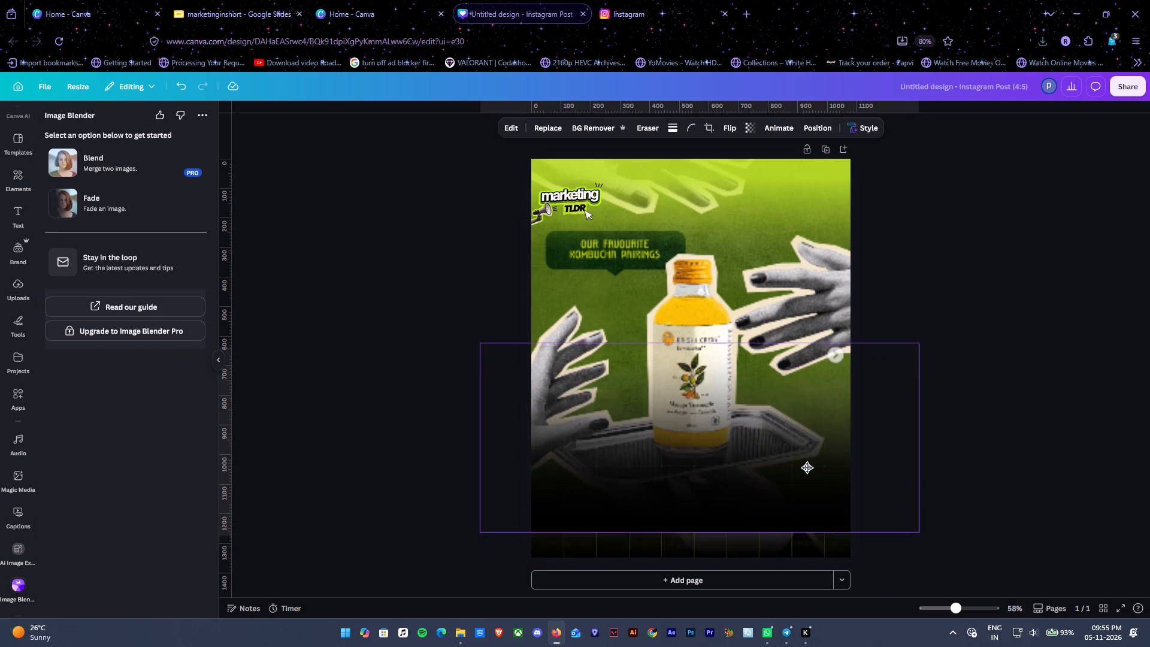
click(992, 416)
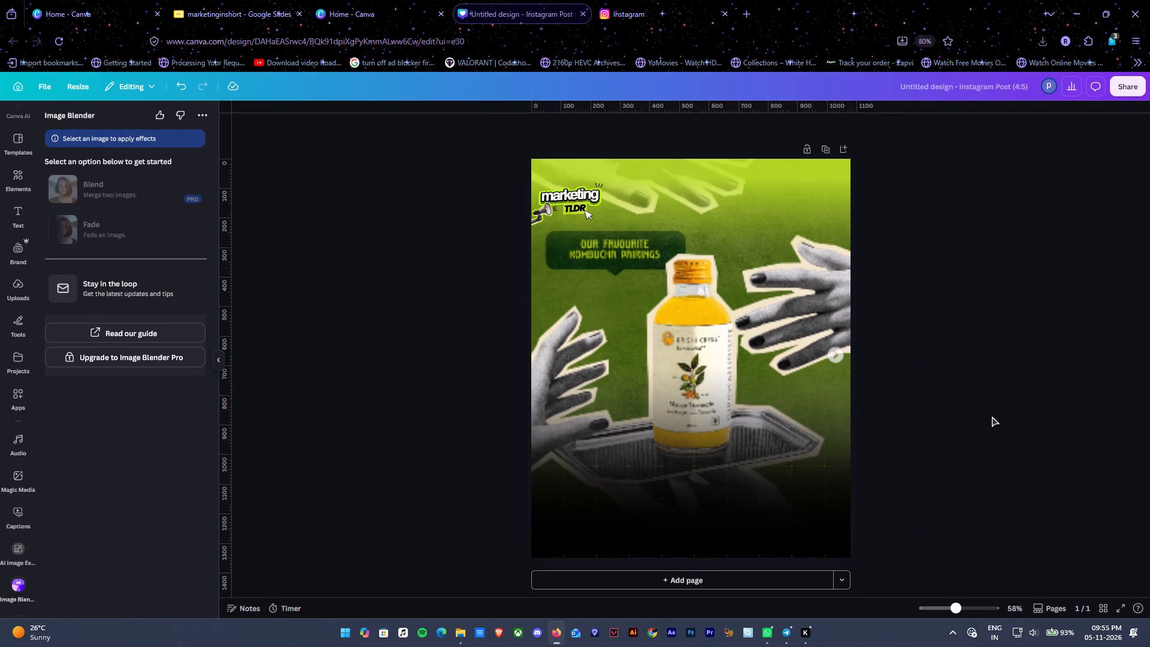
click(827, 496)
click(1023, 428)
Switch to the marketinginshort slides to get the cover headline from the script.
click(236, 0)
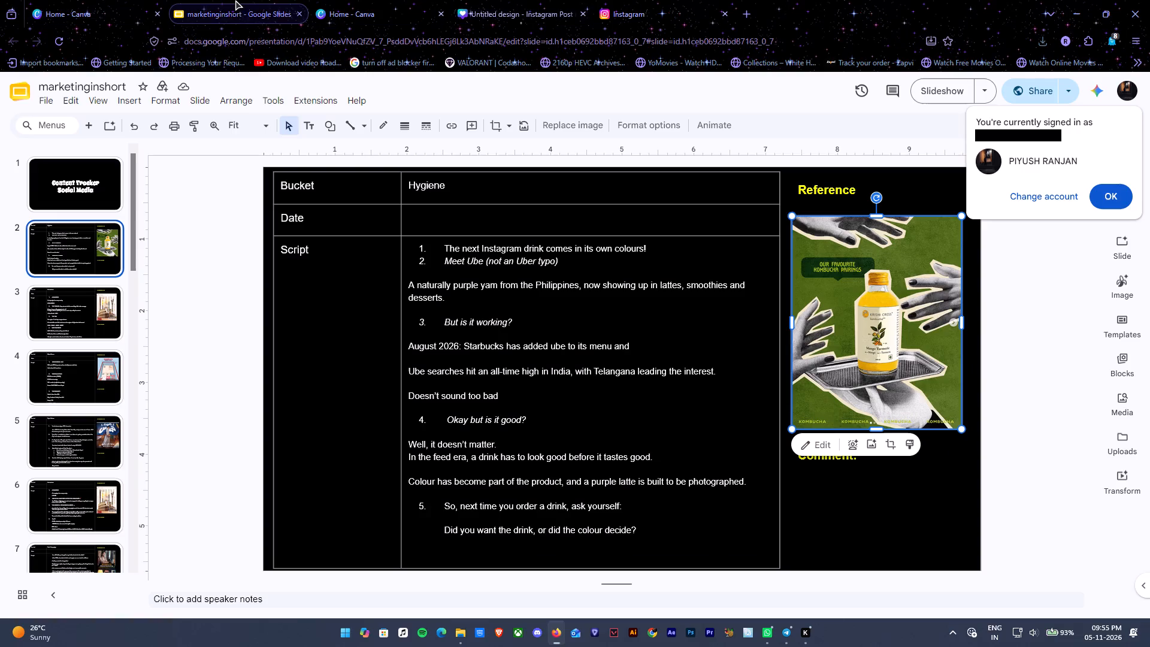
Copy the script's first line, "The next Instagram drink comes in its own colours!", from the slide.
drag(441, 250, 678, 260)
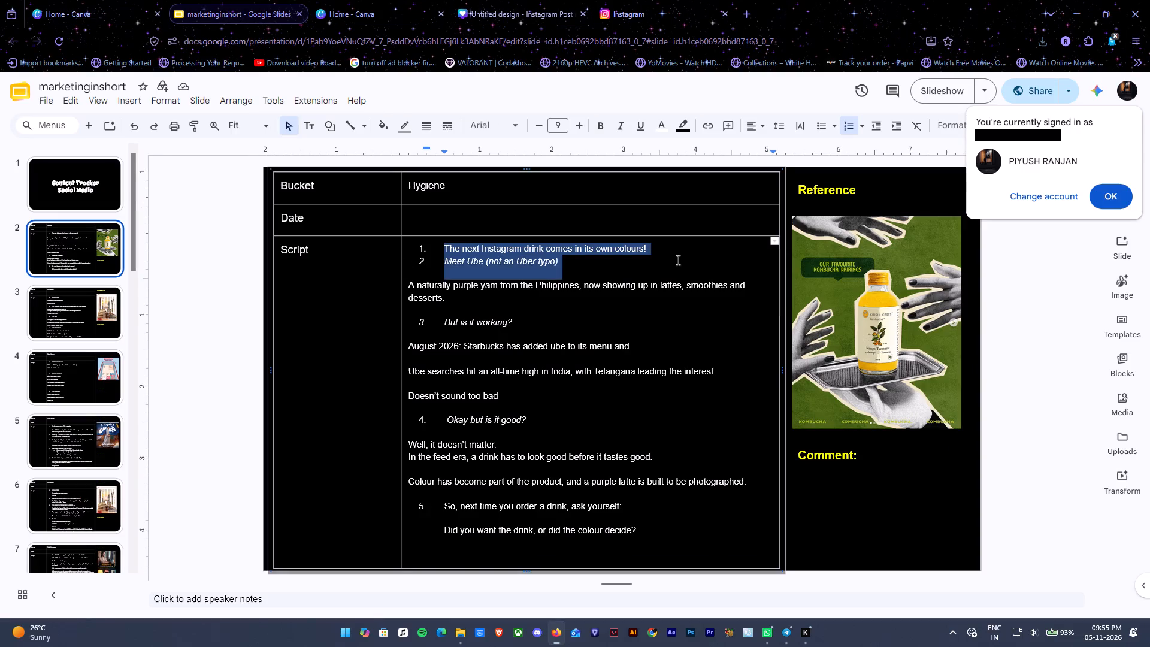
drag(678, 260, 655, 246)
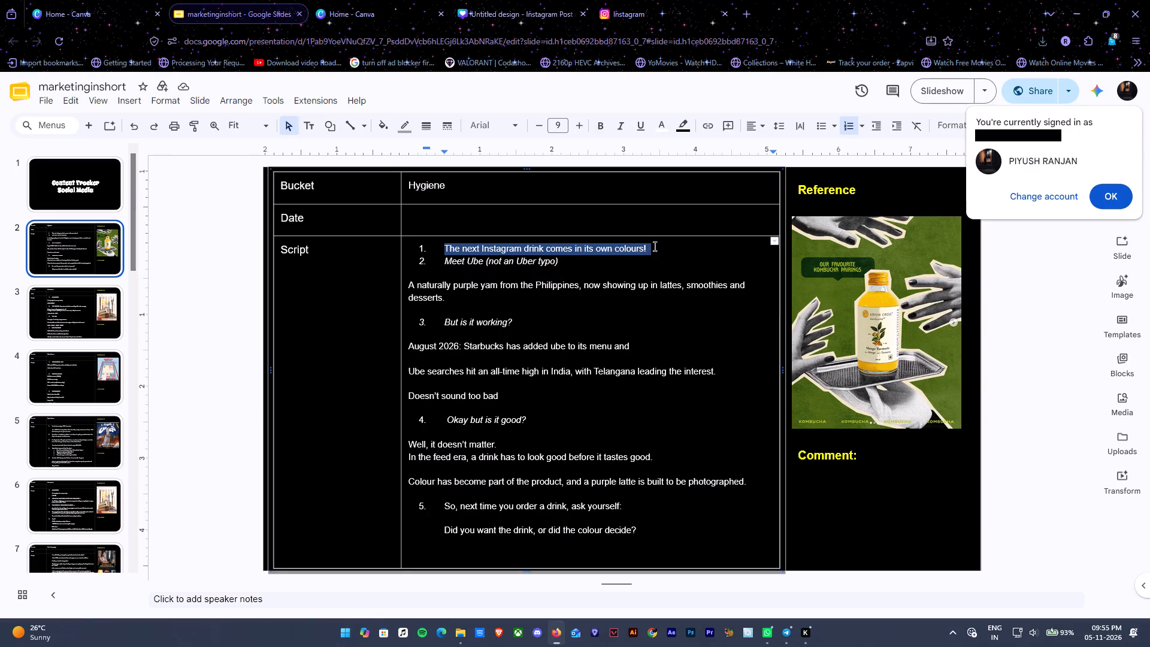
key(ctrl+c)
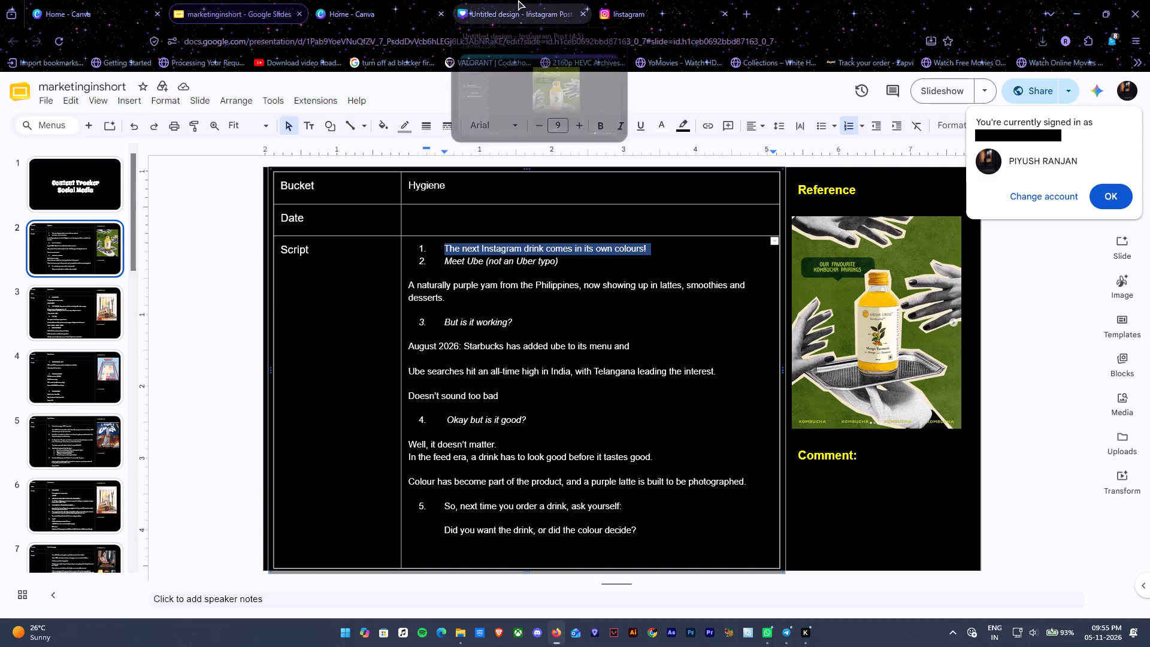
Switch to the Canva Instagram post and add a heading containing the copied line "The next Instagram drink comes in its own colours!".
click(518, 0)
click(24, 212)
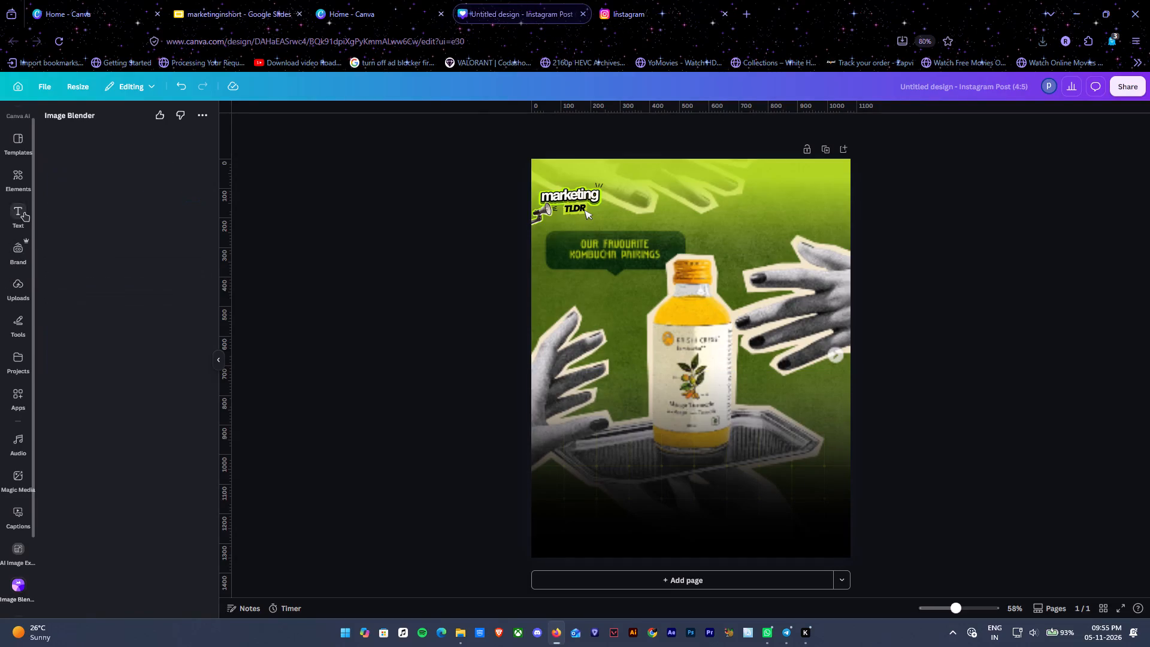
click(115, 279)
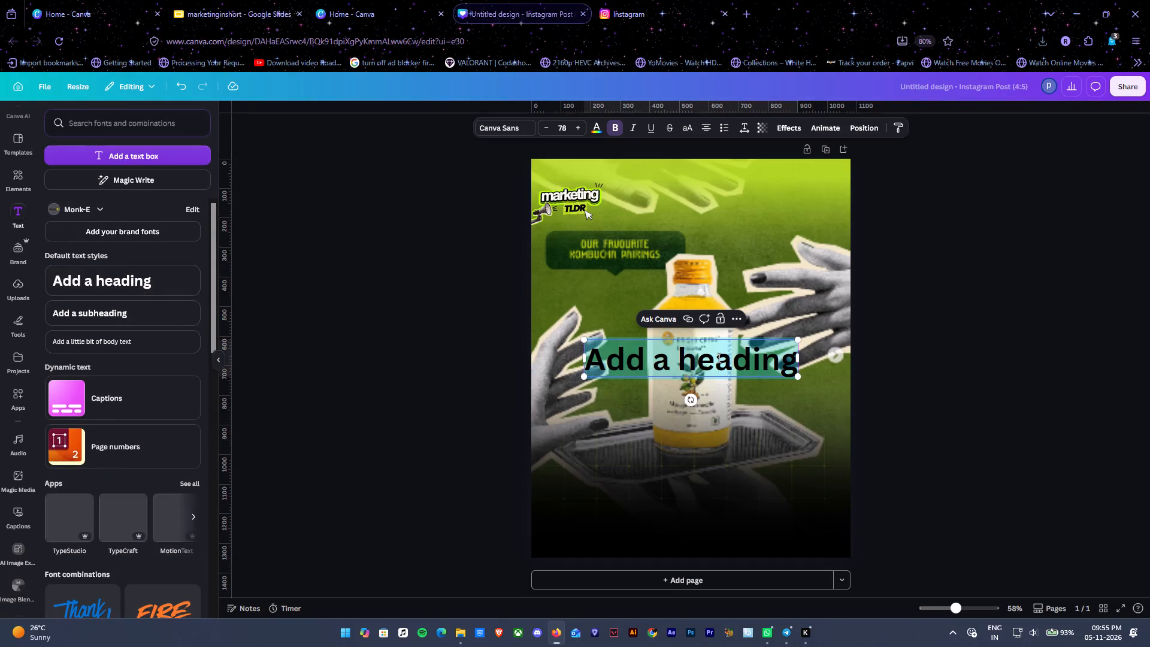
double_click(719, 358)
key(ctrl+a)
key(ctrl+v)
click(990, 358)
Remove the list numbering from the pasted headline and leave its text left-aligned.
click(758, 373)
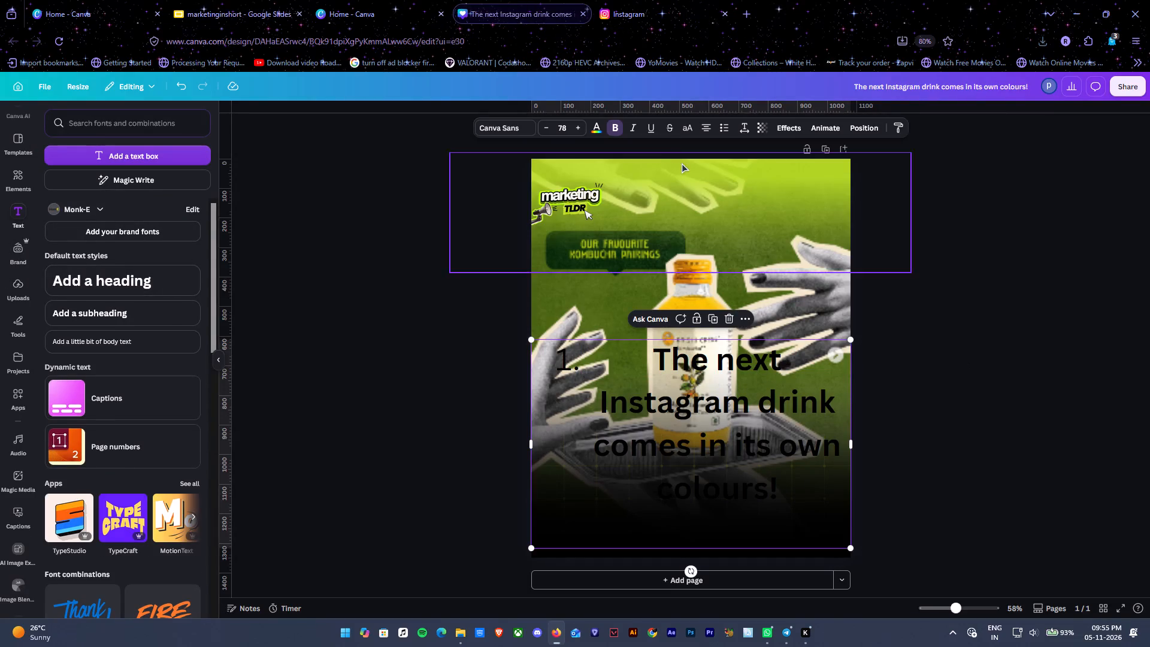
double_click(725, 128)
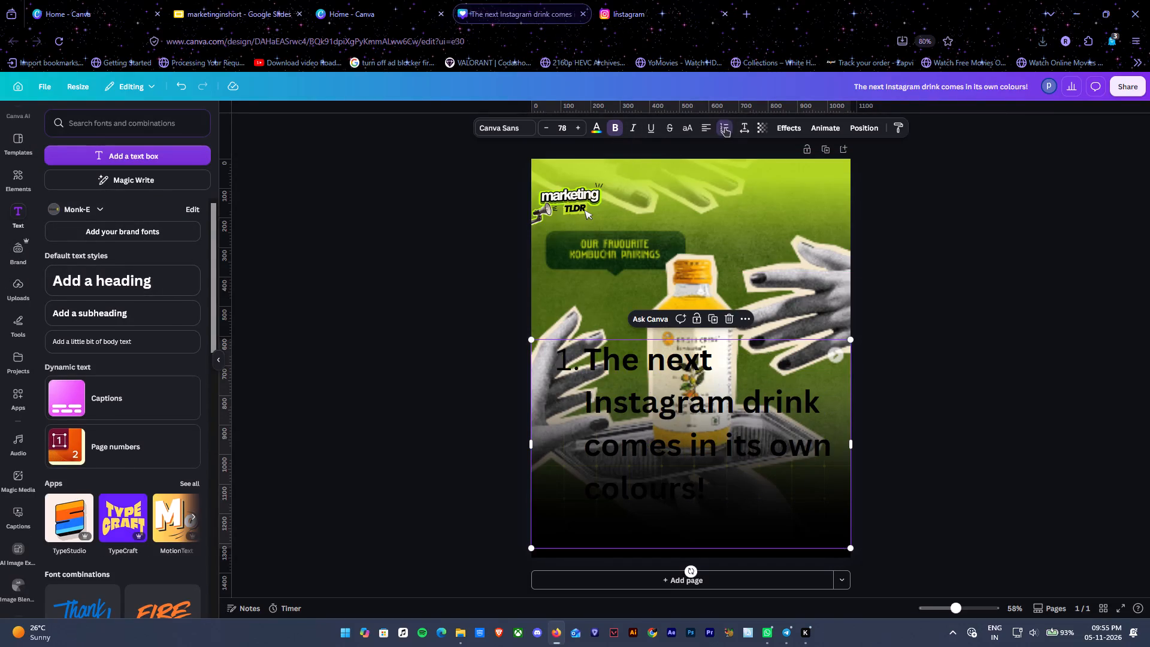
click(725, 128)
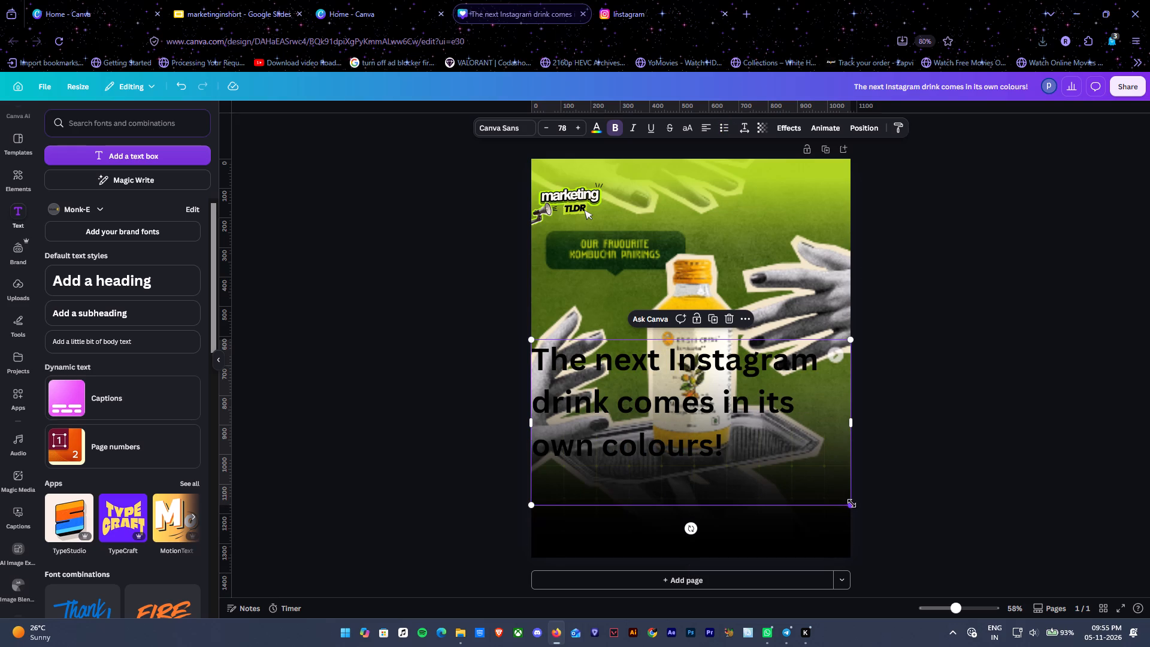
Shrink the headline to font size 46.5, move it over the tray in the lower part of the page, and widen its text box.
drag(852, 503, 739, 406)
drag(654, 371, 680, 452)
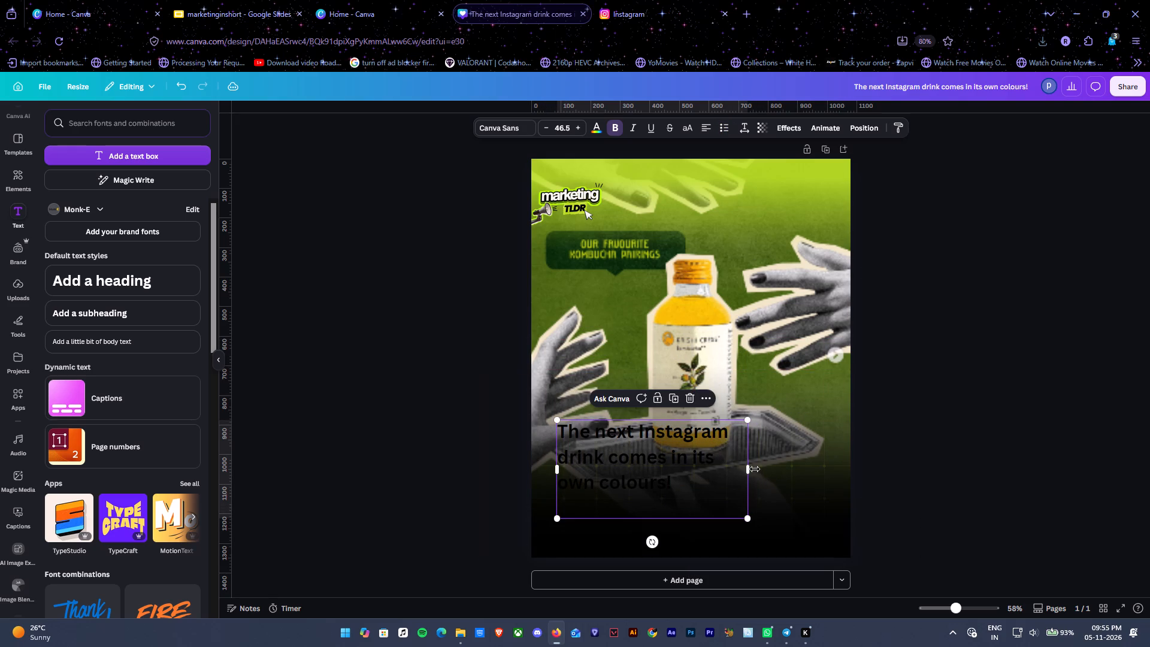
drag(753, 469, 785, 466)
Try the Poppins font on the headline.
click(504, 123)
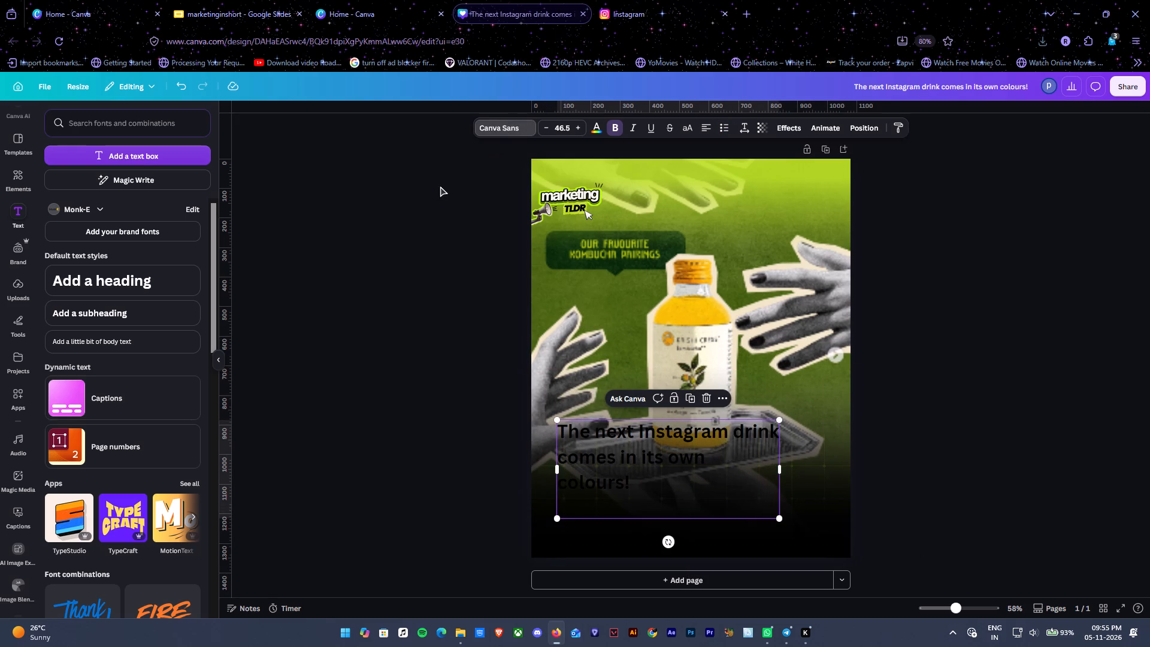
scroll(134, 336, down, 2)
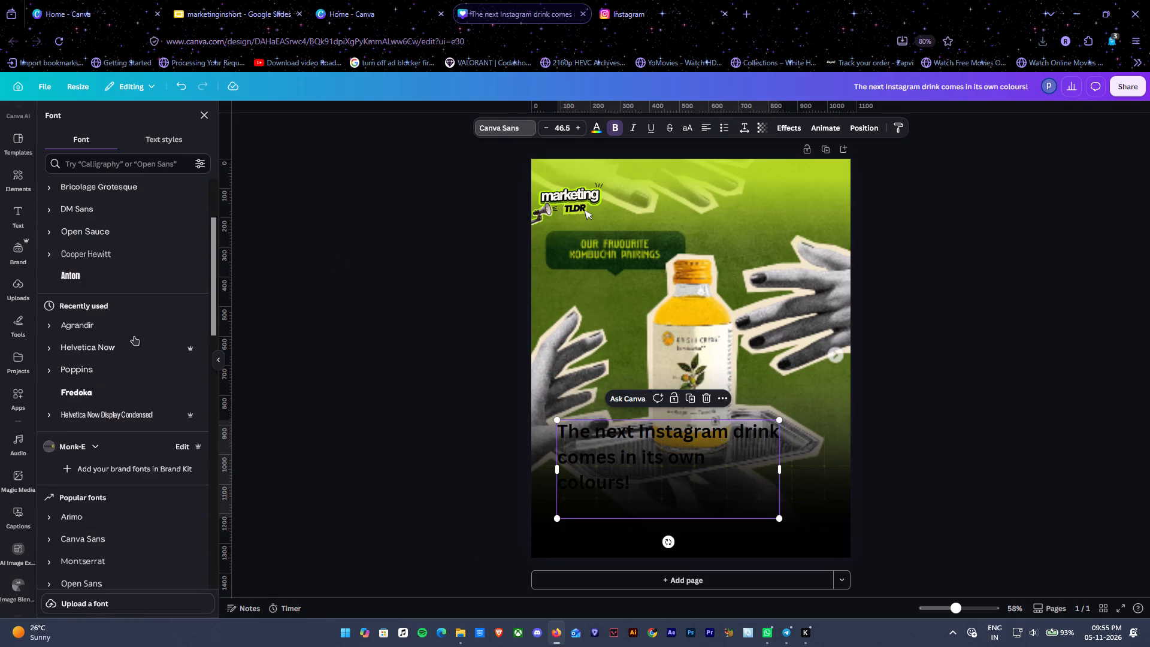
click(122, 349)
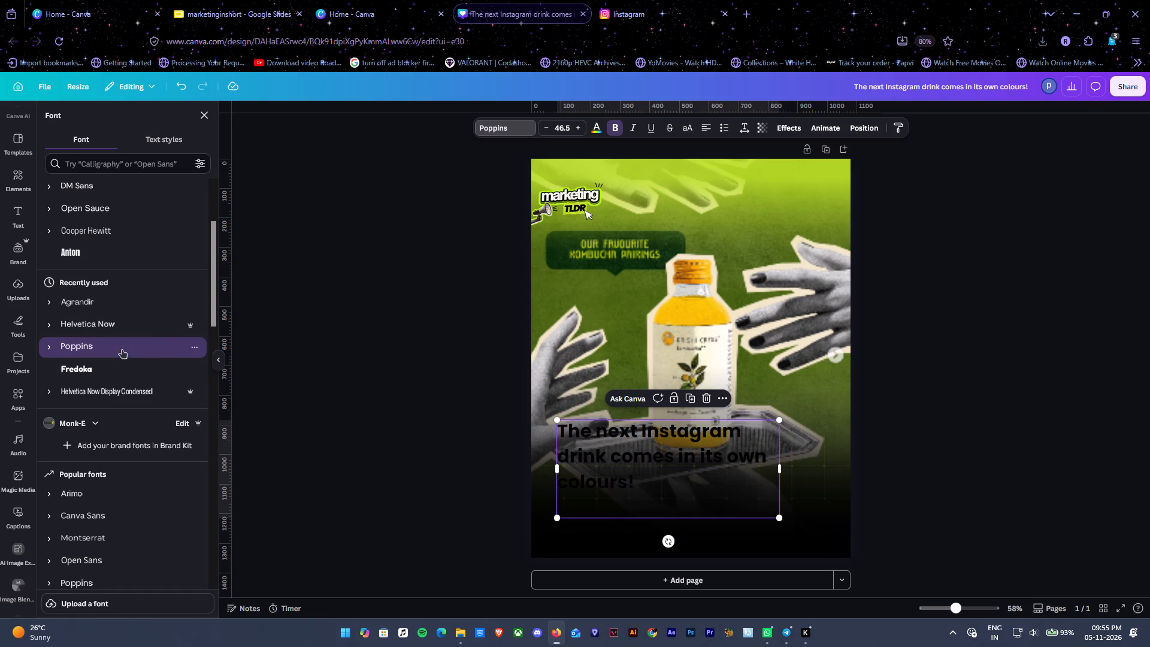
Search the fonts for "helve" and set the headline's font to Helvetica Now.
scroll(119, 384, down, 1)
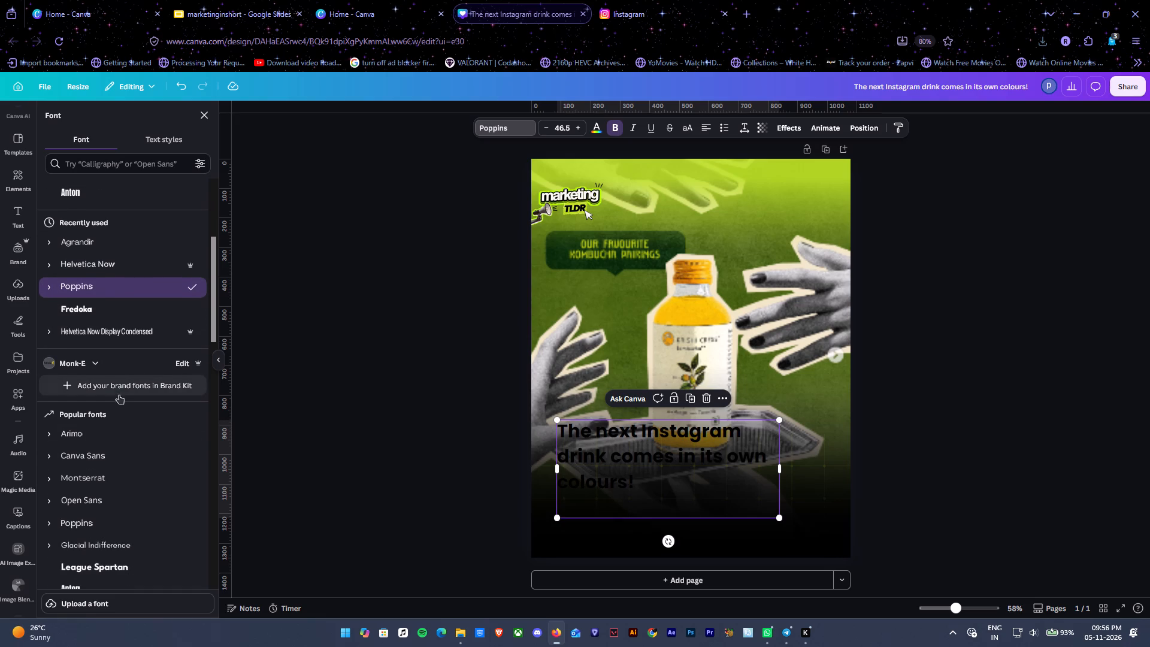
scroll(120, 449, down, 2)
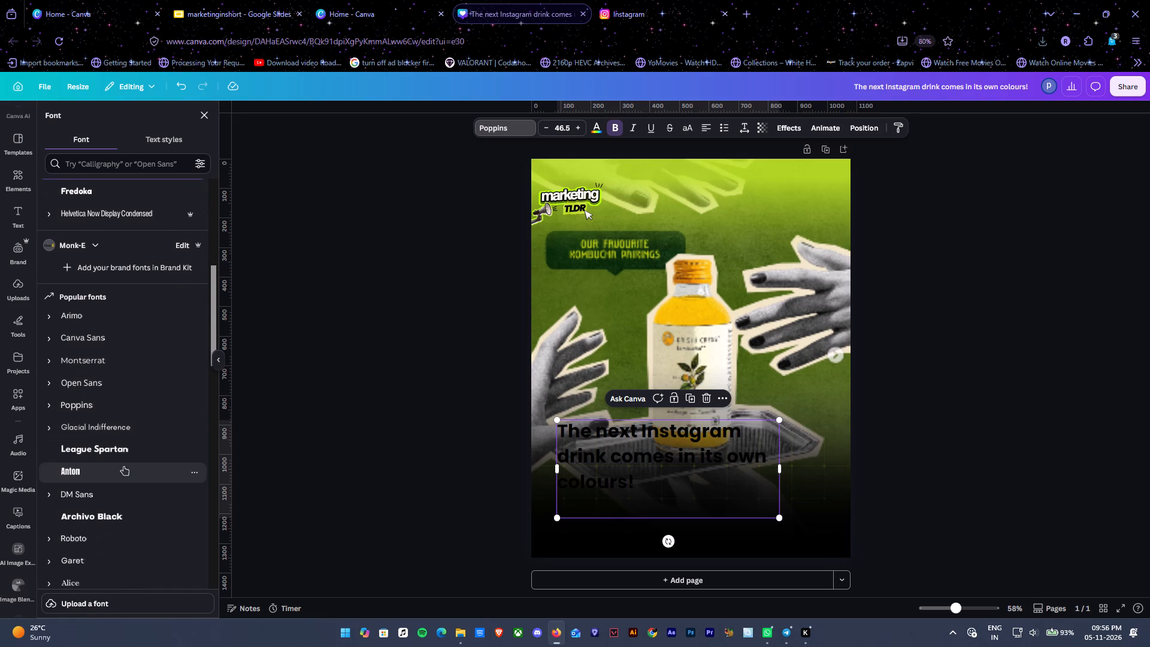
scroll(123, 466, up, 3)
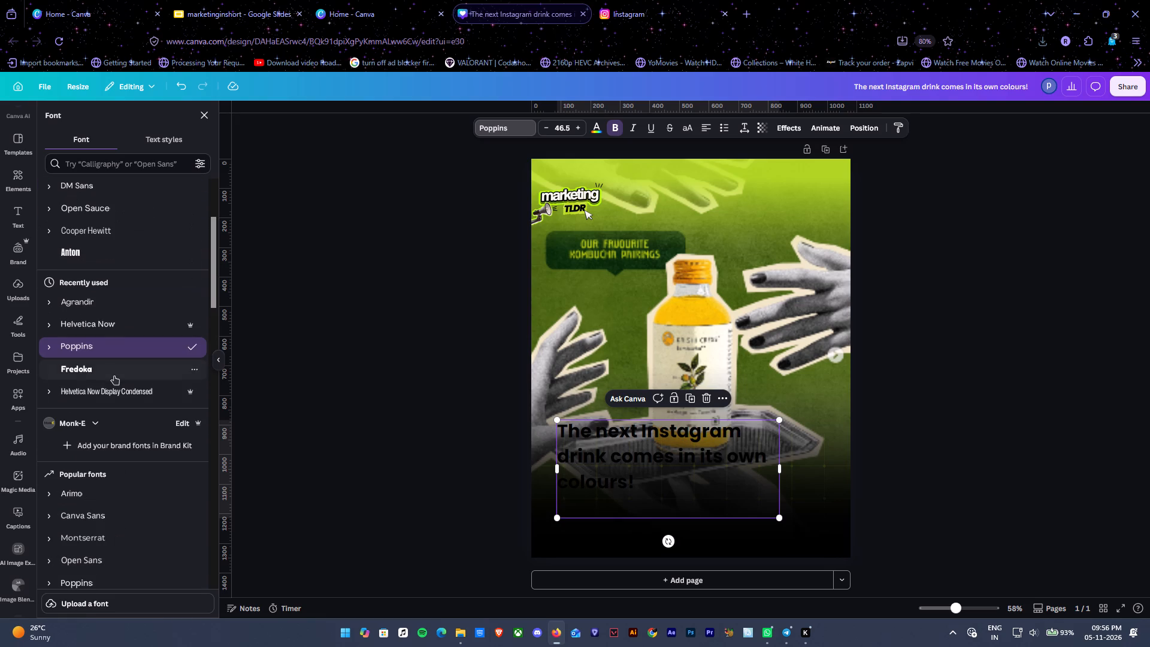
click(92, 164)
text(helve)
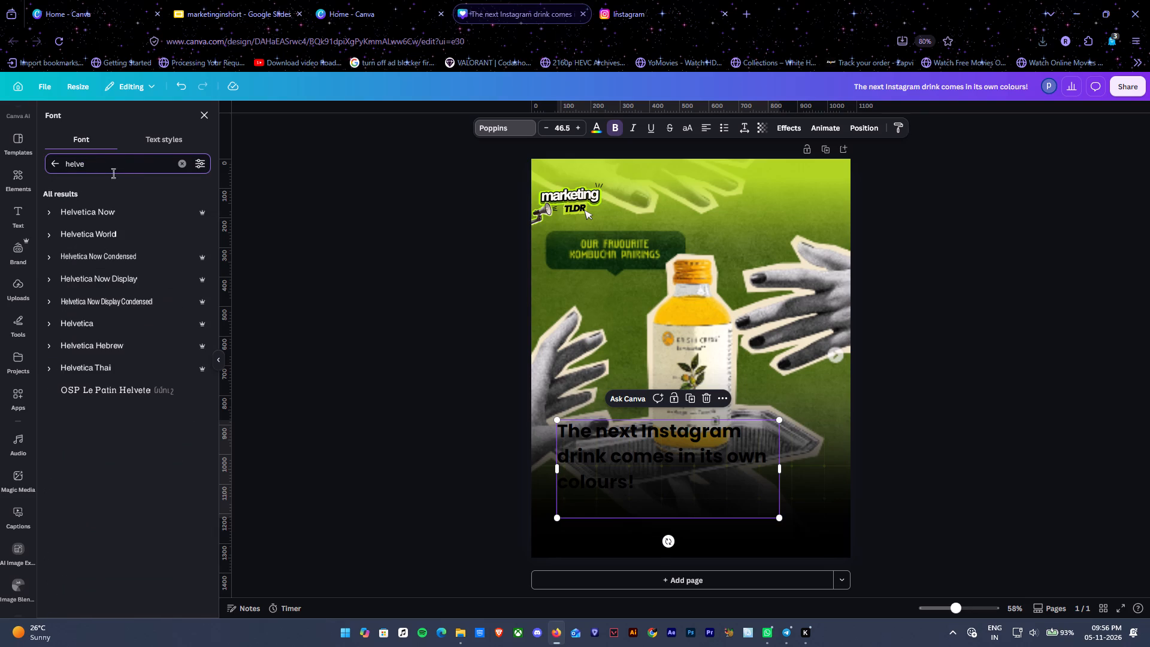
click(103, 210)
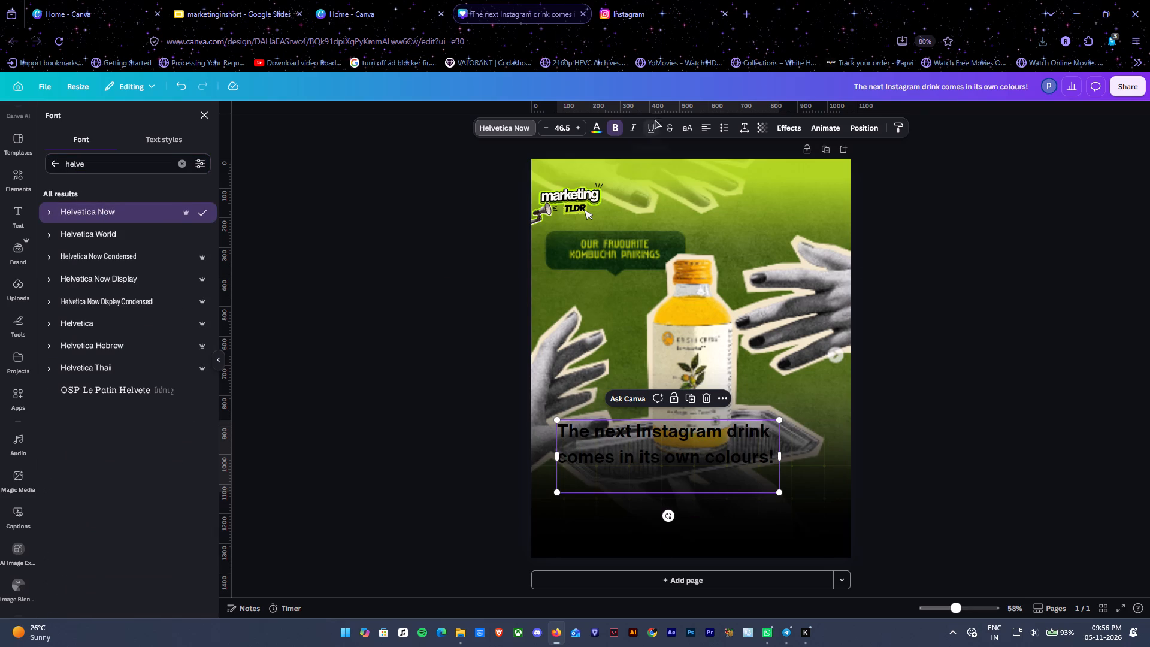
Tighten the headline's letter spacing to -80.
click(746, 123)
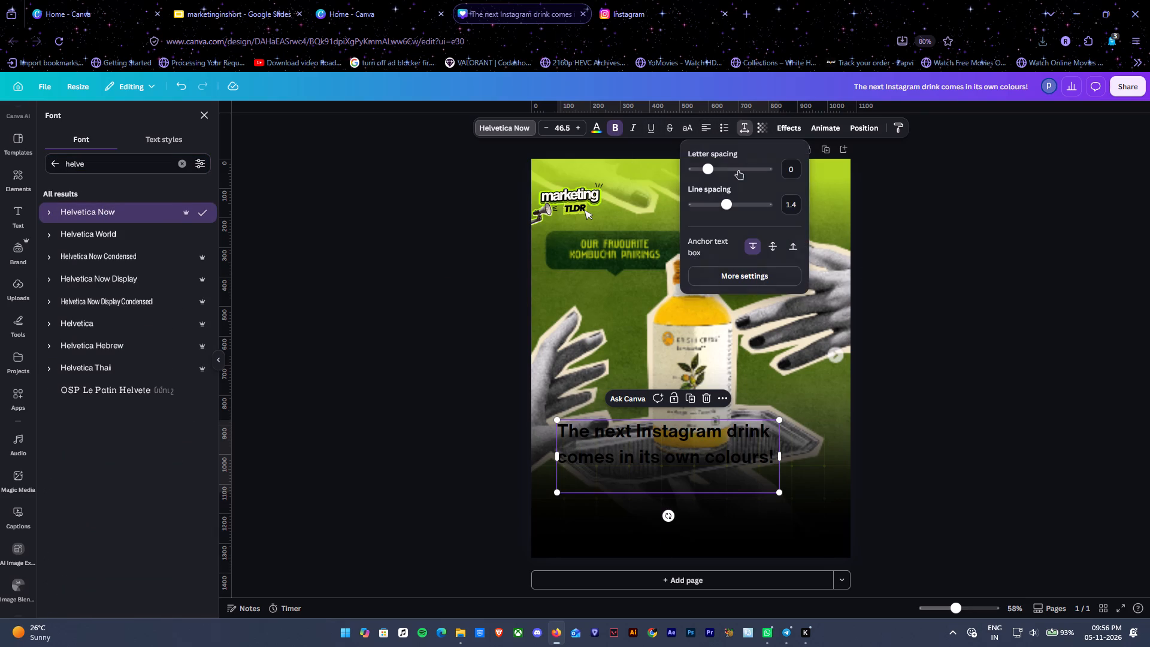
drag(709, 165, 701, 165)
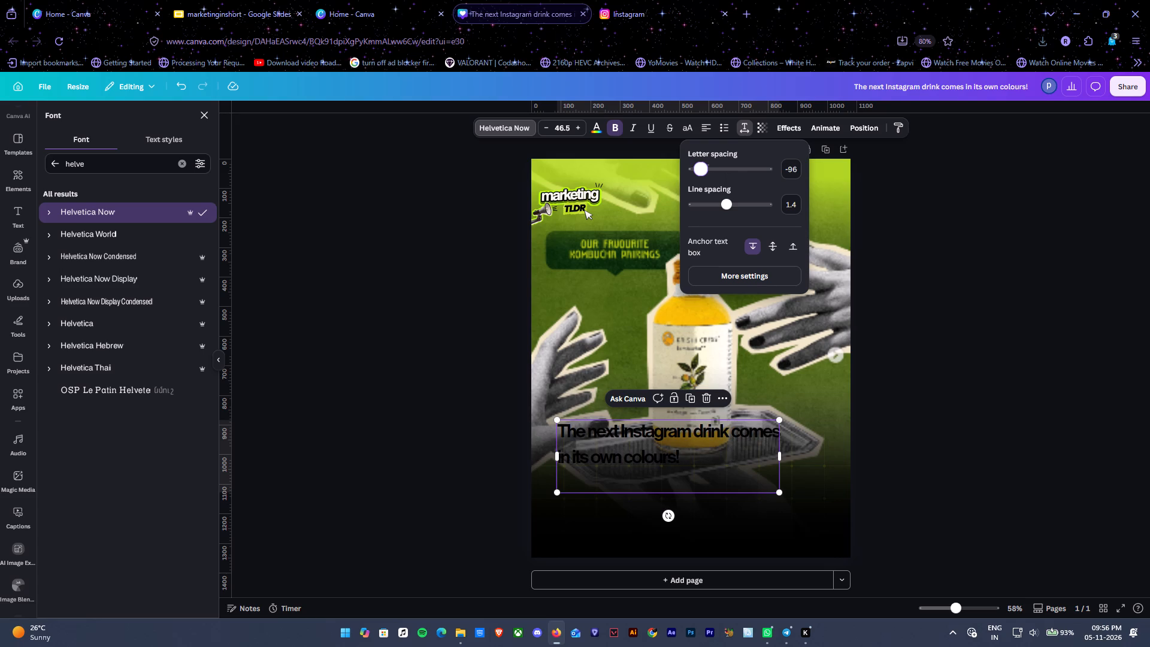
drag(701, 165, 702, 165)
Change the headline's text colour to the white from the Monk-E brand colours.
click(590, 123)
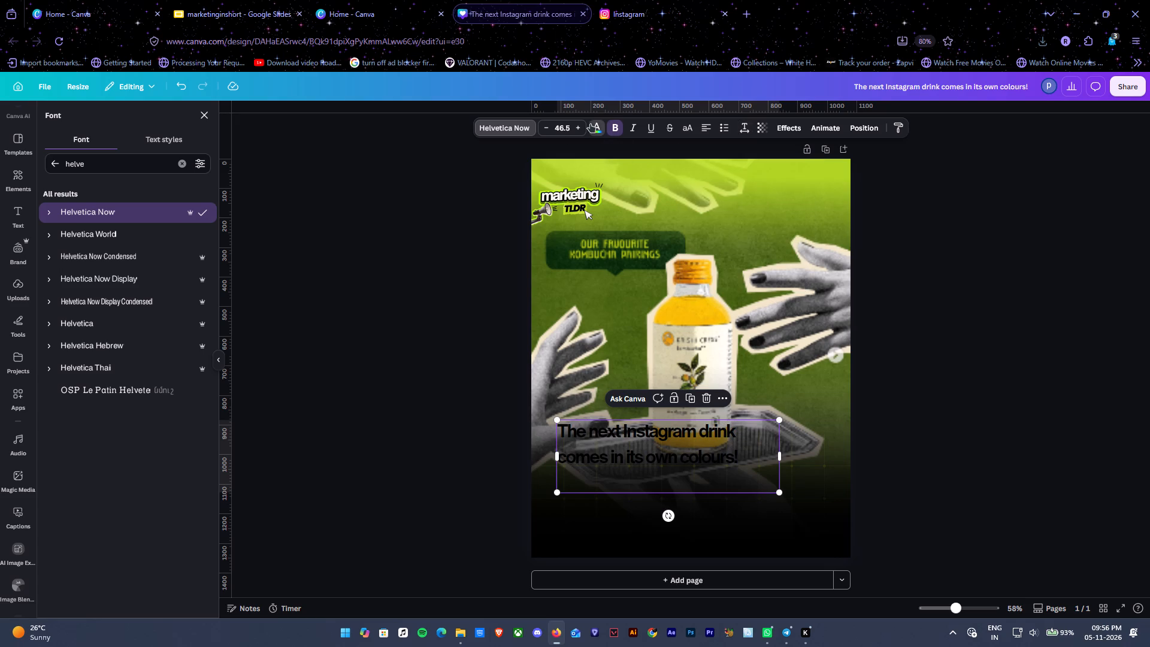
click(54, 336)
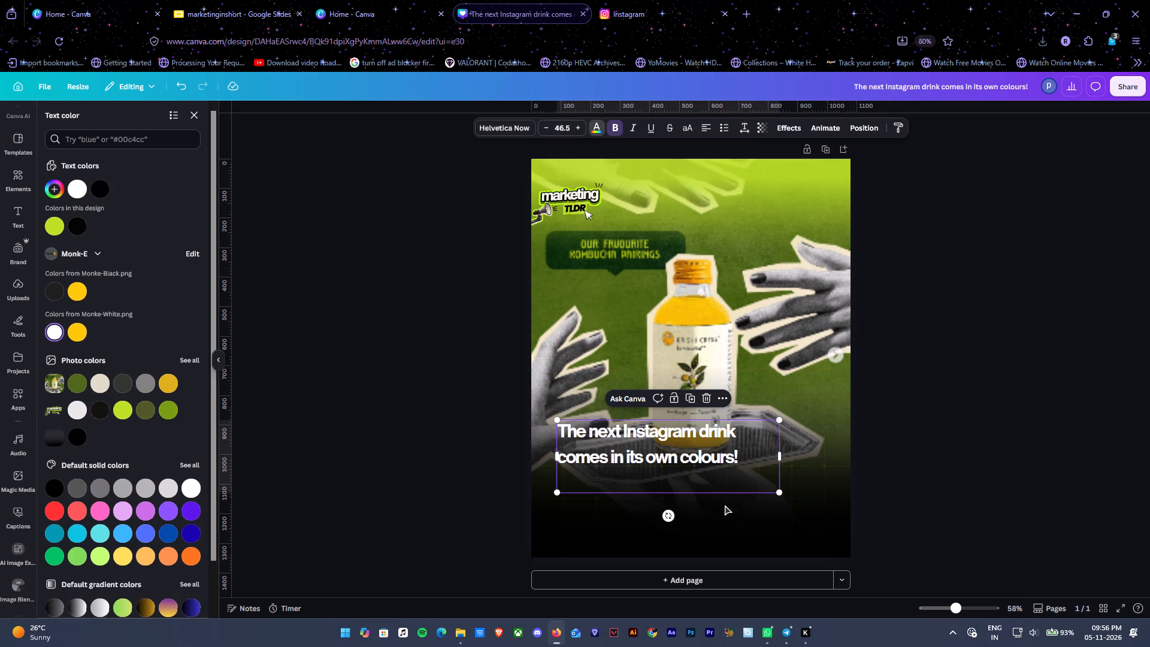
Delete the empty line at the end of the headline's text.
click(721, 472)
click(701, 486)
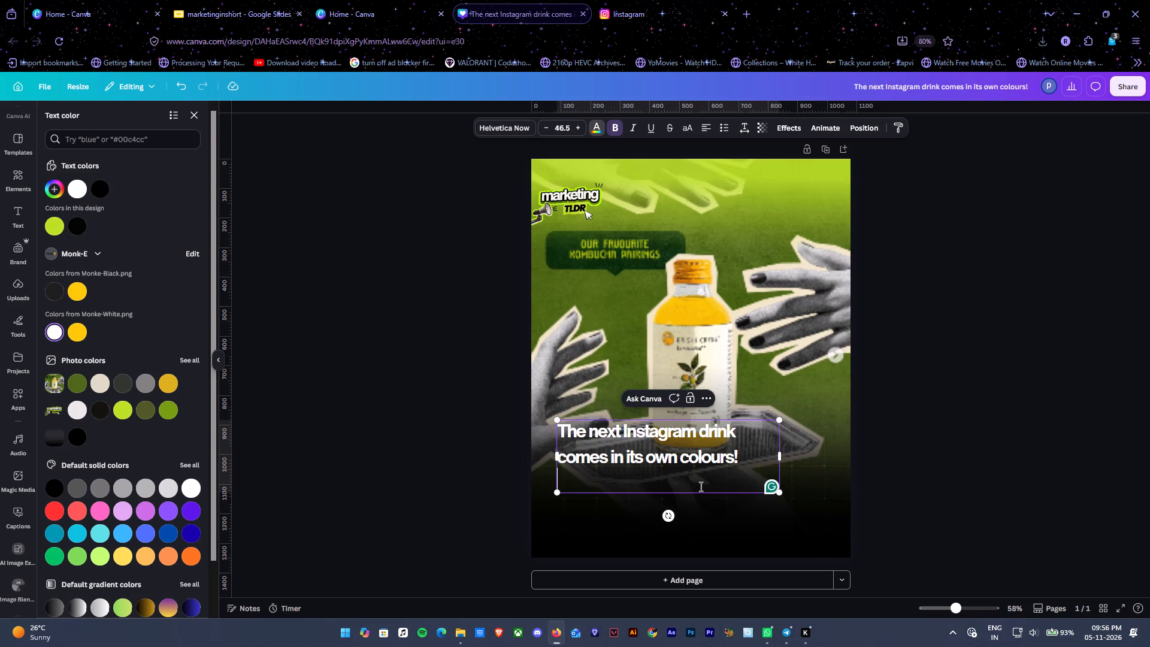
key(BackSpace)
Open the headline's letter and line spacing settings.
click(749, 123)
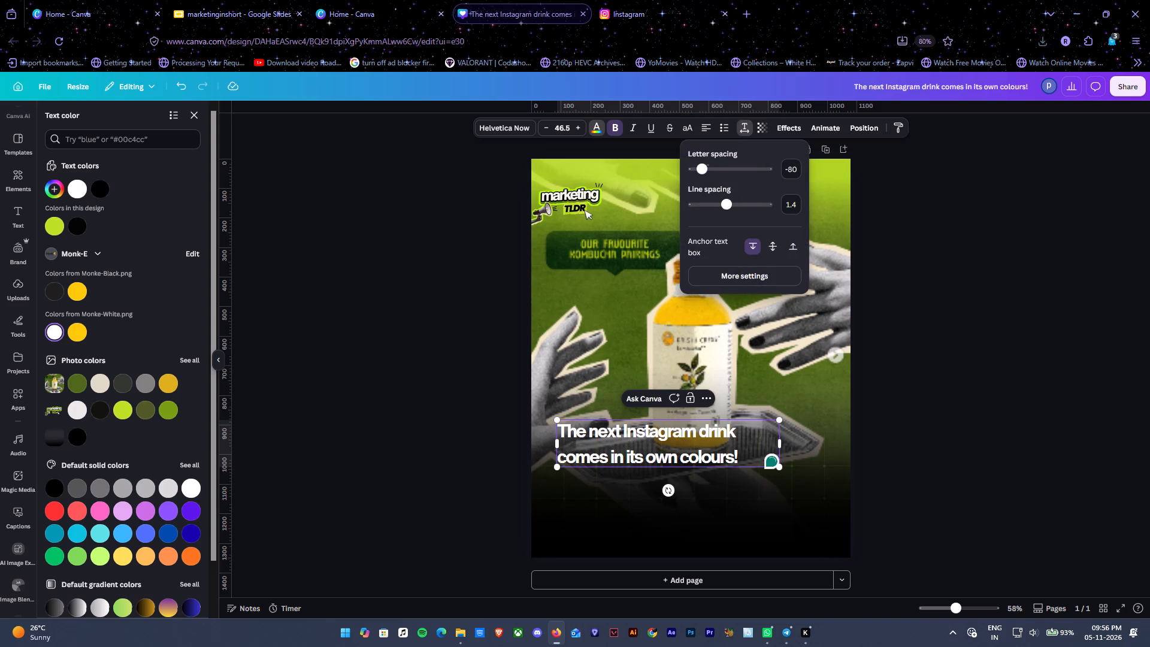
Set the headline's line spacing to 1.16 and enlarge its text to size 58.9.
click(722, 207)
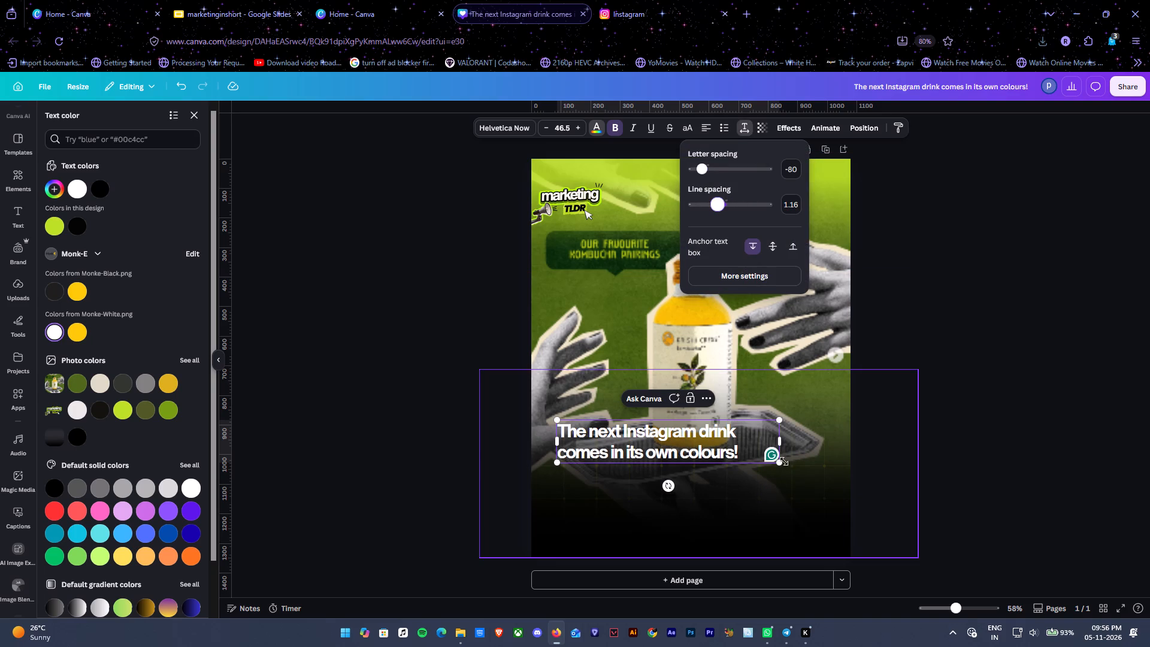
drag(781, 467, 837, 495)
Move the two-line headline down onto the dark gradient below the bottle and slightly towards the page's left edge.
drag(759, 458, 753, 482)
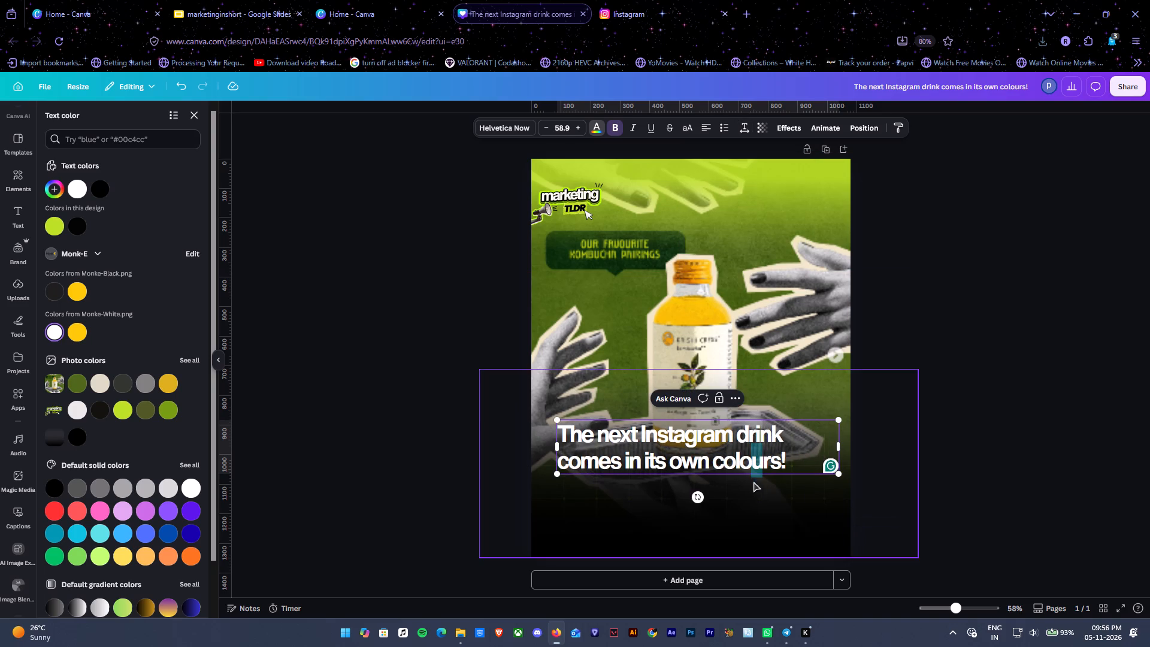
drag(753, 482, 751, 481)
drag(752, 455, 749, 477)
click(1024, 421)
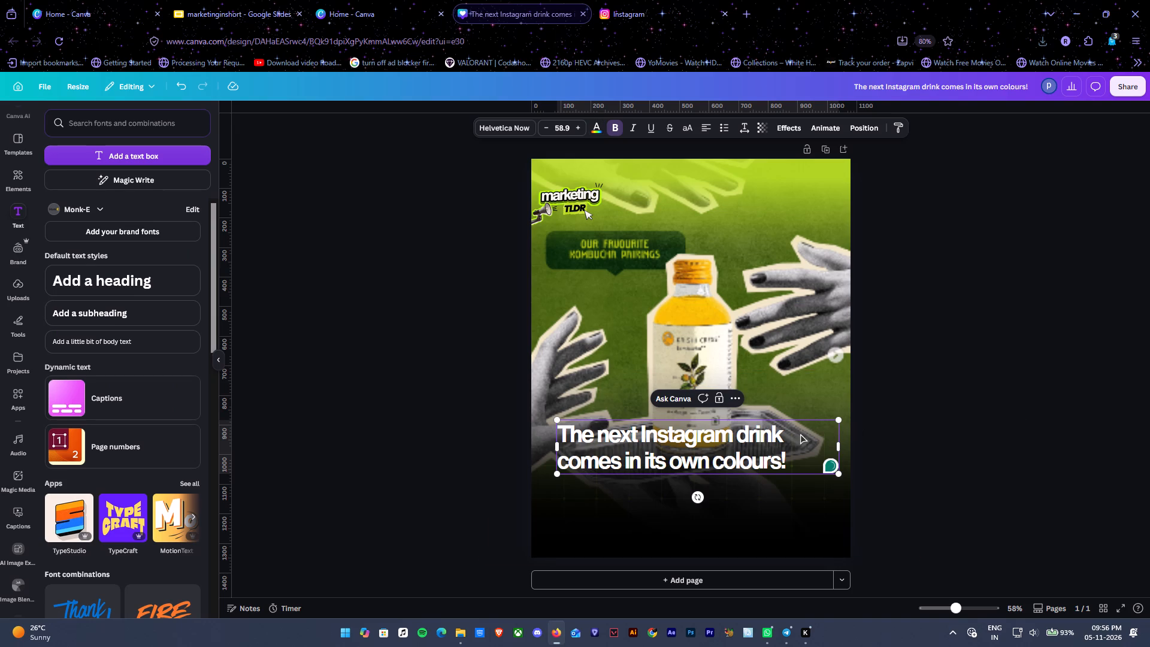
drag(747, 455, 742, 470)
click(988, 446)
click(789, 444)
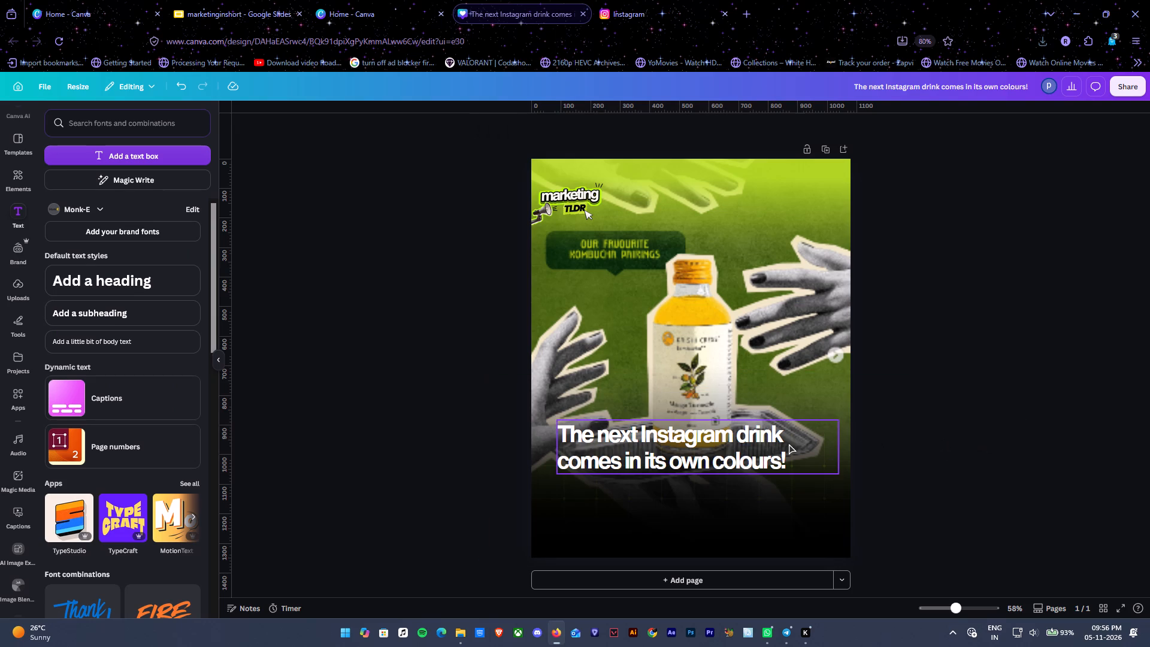
drag(768, 448, 762, 470)
click(925, 434)
click(753, 470)
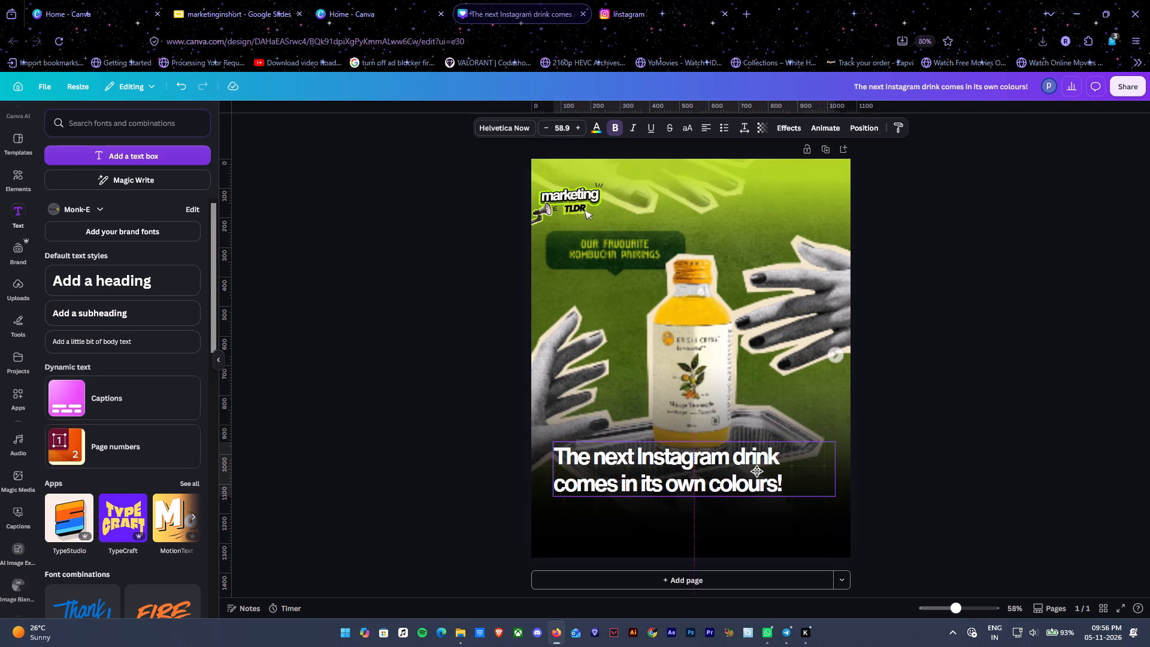
click(909, 466)
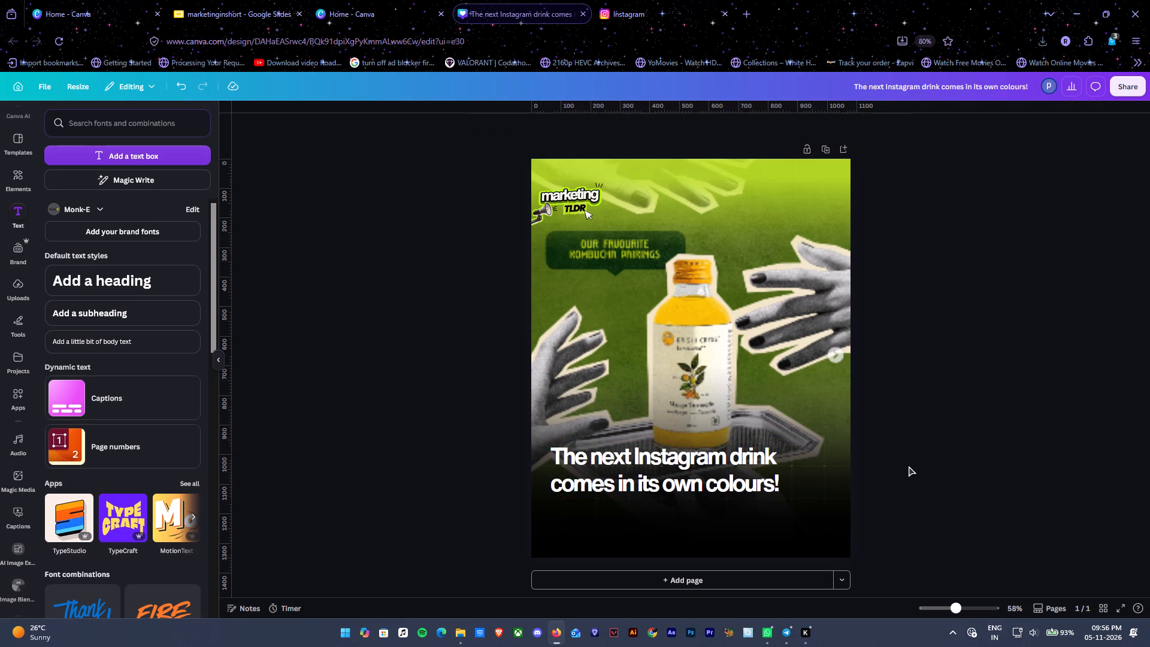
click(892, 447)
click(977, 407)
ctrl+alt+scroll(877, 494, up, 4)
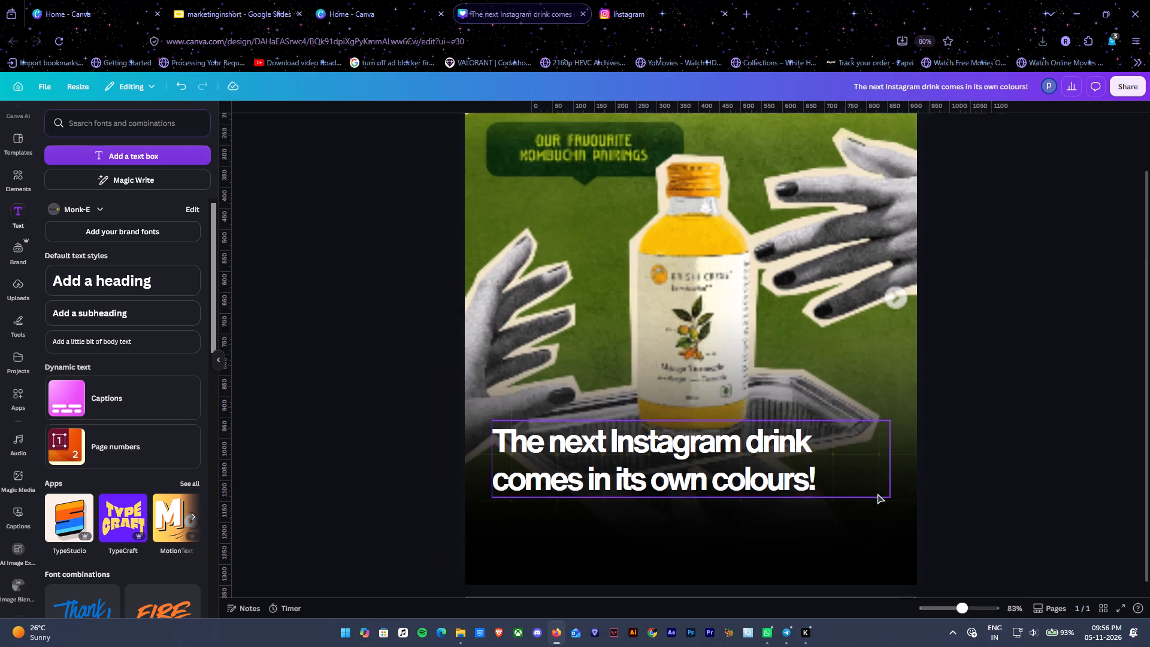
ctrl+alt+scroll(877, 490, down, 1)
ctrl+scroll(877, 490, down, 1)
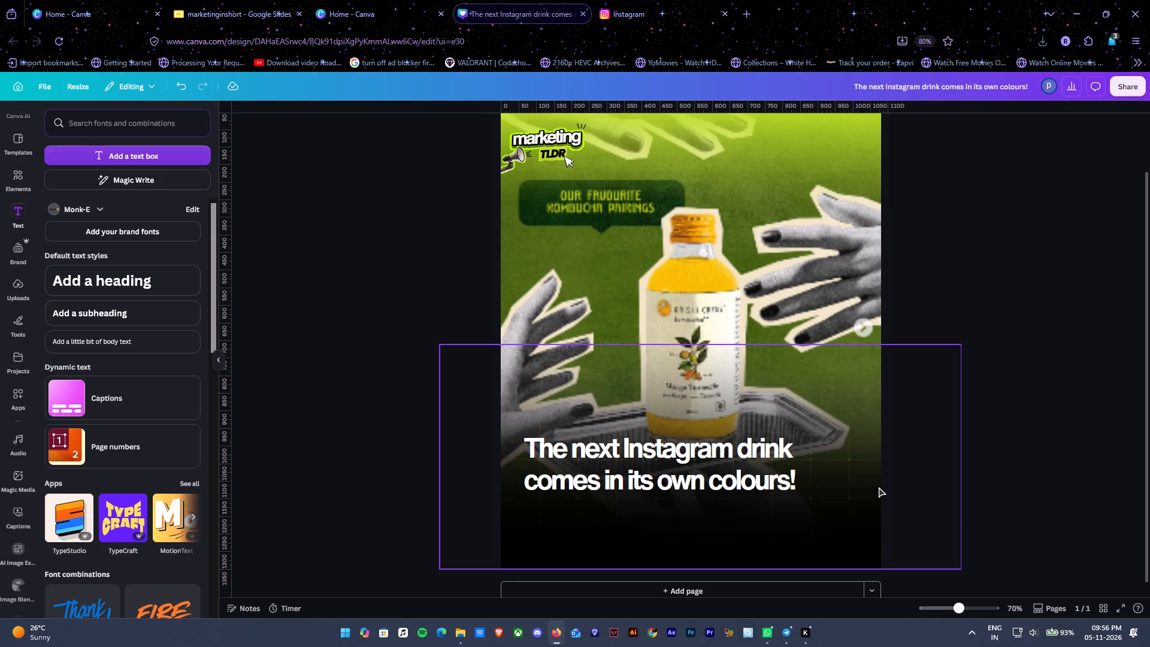
Copy the script line "Meet Ube (not an Uber typo)" from the marketinginshort slides.
click(266, 1)
drag(565, 265, 438, 269)
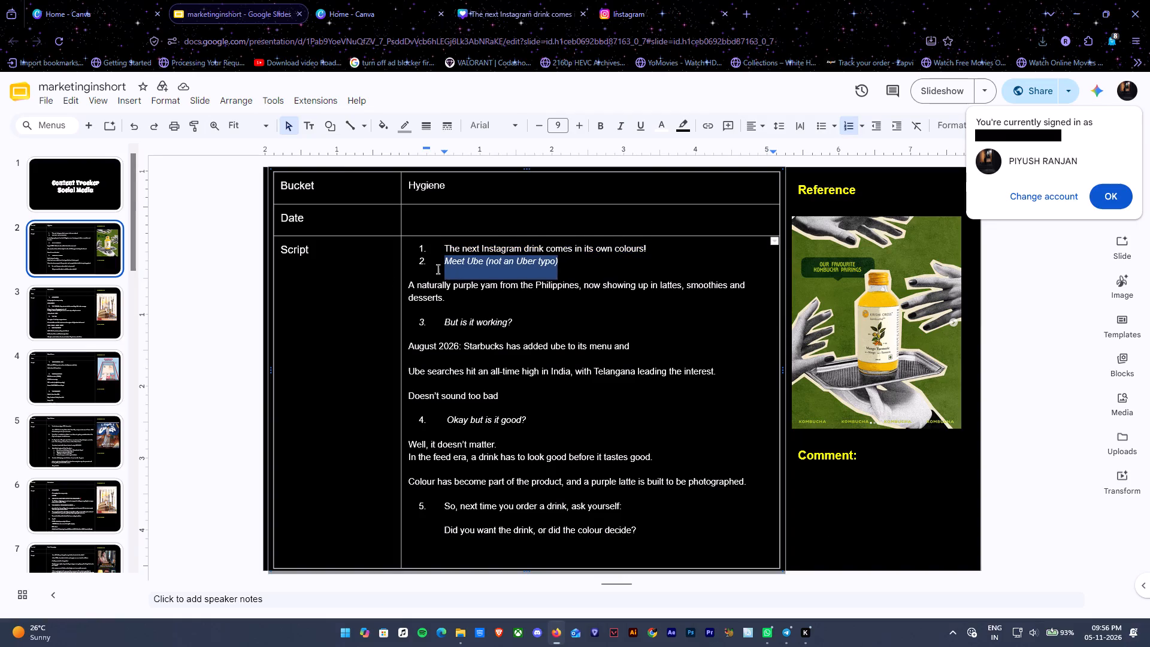
drag(438, 269, 437, 268)
key(ctrl+c)
Search the web in a new browser tab for "font to pair with helvetica".
click(392, 0)
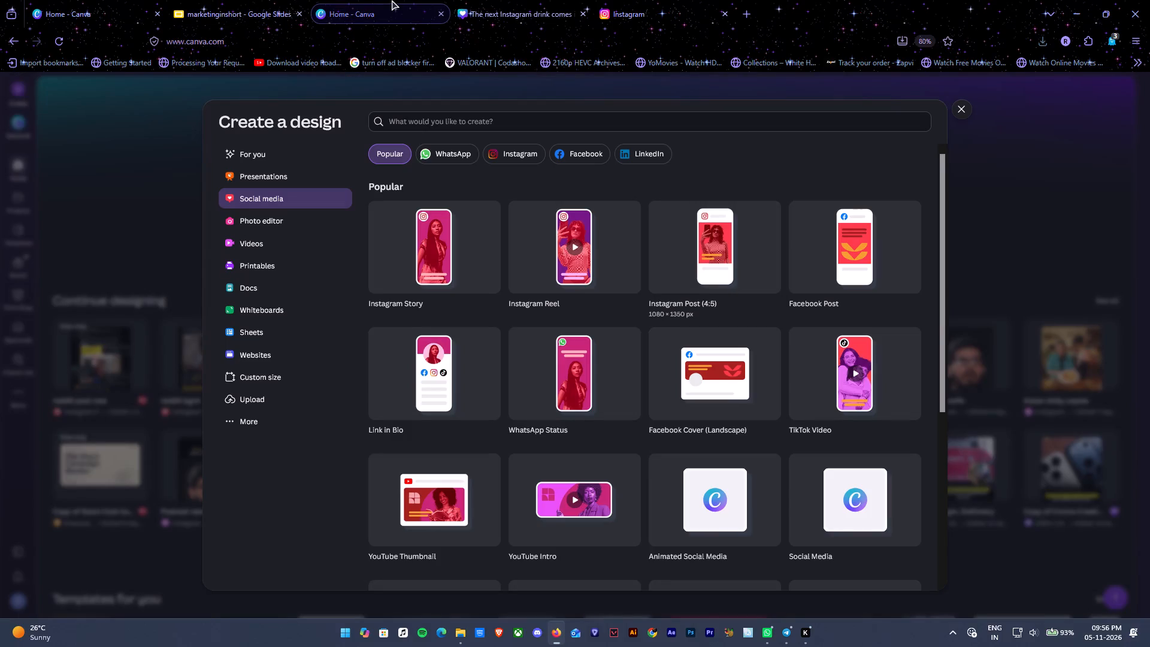
click(743, 19)
text(font to pair with helvetica)
key(Return)
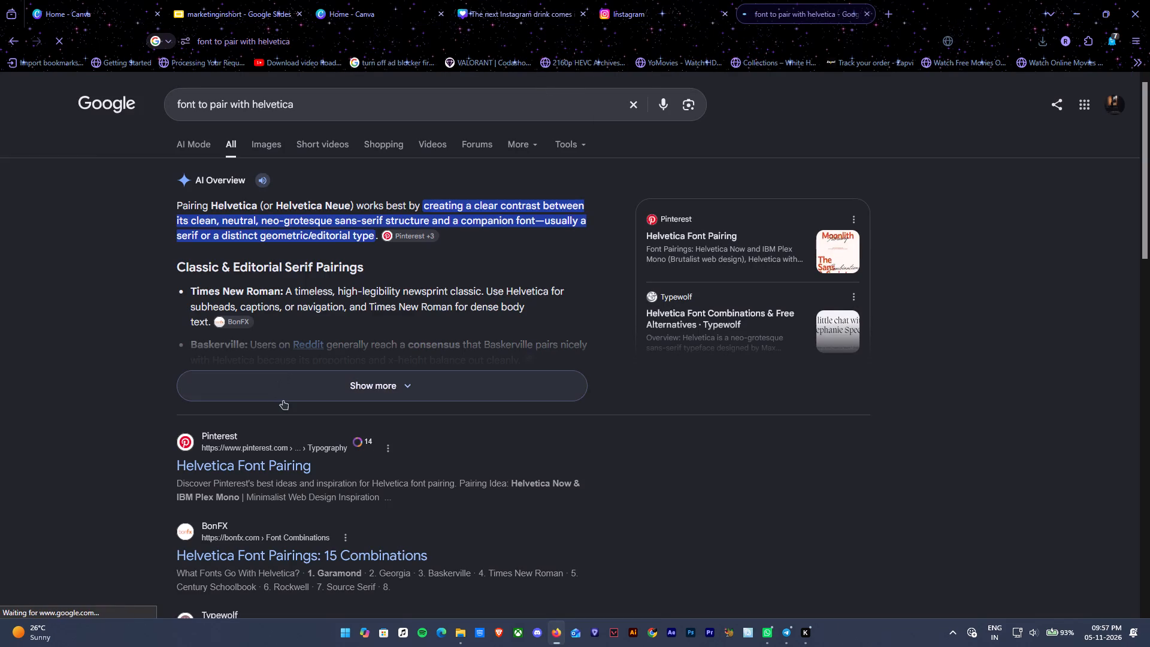
Examine the web and image search results for fonts that pair with Helvetica, including the Font Pairing Tips image.
click(294, 389)
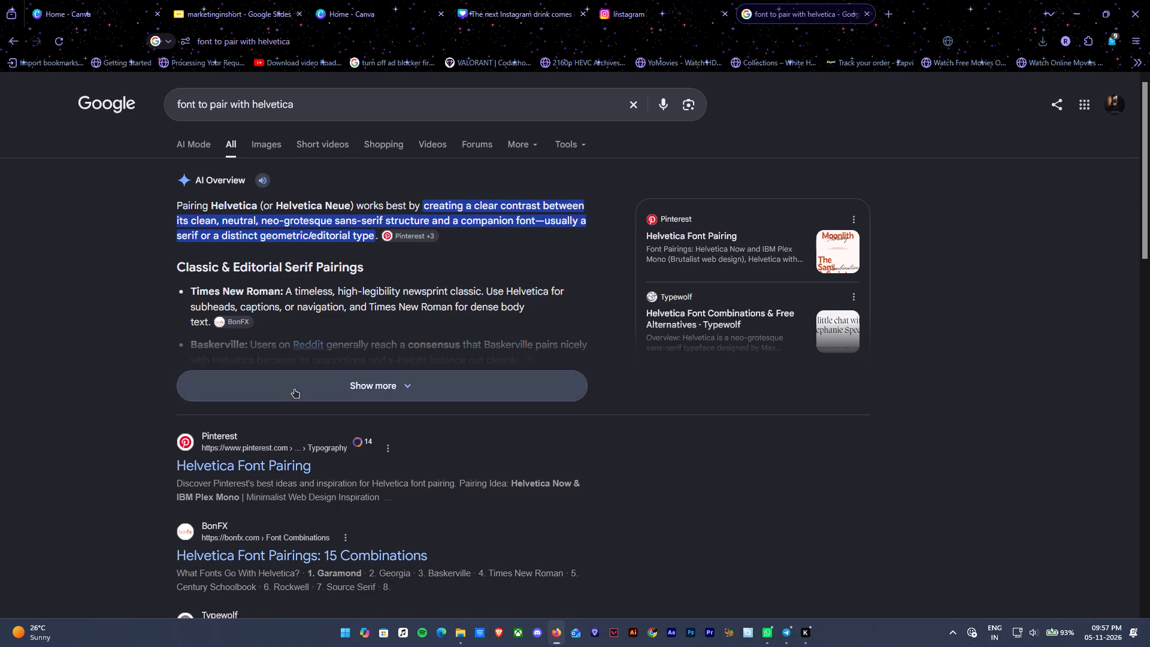
click(273, 153)
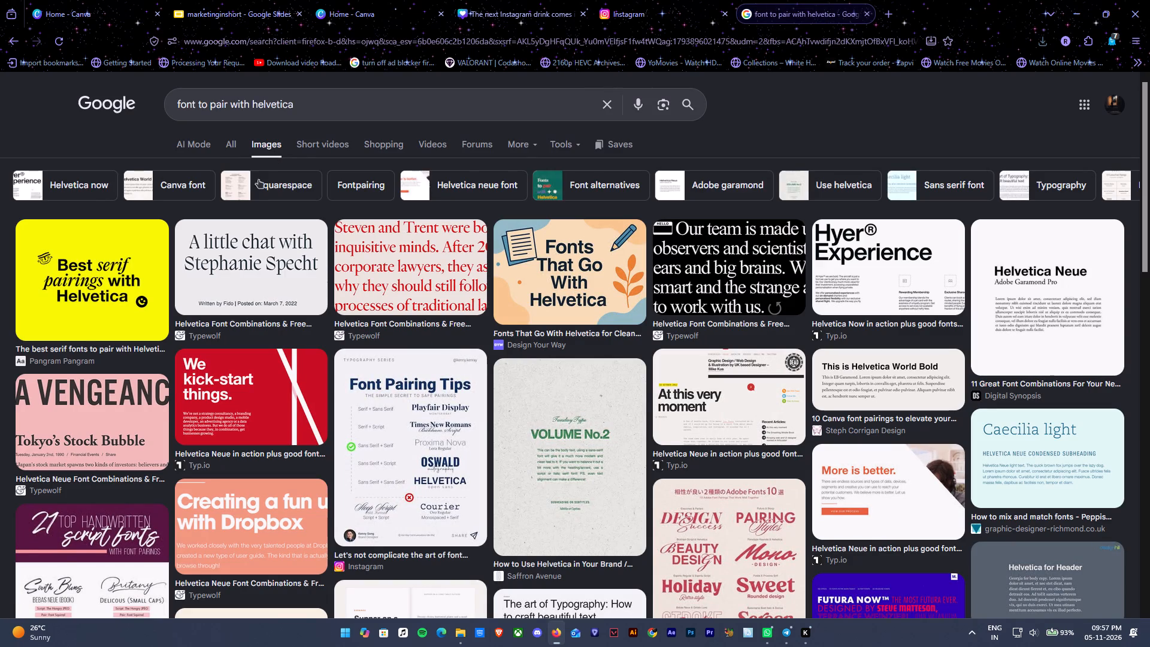
click(389, 417)
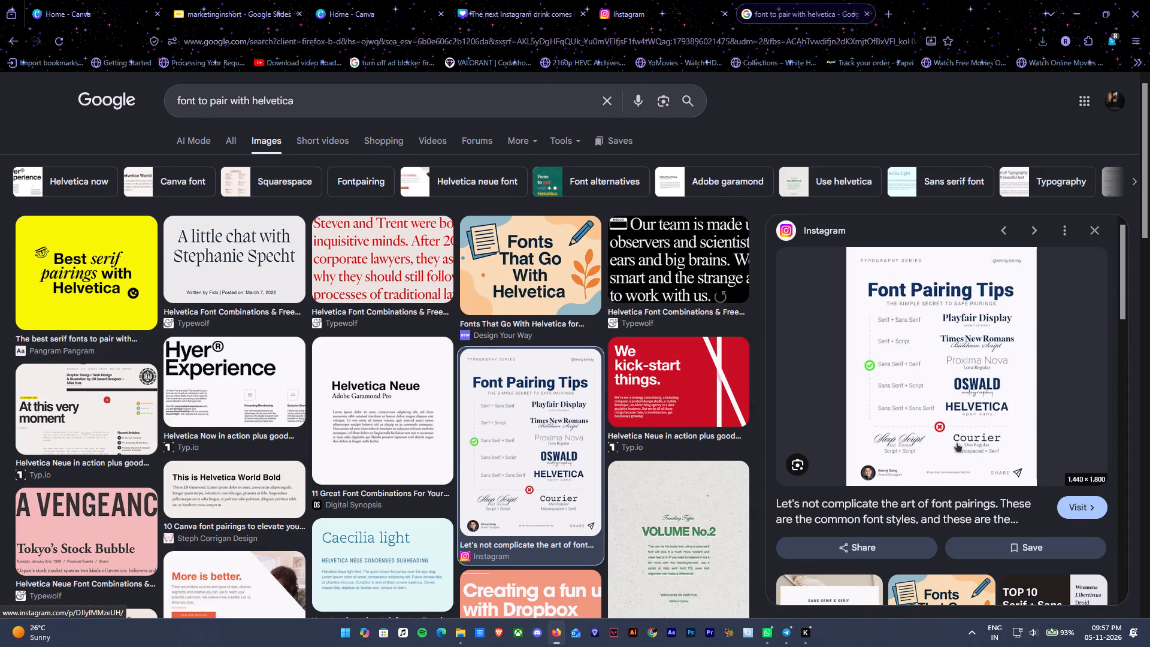
click(252, 148)
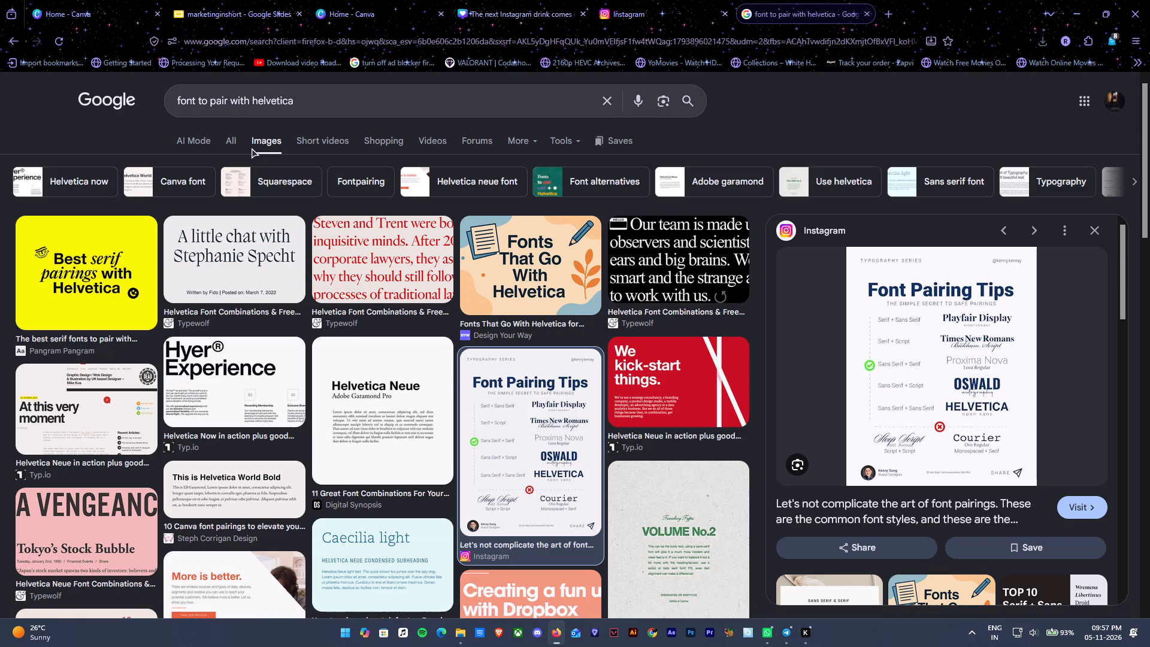
click(239, 147)
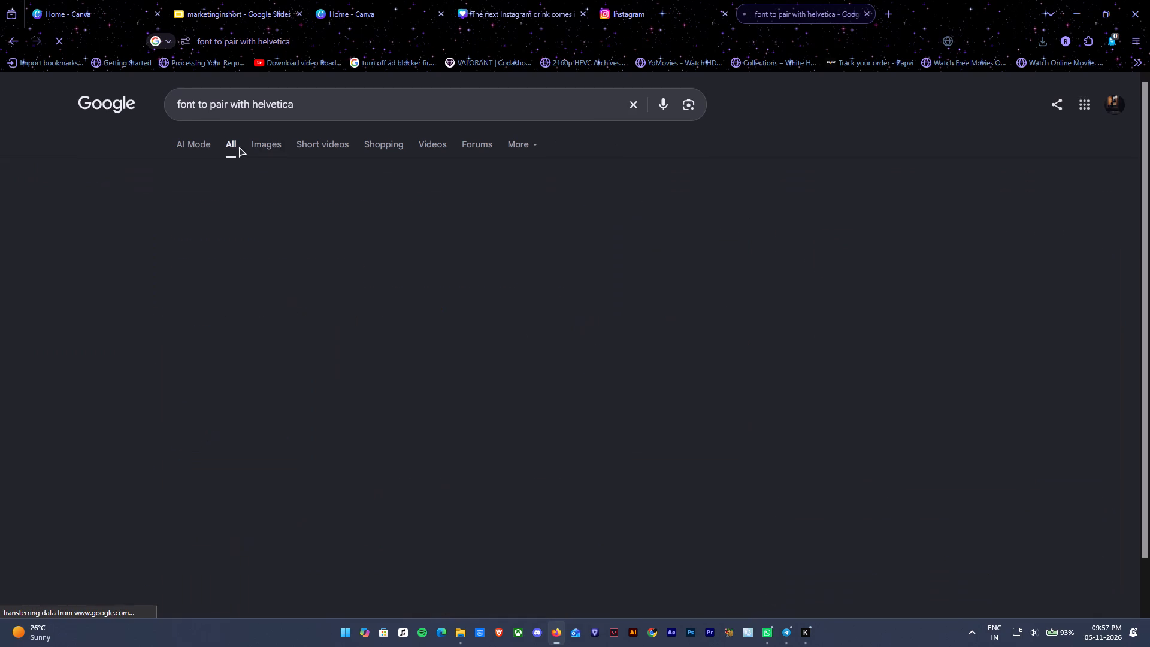
Copy the script line "Meet Ube (not an Uber typo)" from the marketinginshort slides again and return to the Canva design.
click(210, 0)
key(ctrl+c)
click(533, 0)
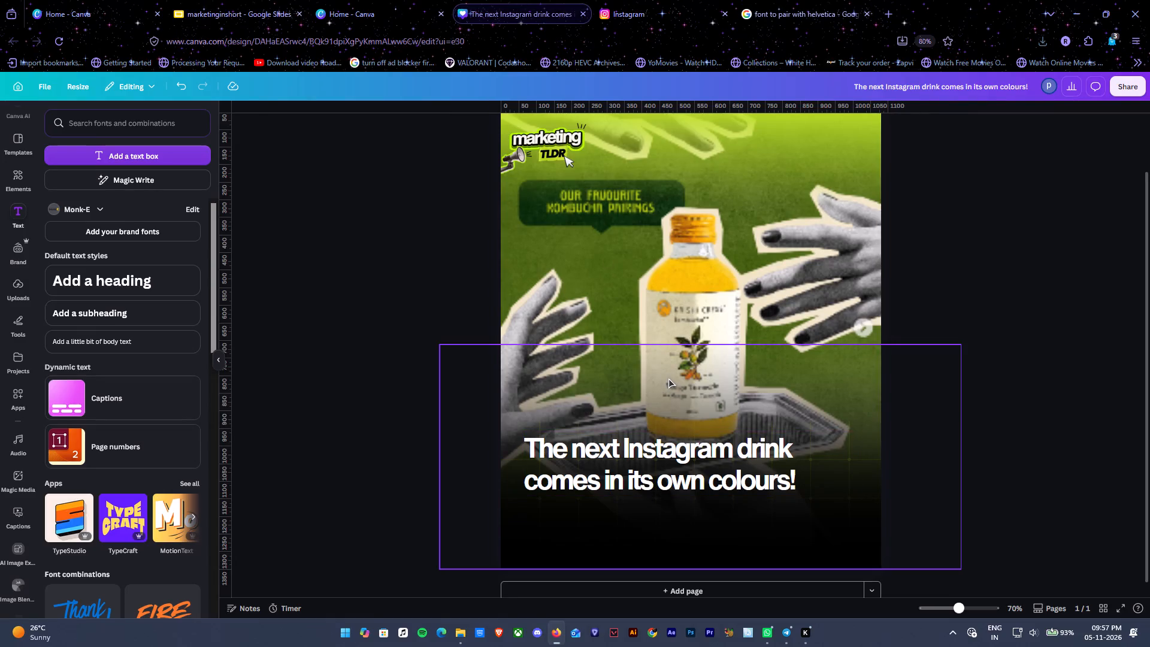
Nudge the two-line headline up slightly, duplicate it, and place the copy above the original, over the lower part of the bottle.
click(722, 503)
drag(734, 479, 735, 473)
key(ctrl+d)
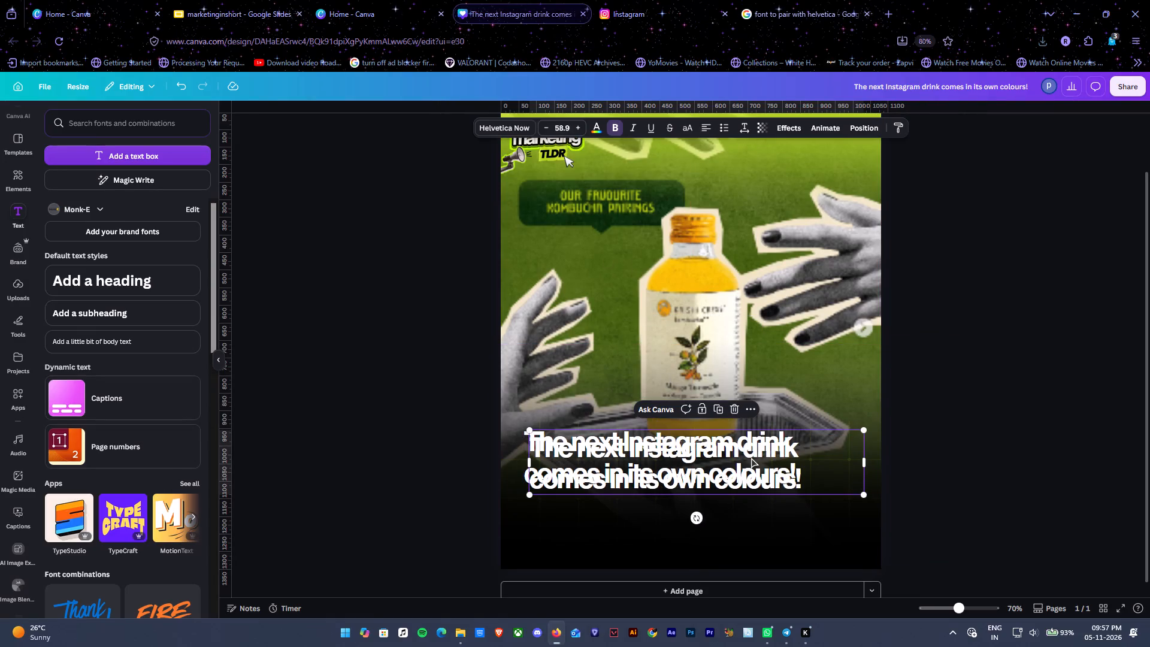
drag(752, 456, 759, 406)
drag(763, 424, 765, 391)
Shrink the lower, original headline to text size 56.7.
click(762, 477)
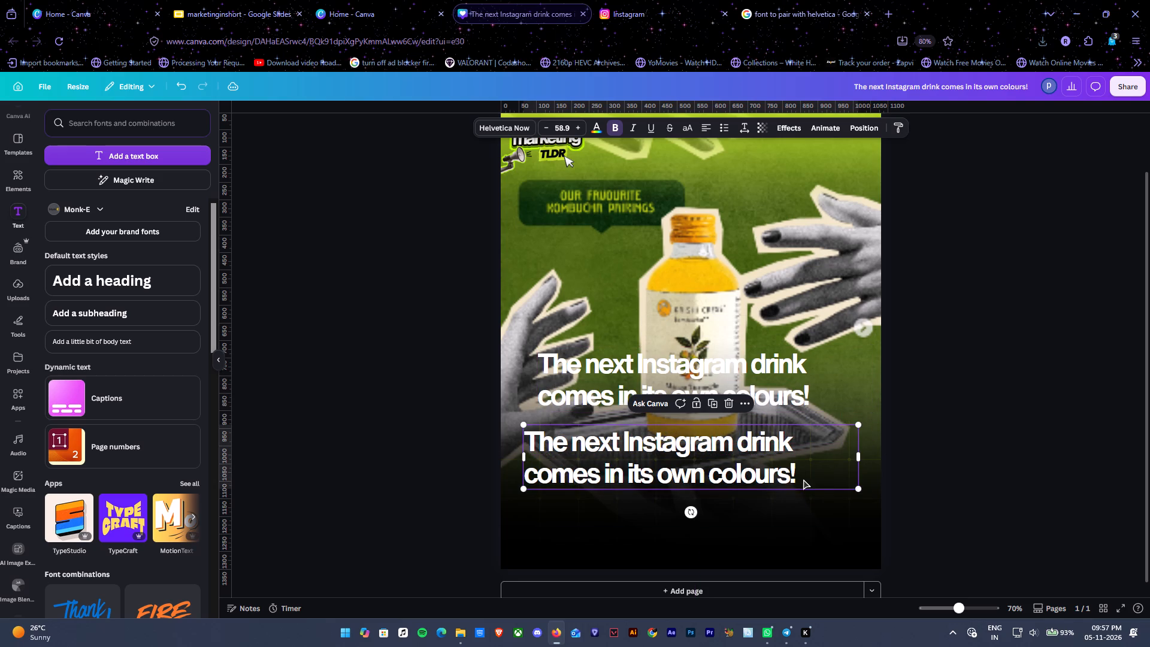
drag(860, 490, 851, 487)
drag(851, 487, 848, 483)
click(789, 461)
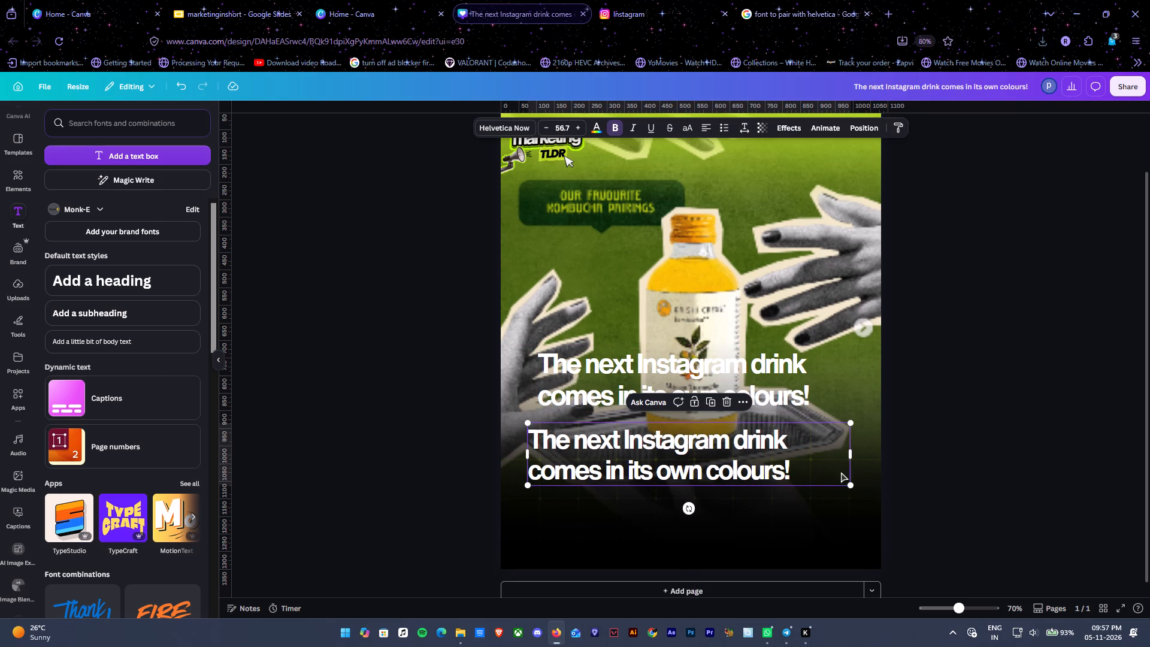
Replace the text of the upper headline copy with the copied line "Meet Ube (not an Uber typo)".
click(740, 380)
click(739, 371)
key(ctrl+v)
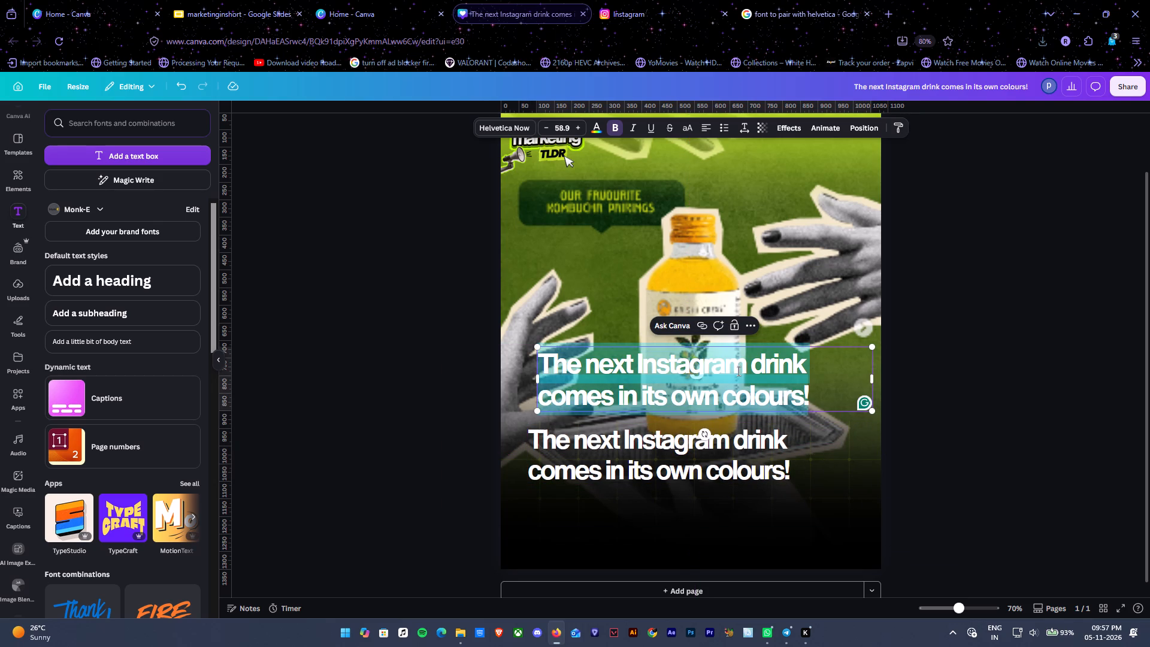
Set the font of the "Meet Ube (not an Uber typo)" line to Times New Roman, trying Times New Roman MT as an alternative.
click(739, 371)
key(ctrl+a)
click(511, 130)
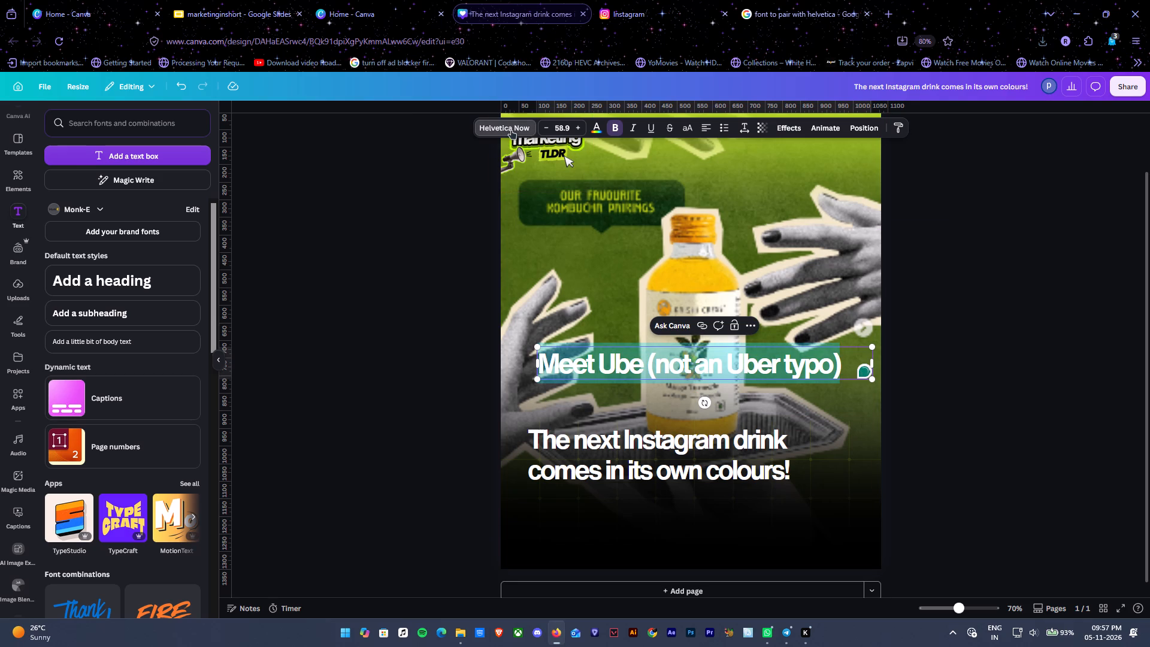
drag(119, 158, 45, 161)
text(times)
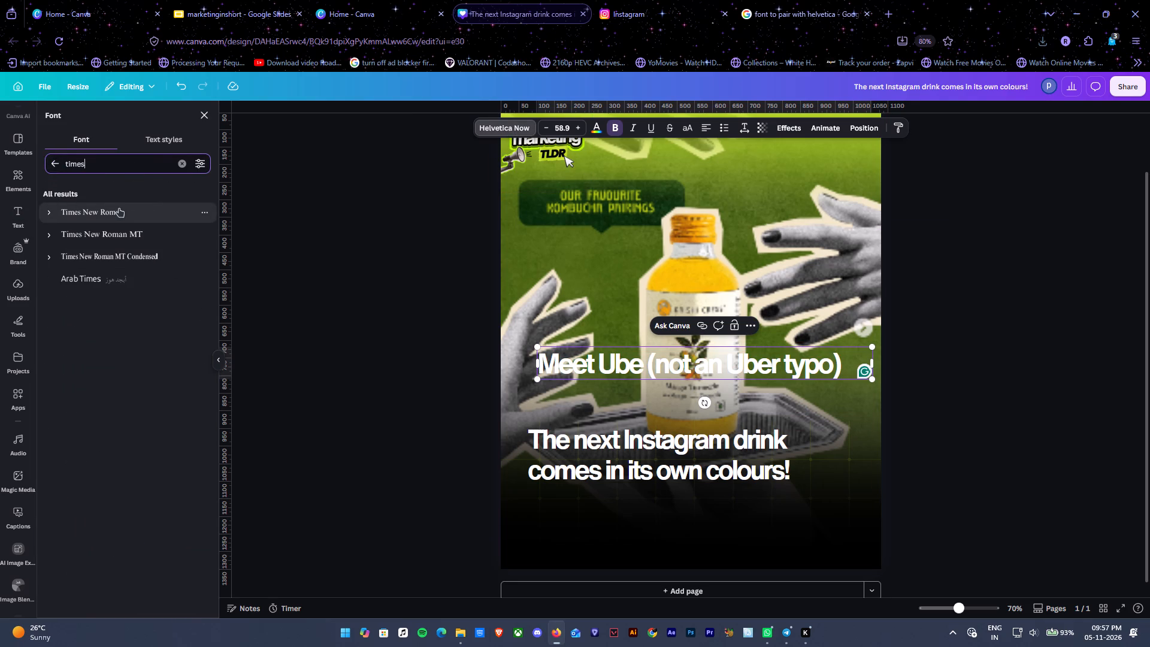
click(119, 208)
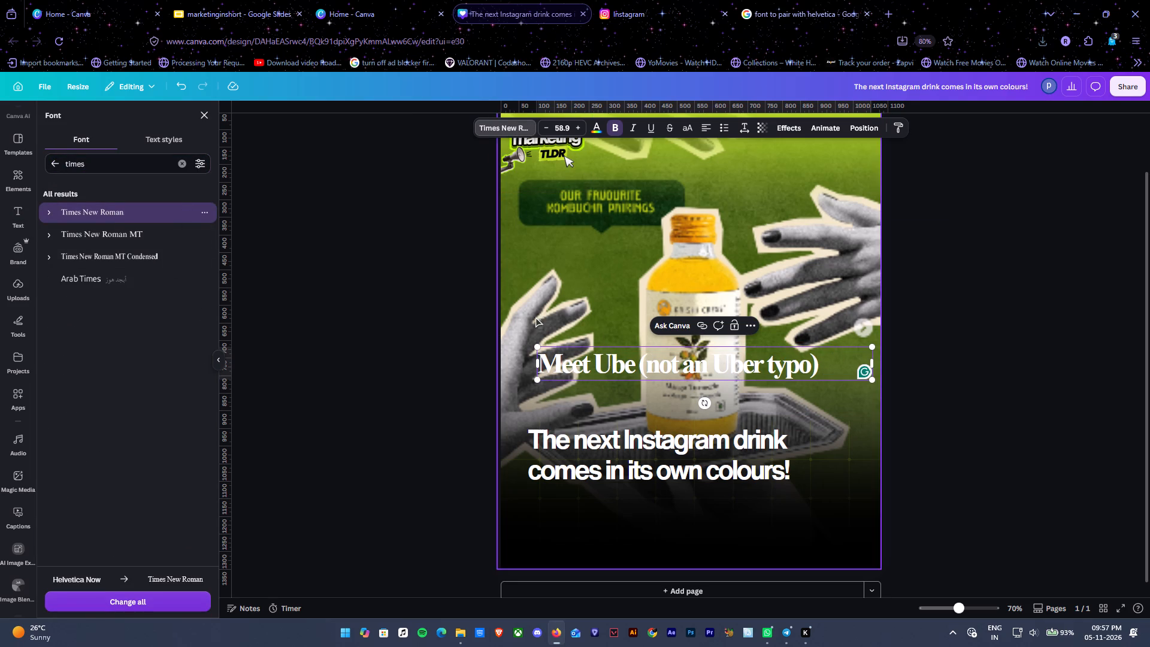
click(127, 237)
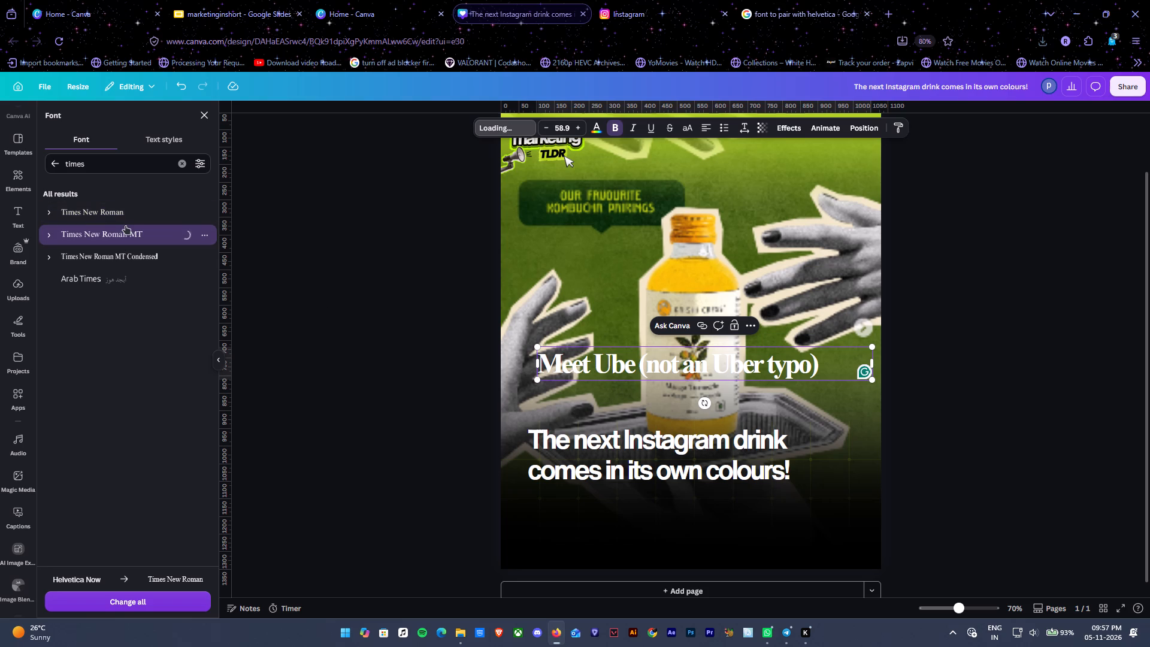
click(125, 218)
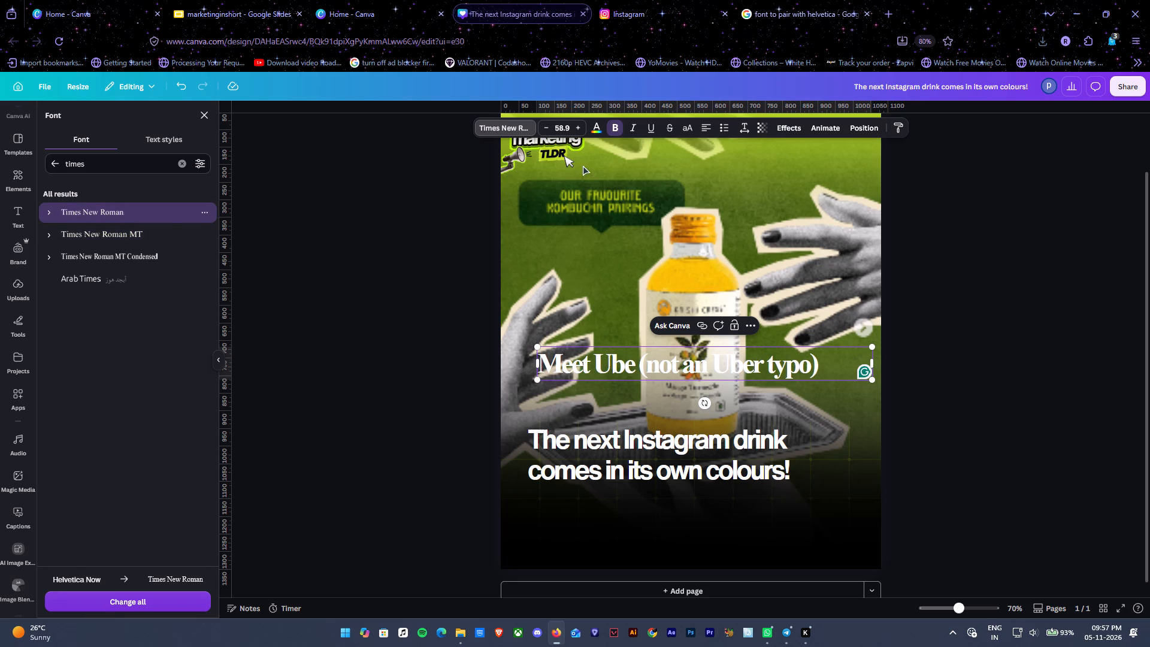
Colour the "Meet Ube (not an Uber typo)" text lime green and place it directly below the headline, aligned with its left edge.
click(597, 125)
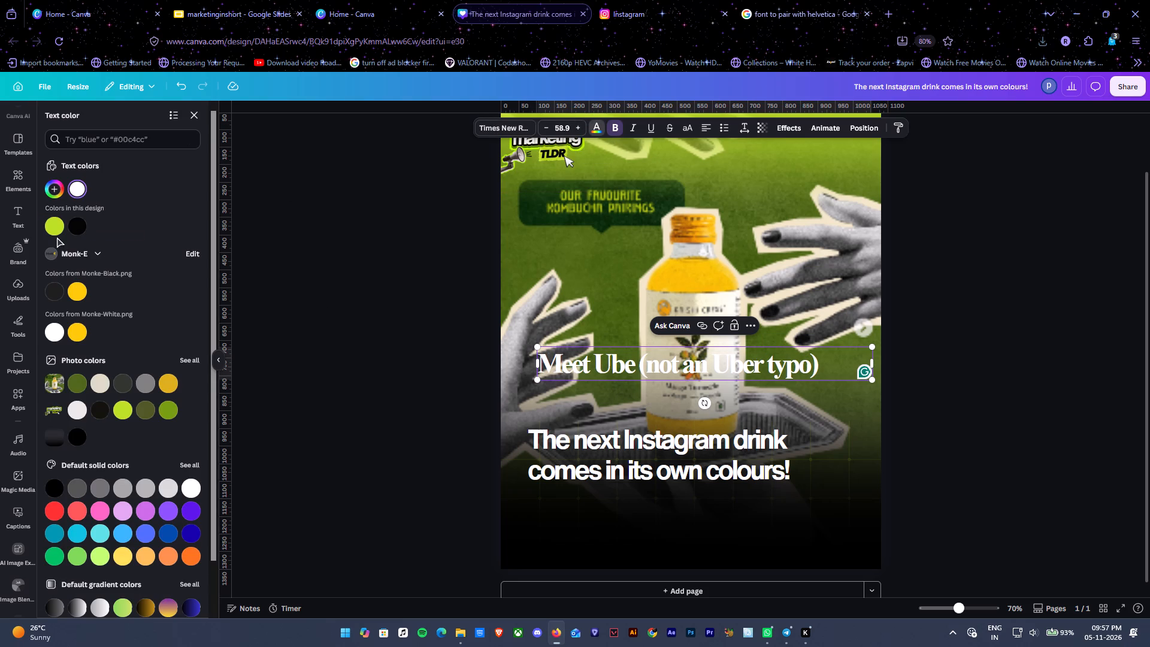
click(56, 230)
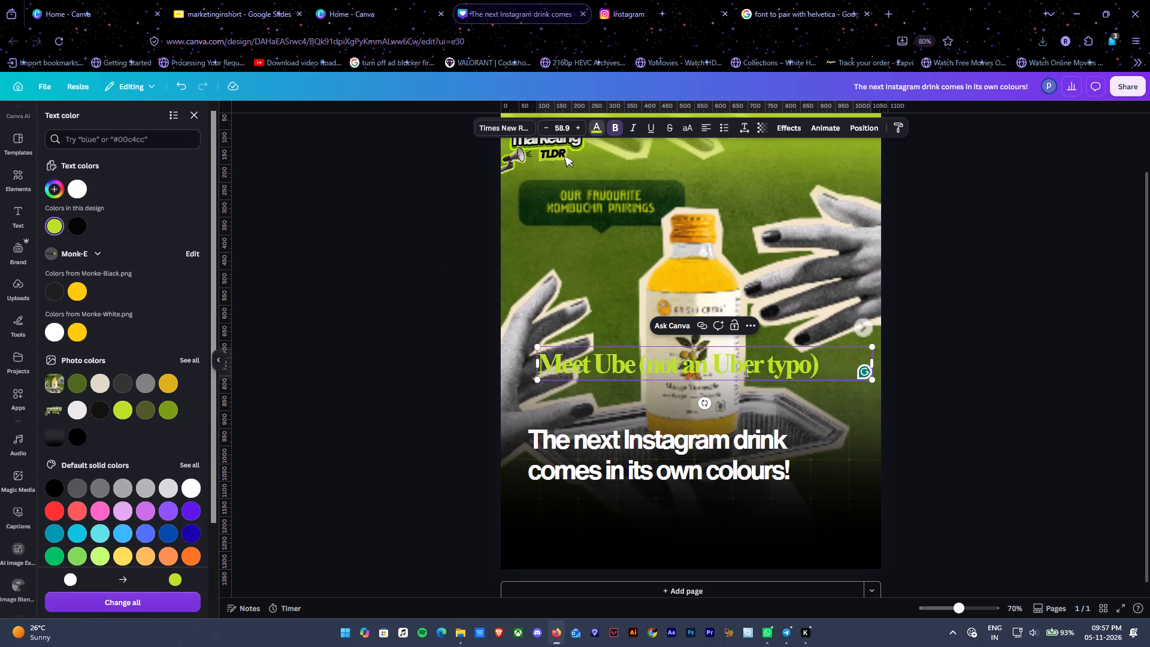
drag(746, 371, 757, 500)
click(934, 358)
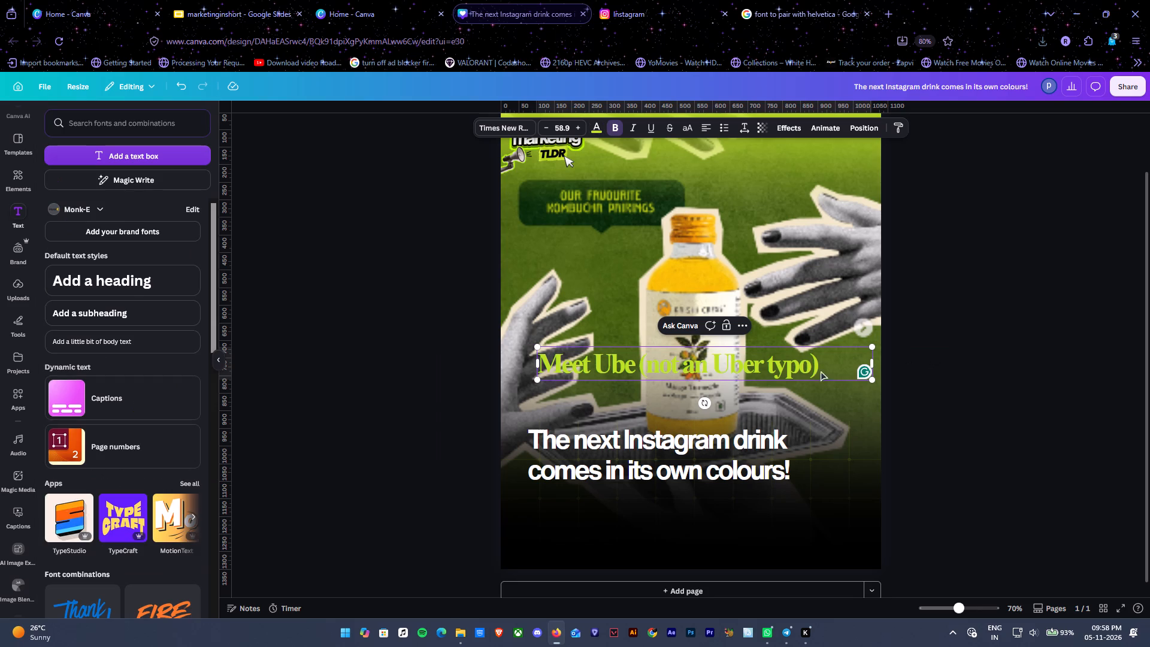
click(794, 371)
click(988, 367)
click(792, 372)
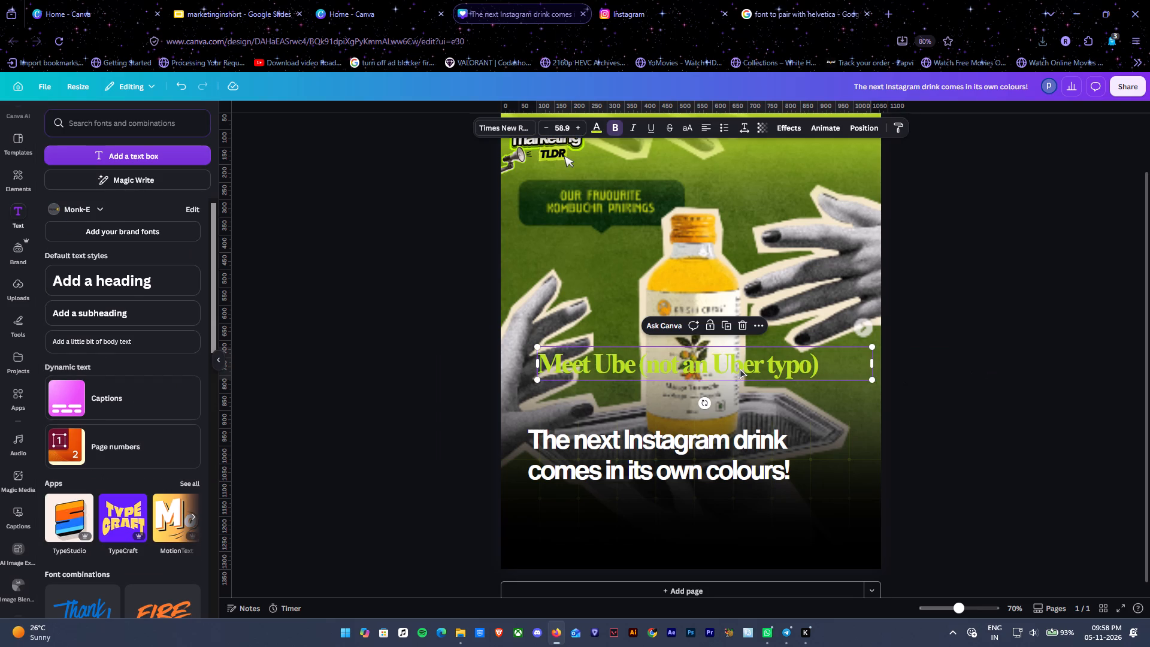
drag(740, 368, 732, 504)
click(937, 472)
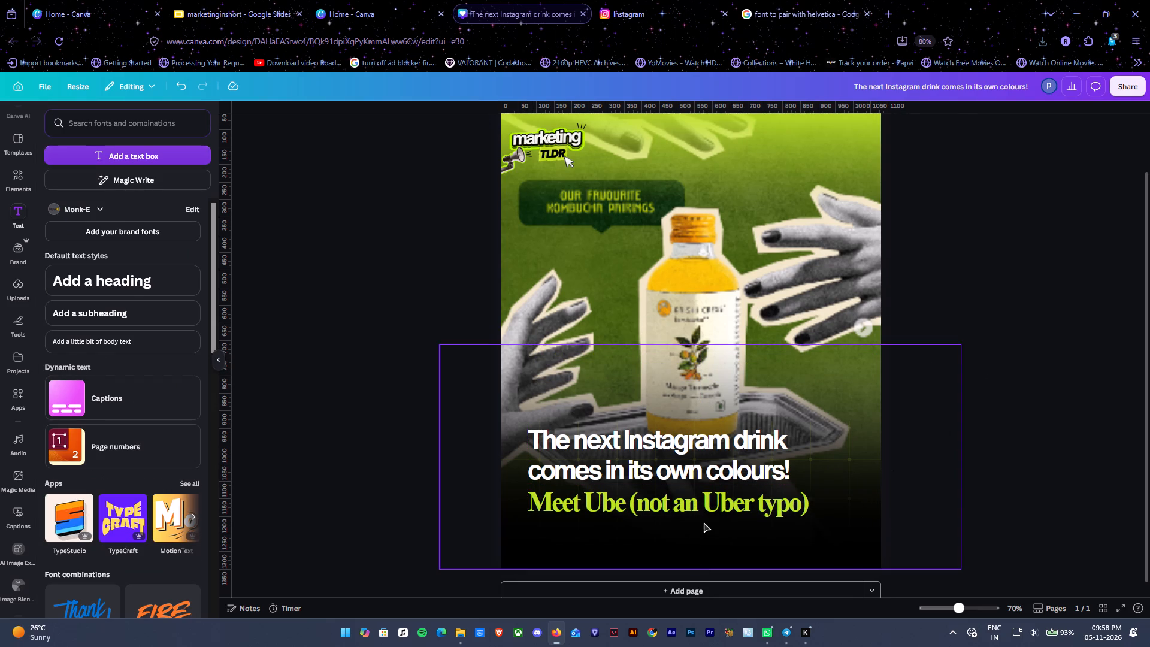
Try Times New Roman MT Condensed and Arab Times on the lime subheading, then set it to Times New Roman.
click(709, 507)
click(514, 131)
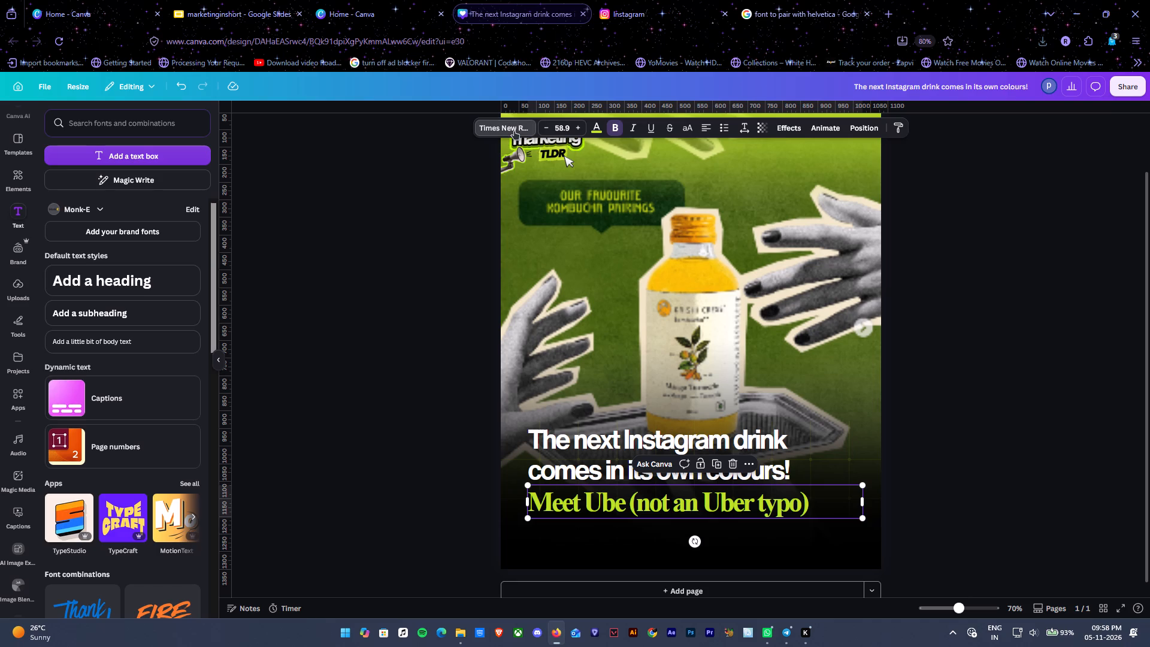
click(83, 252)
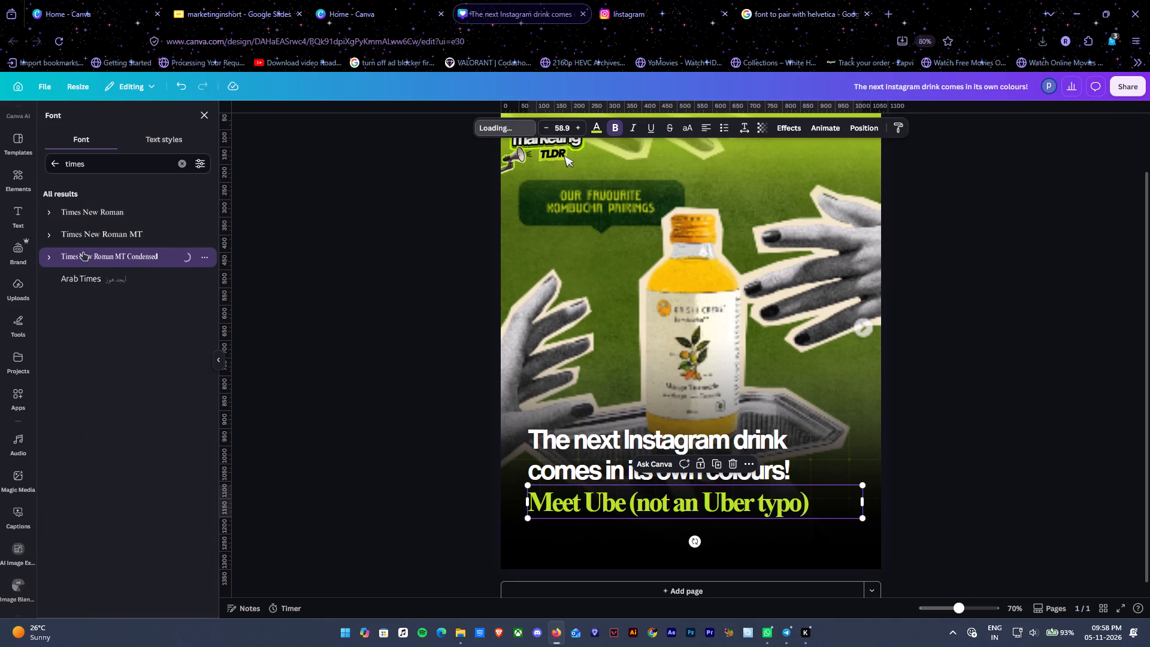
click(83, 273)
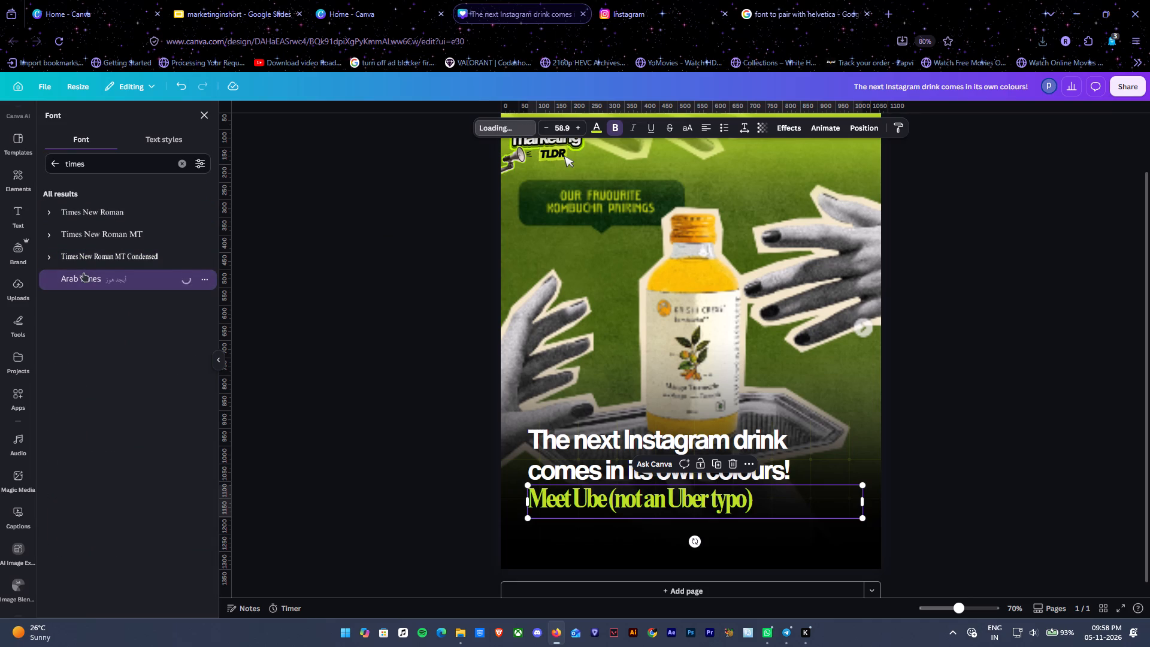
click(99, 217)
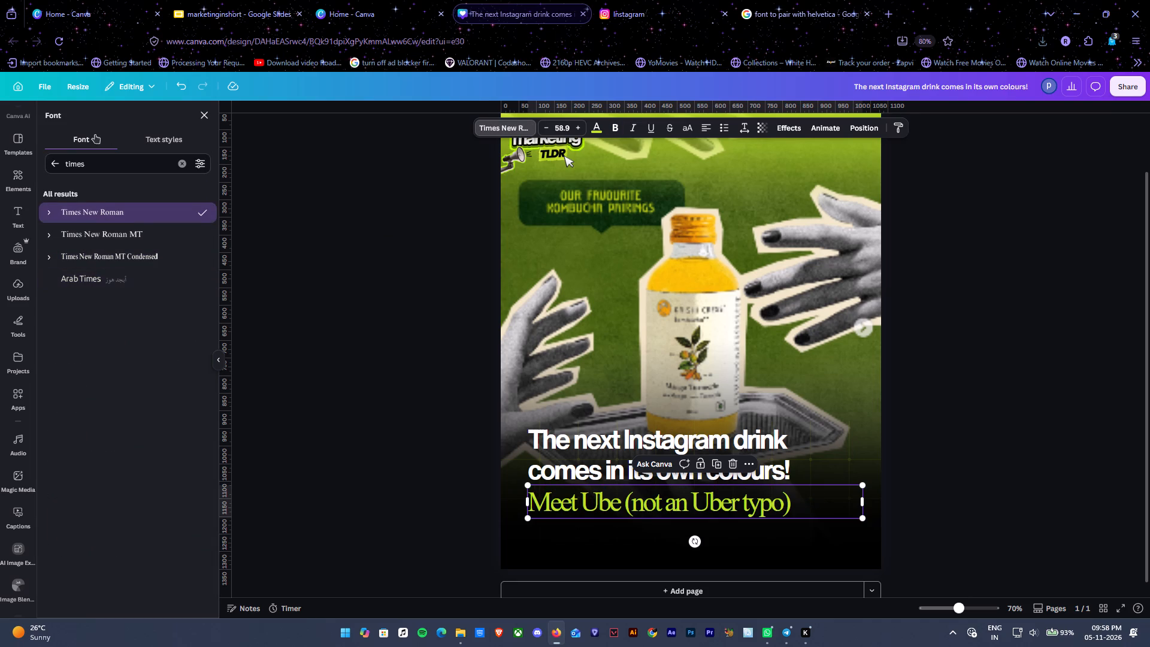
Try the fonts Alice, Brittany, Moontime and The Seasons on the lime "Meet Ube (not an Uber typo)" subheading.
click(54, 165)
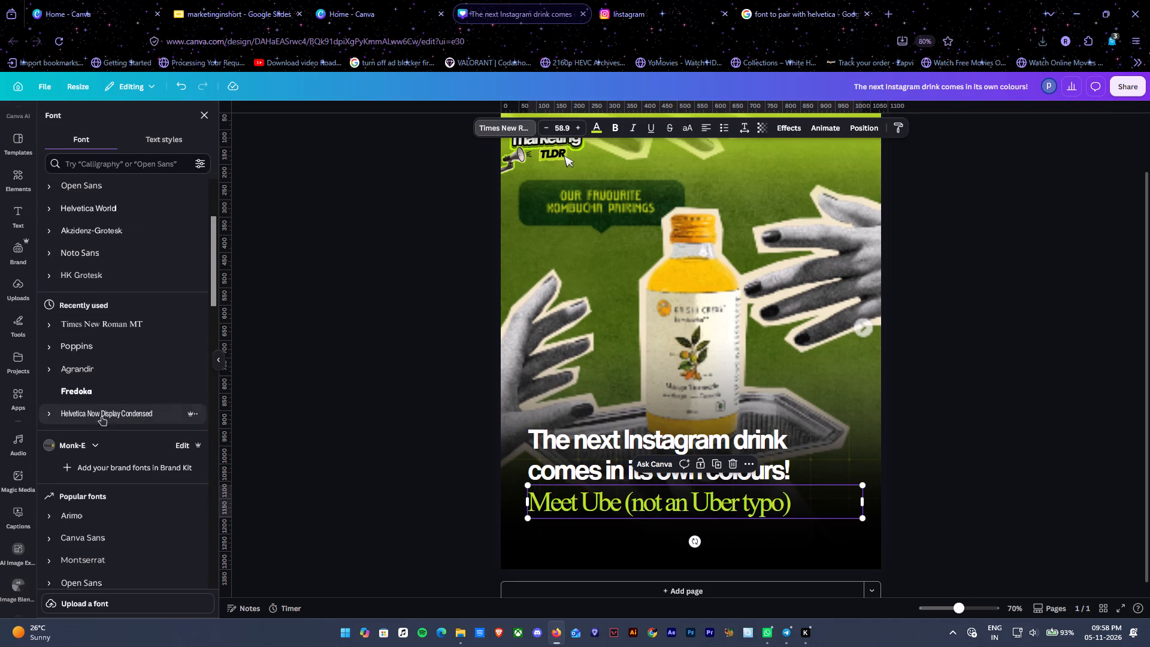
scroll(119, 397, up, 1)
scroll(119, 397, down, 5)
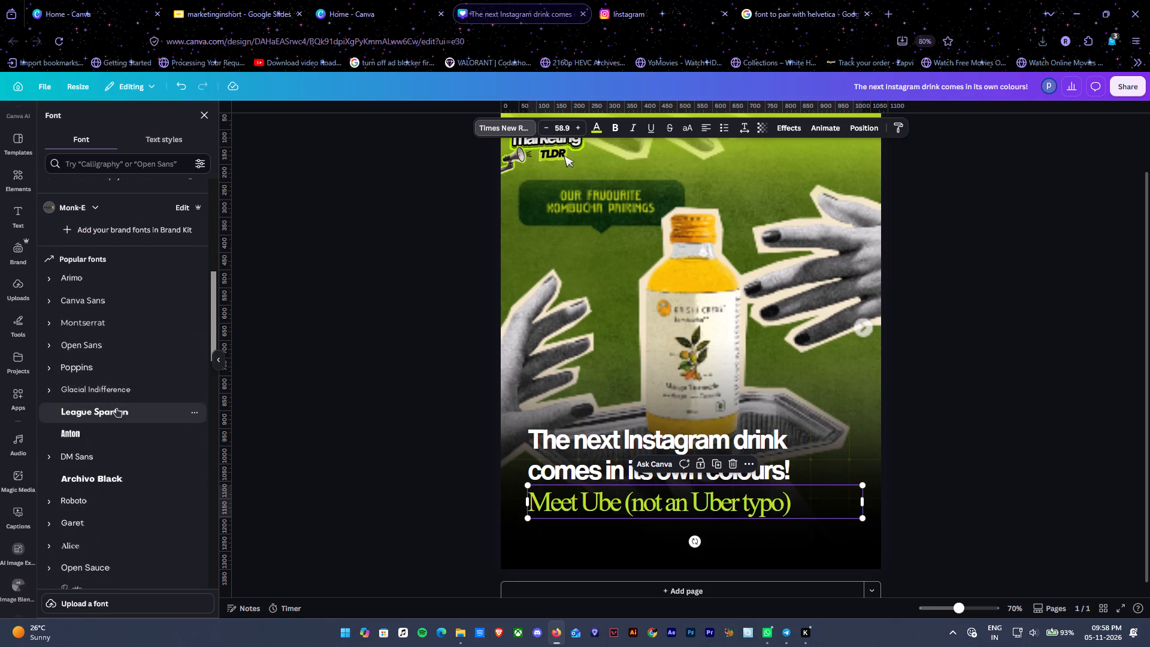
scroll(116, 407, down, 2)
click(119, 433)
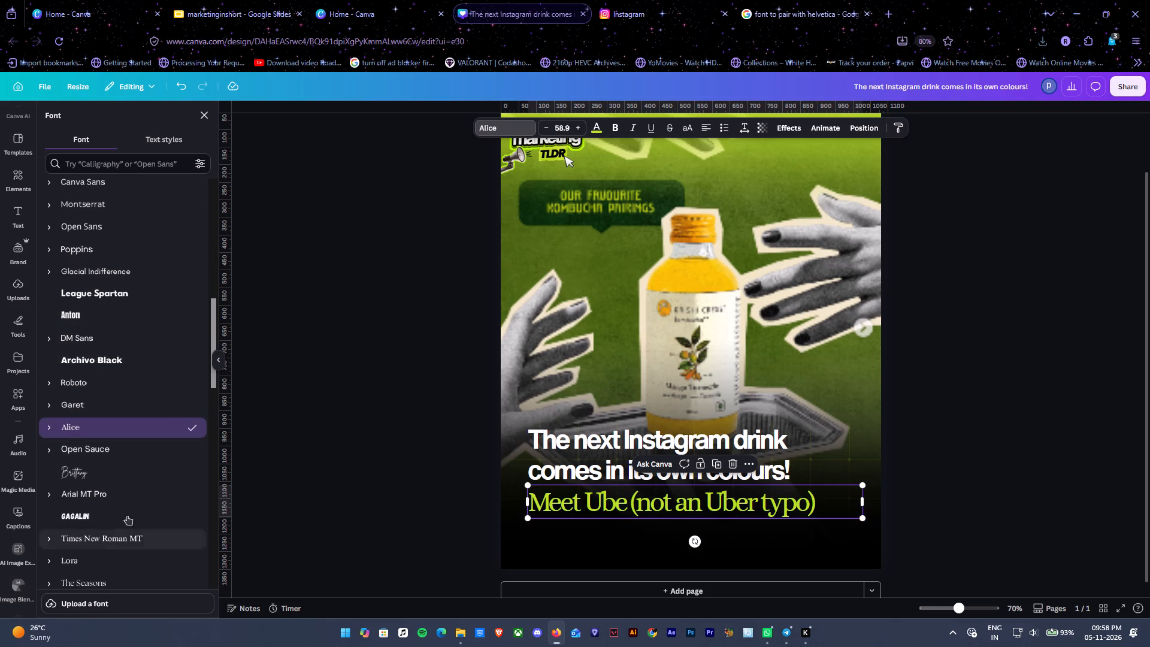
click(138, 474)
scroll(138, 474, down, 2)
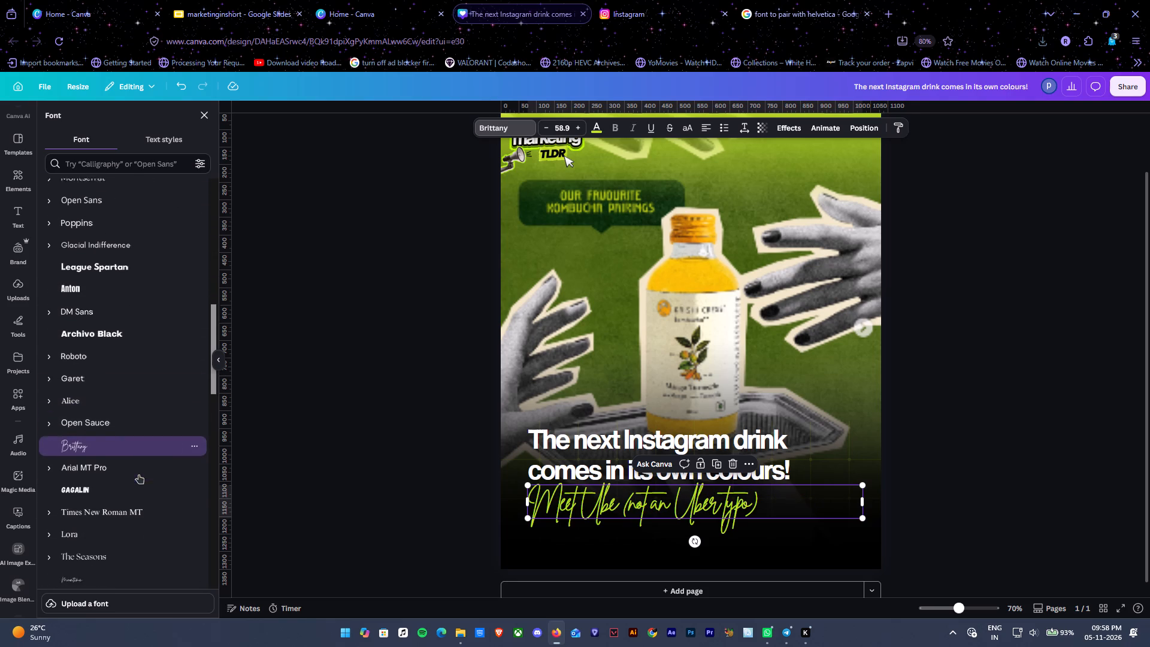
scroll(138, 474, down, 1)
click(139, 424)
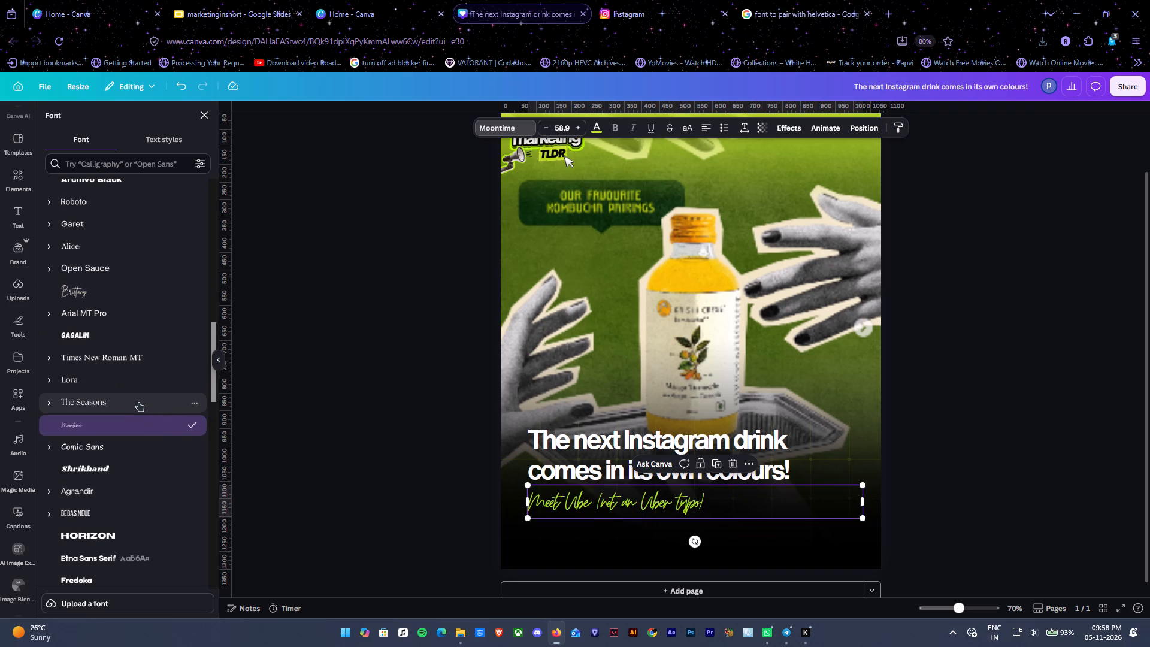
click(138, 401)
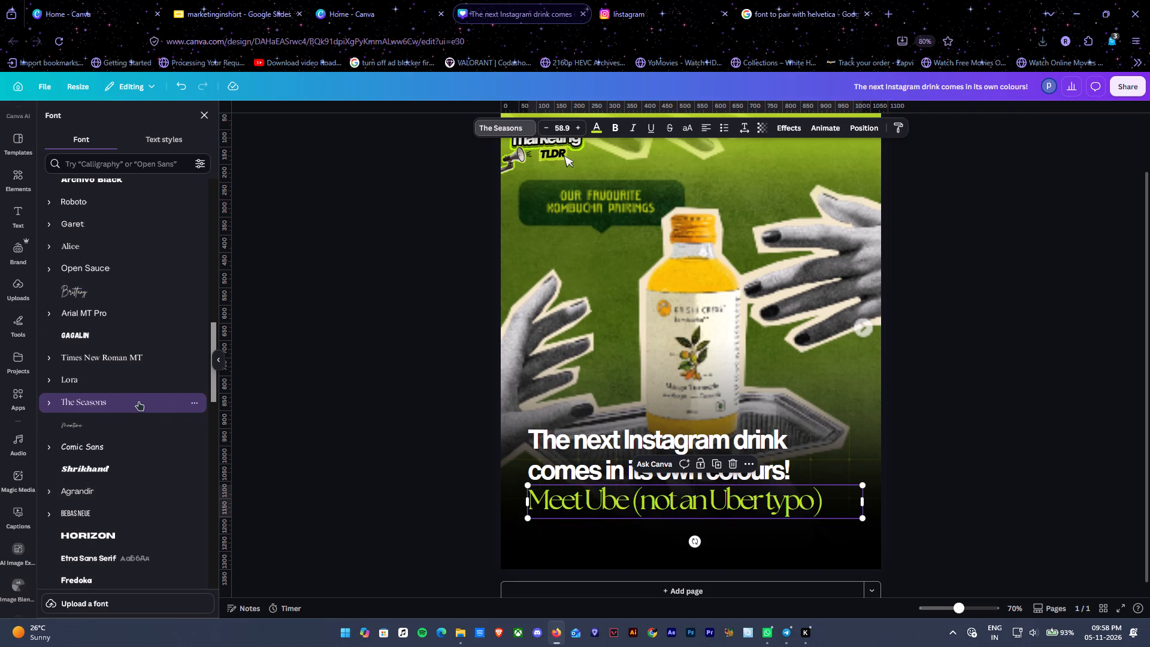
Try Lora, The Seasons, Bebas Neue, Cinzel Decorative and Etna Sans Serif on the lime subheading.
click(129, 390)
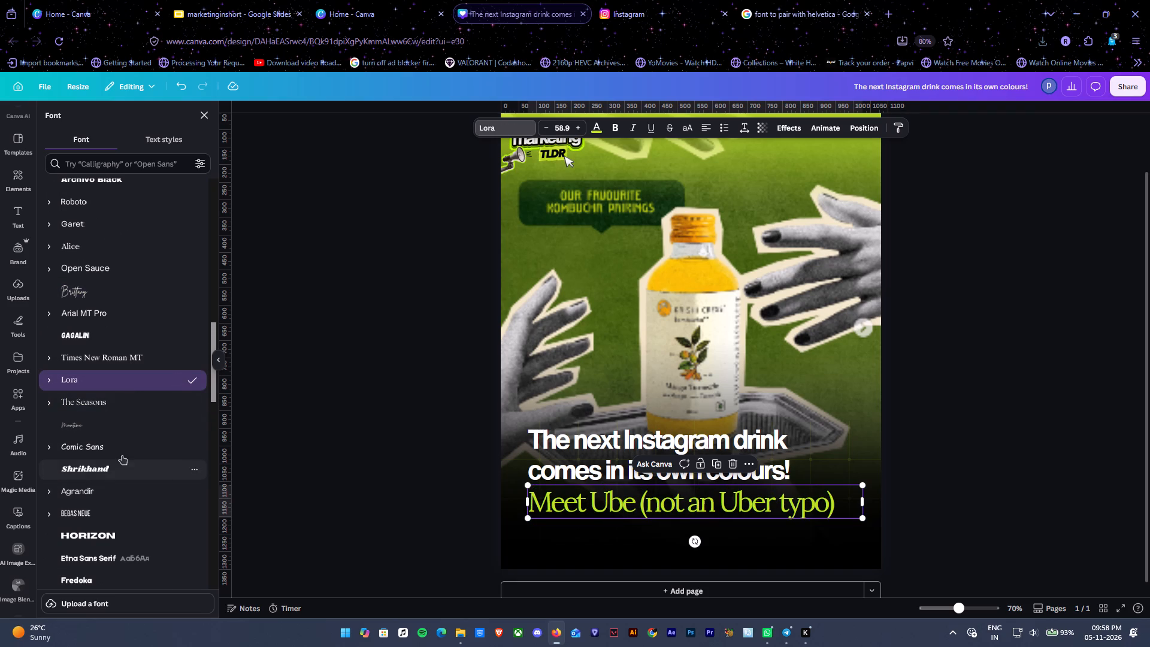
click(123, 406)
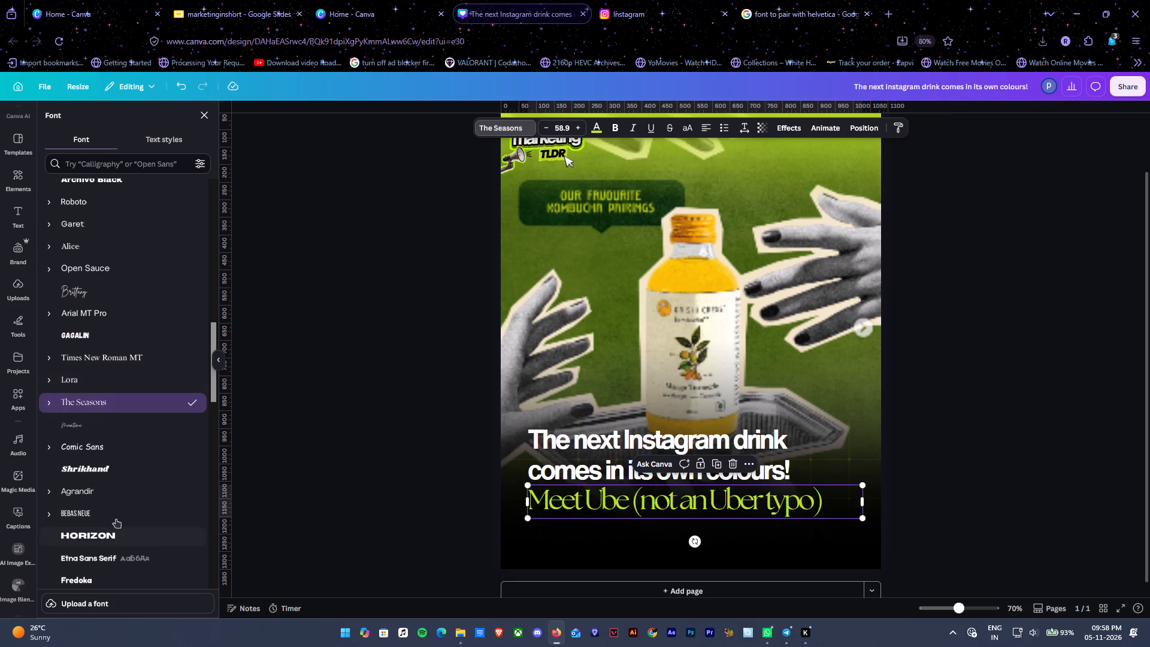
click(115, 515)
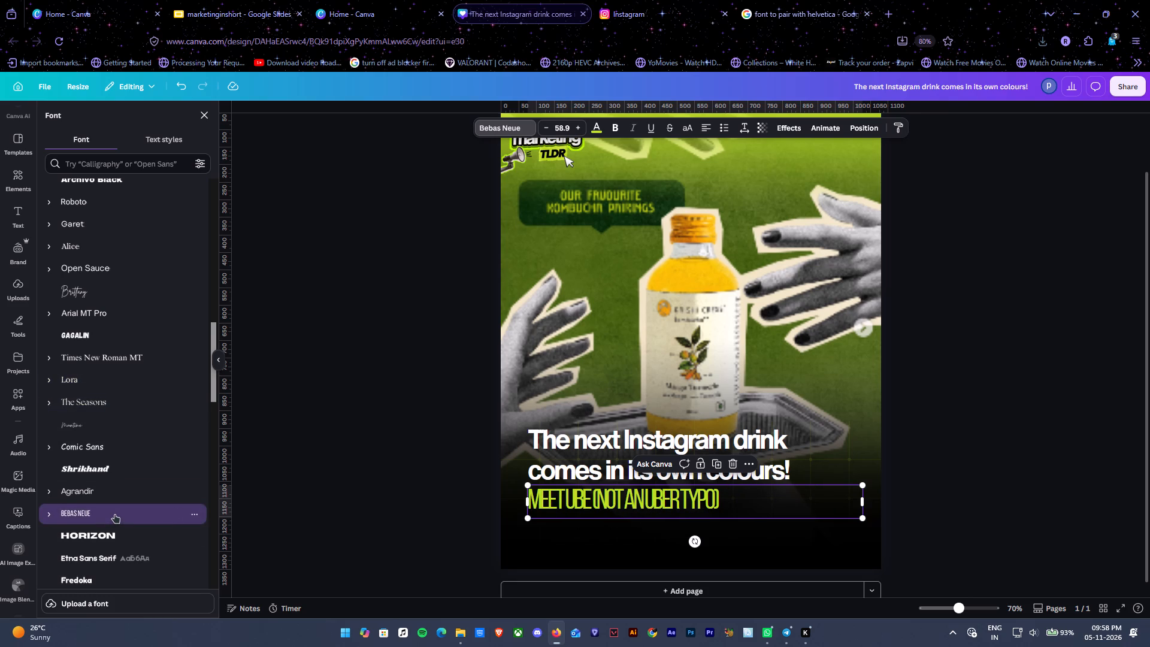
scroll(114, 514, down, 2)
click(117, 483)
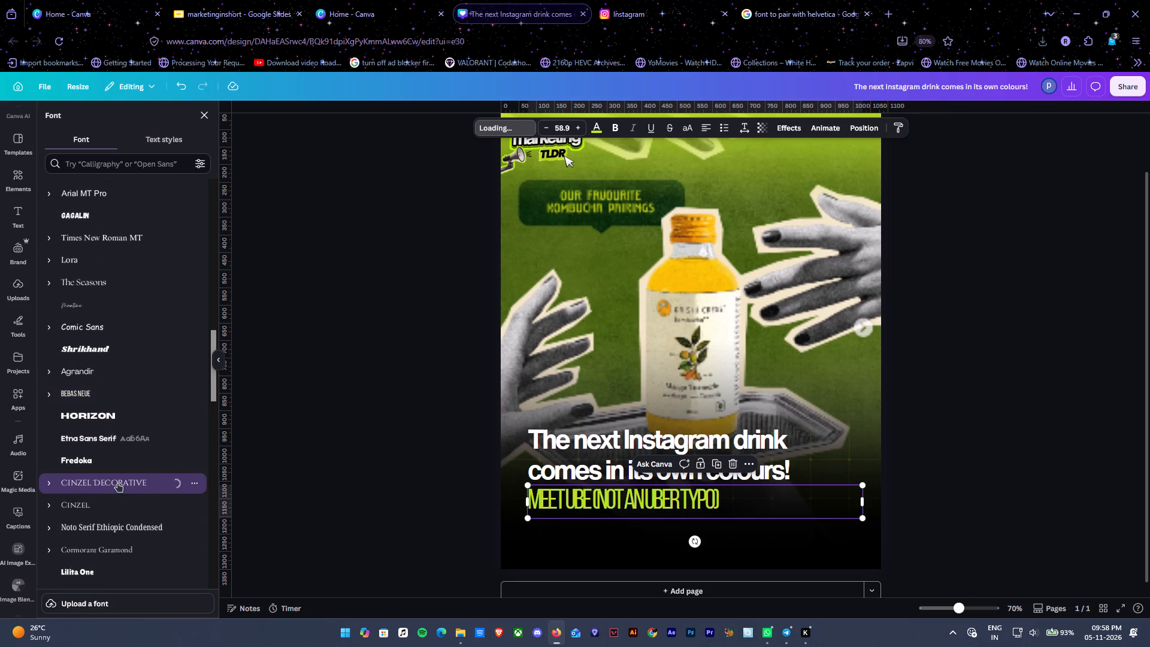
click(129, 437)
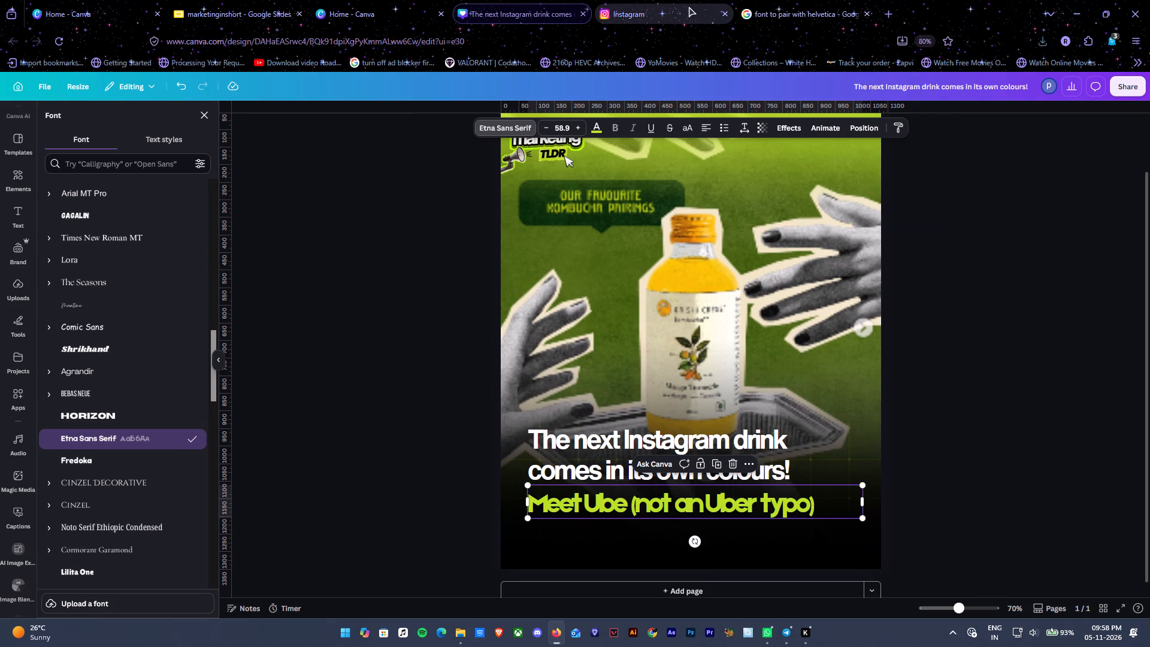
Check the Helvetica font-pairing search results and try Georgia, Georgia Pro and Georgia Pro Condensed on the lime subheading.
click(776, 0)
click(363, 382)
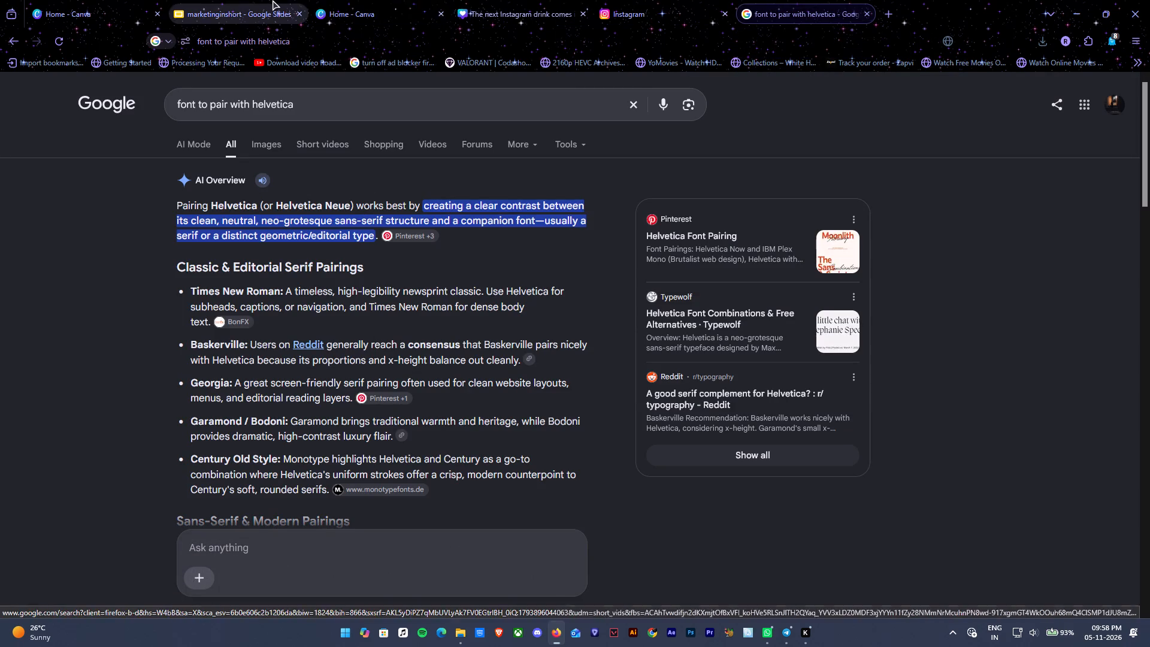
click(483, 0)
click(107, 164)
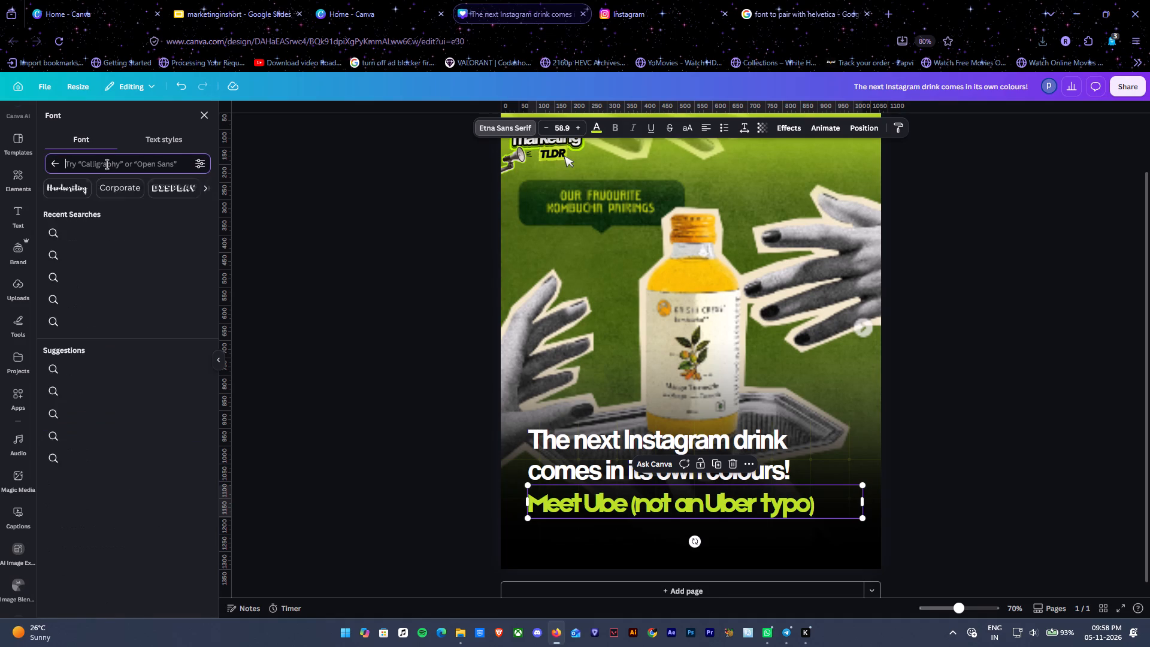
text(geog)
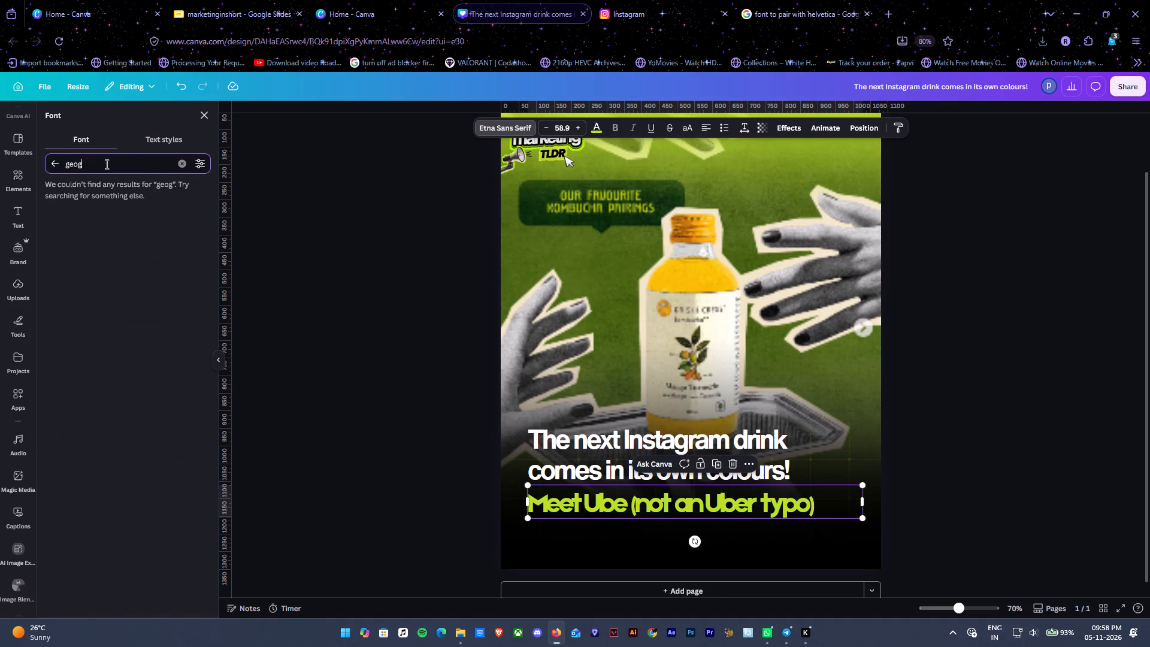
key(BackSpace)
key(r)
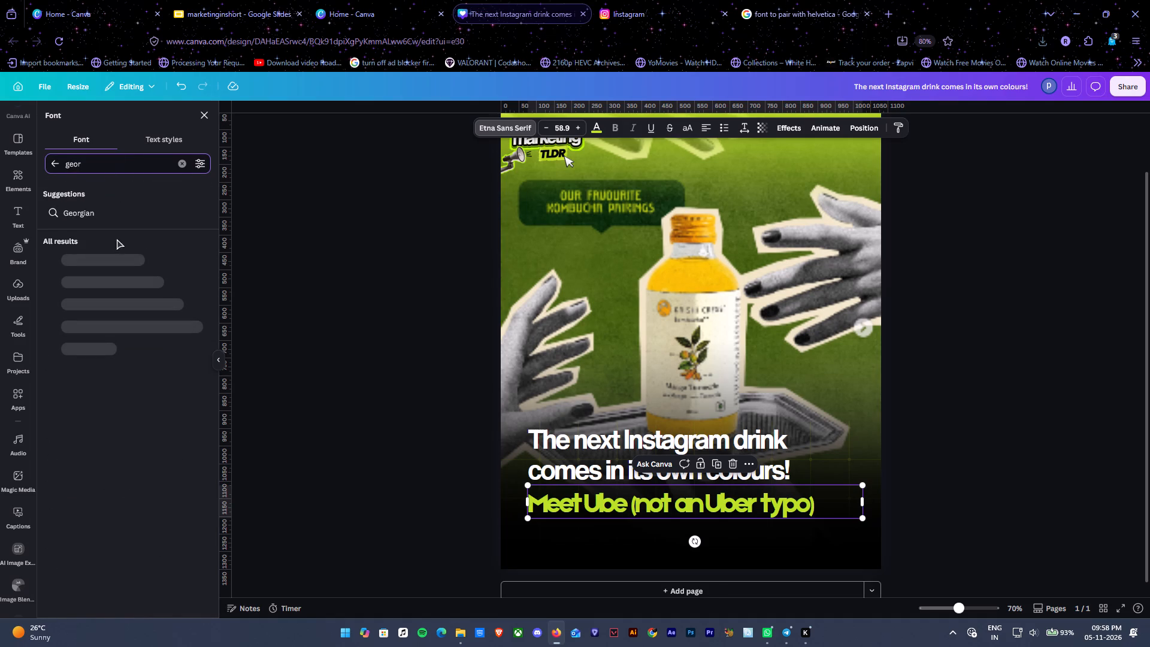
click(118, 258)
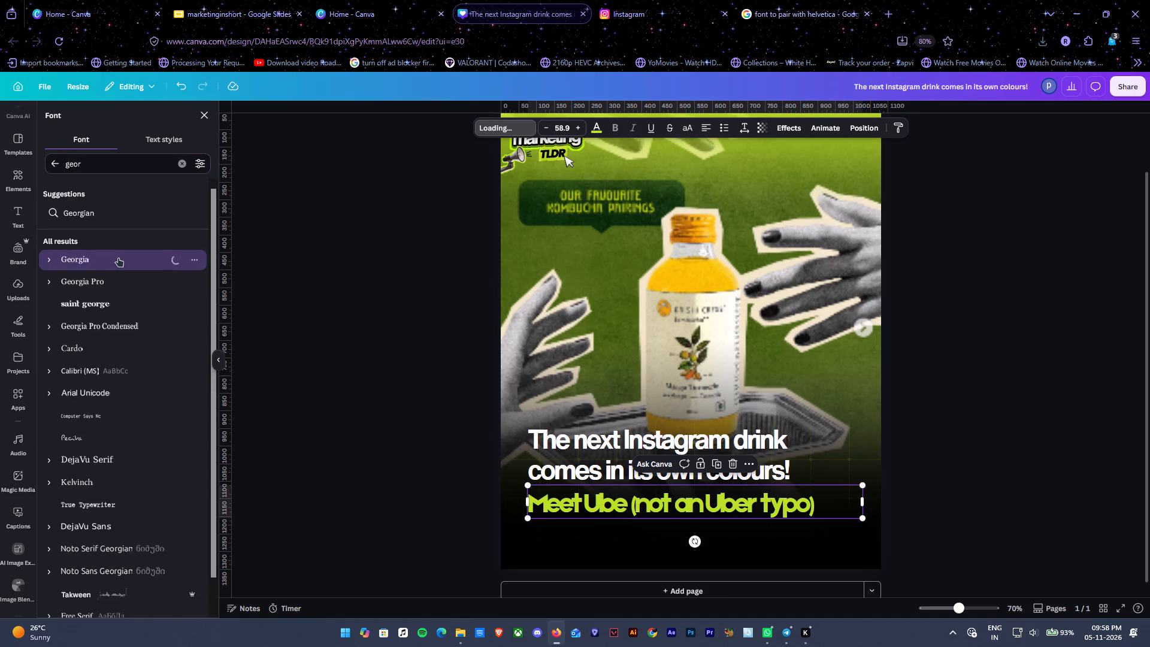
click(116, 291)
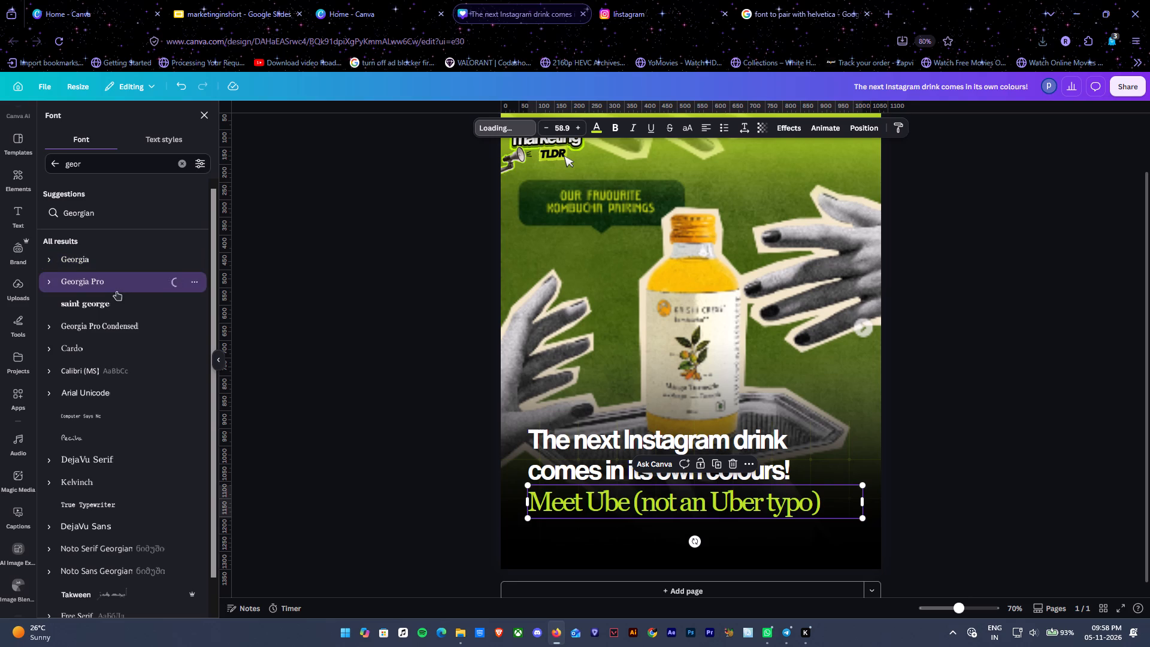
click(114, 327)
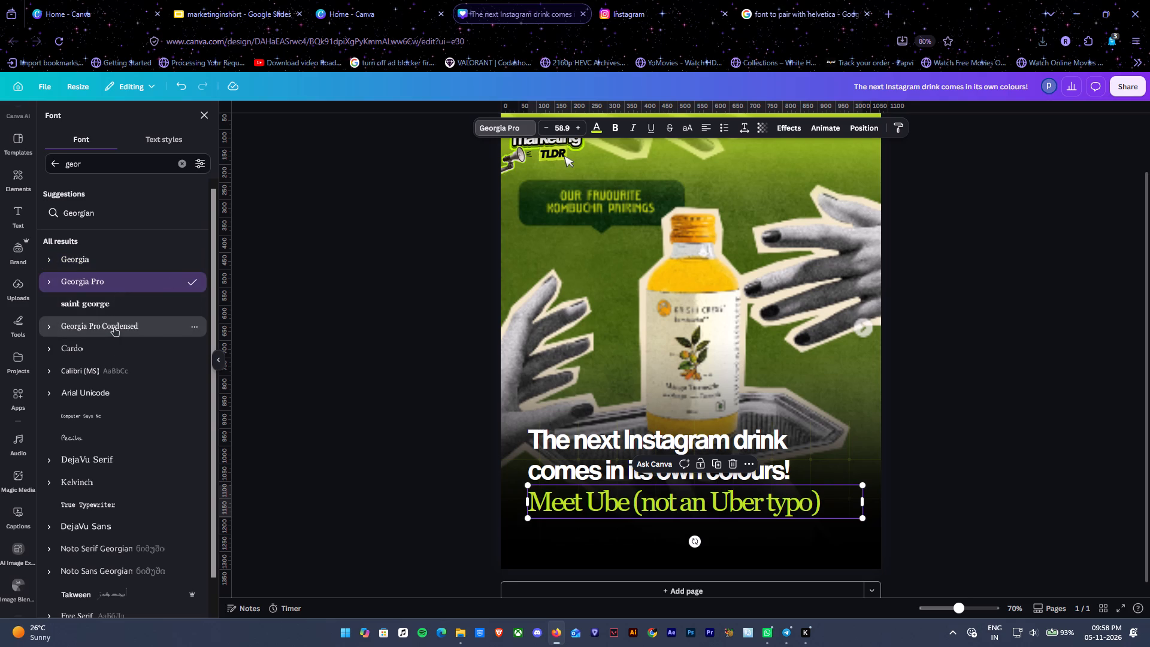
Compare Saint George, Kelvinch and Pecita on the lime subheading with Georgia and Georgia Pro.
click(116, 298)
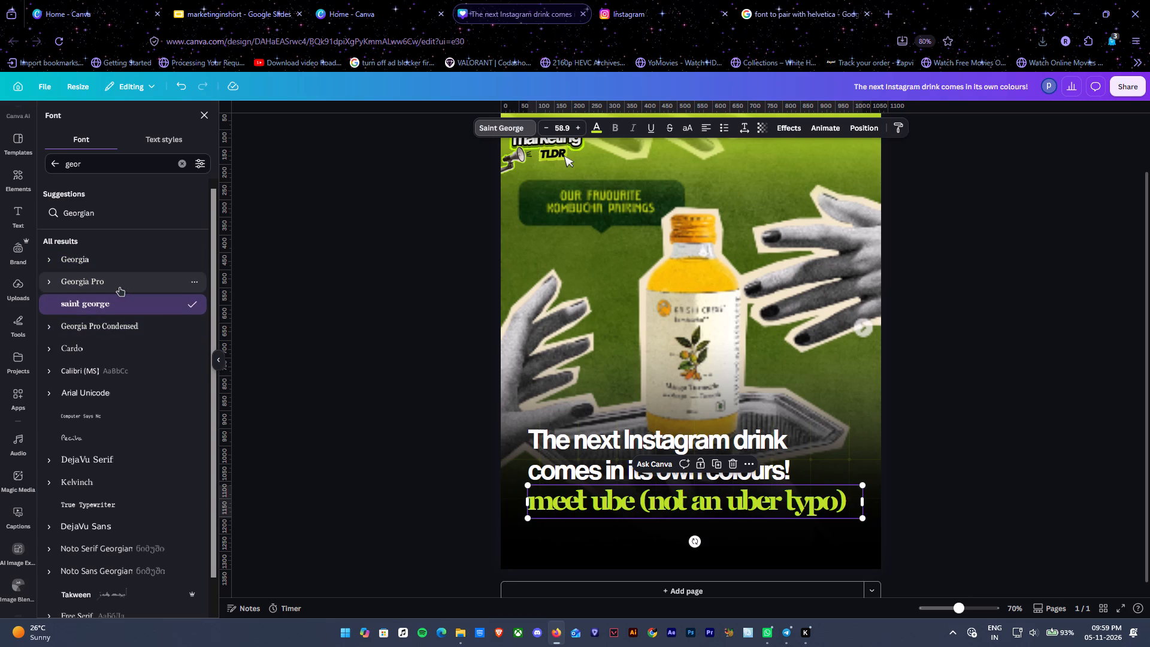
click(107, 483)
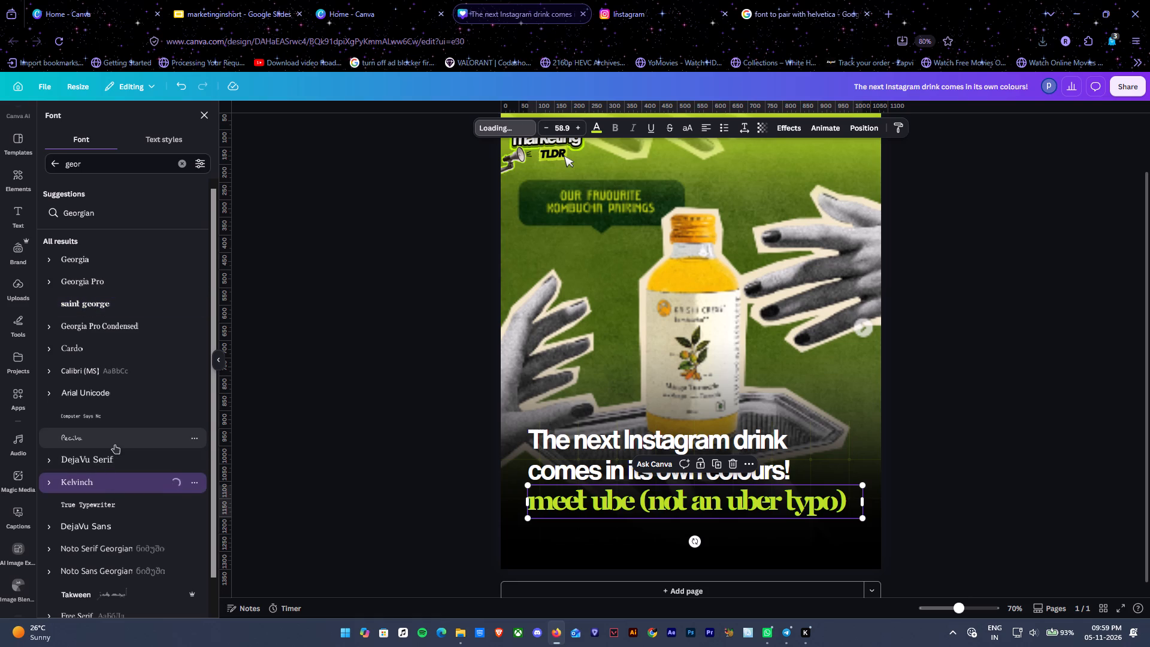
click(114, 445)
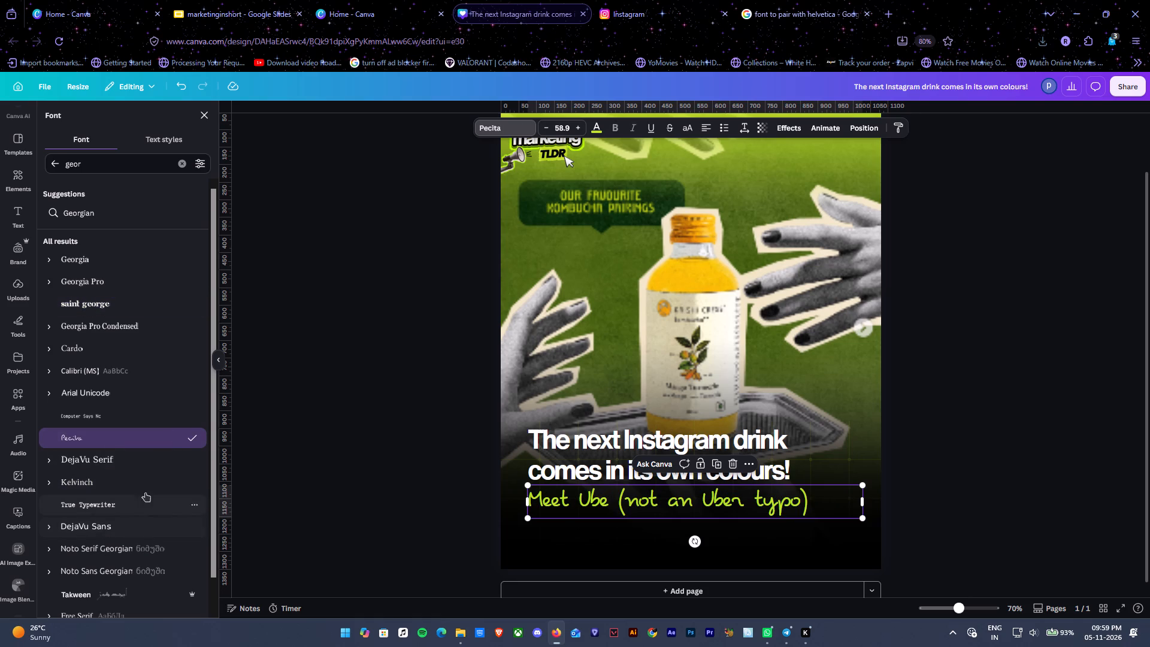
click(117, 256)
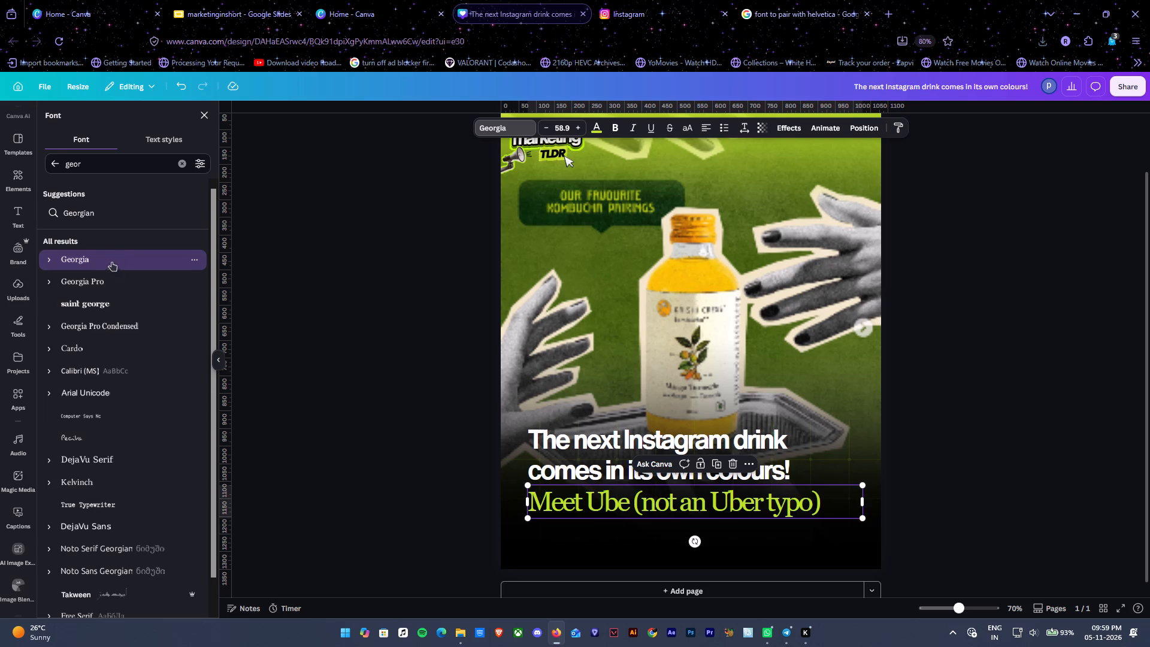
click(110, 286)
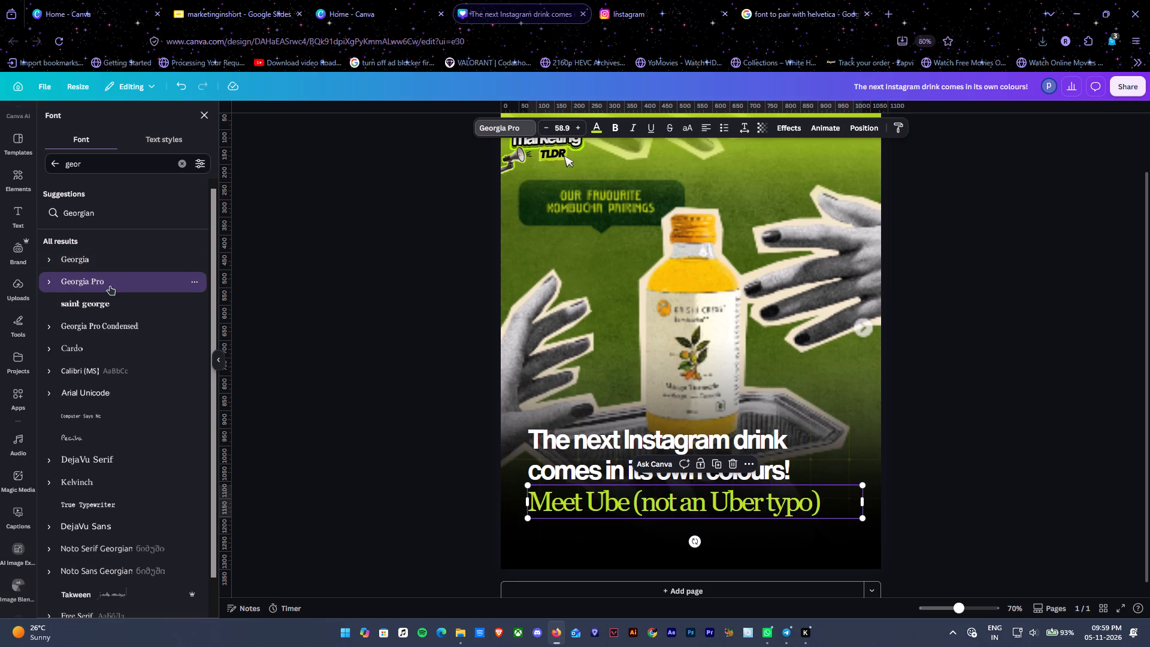
Search the fonts for "sans serif" and look through the results for a subheading font.
drag(104, 167, 39, 155)
text(sans)
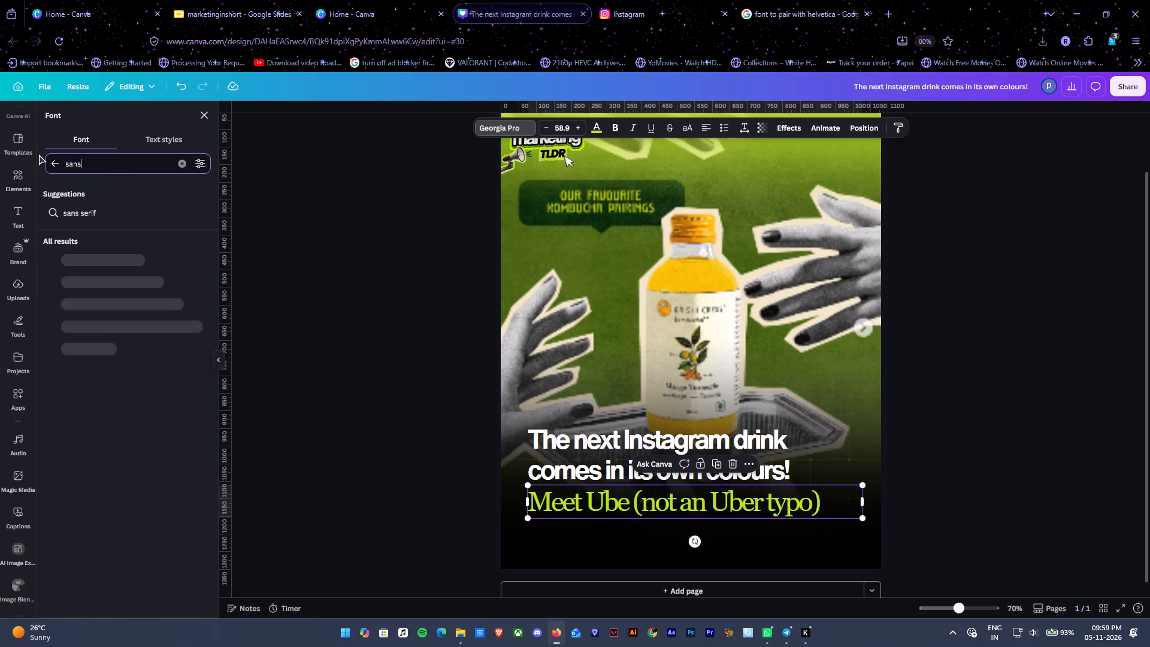
click(80, 217)
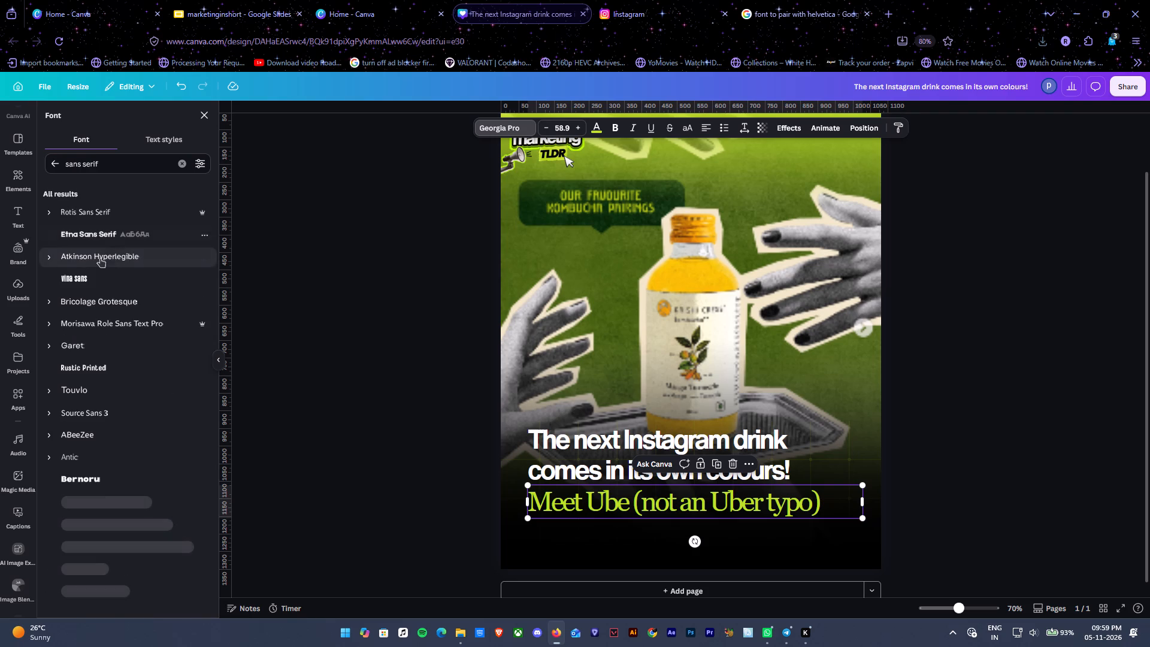
scroll(133, 376, down, 3)
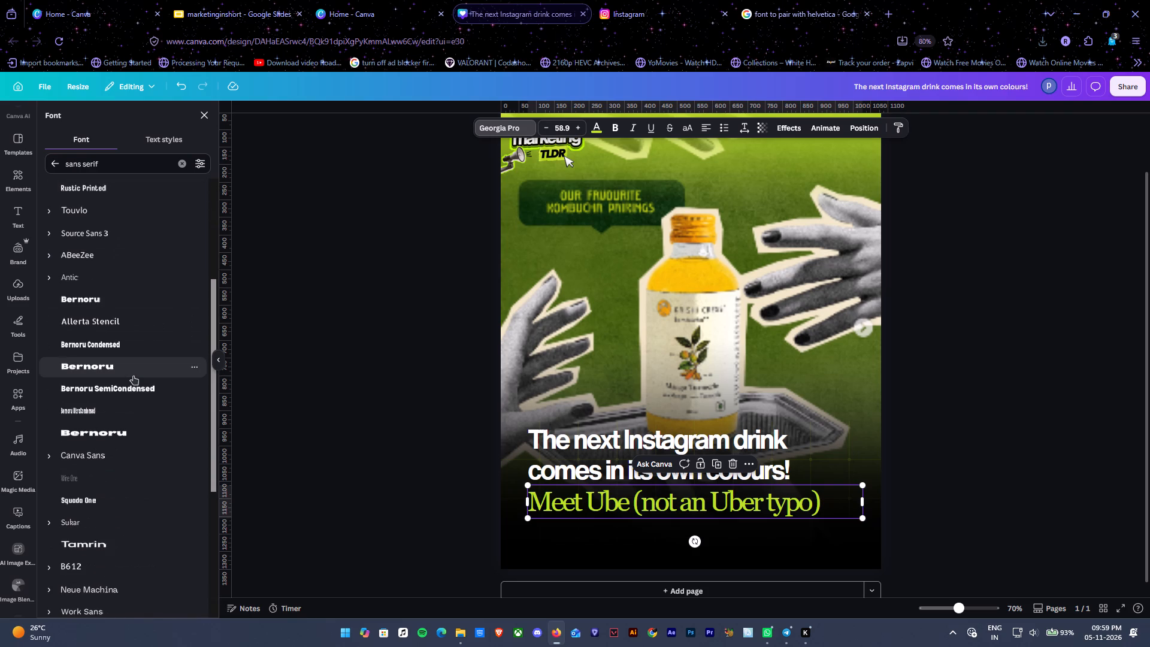
scroll(133, 375, up, 6)
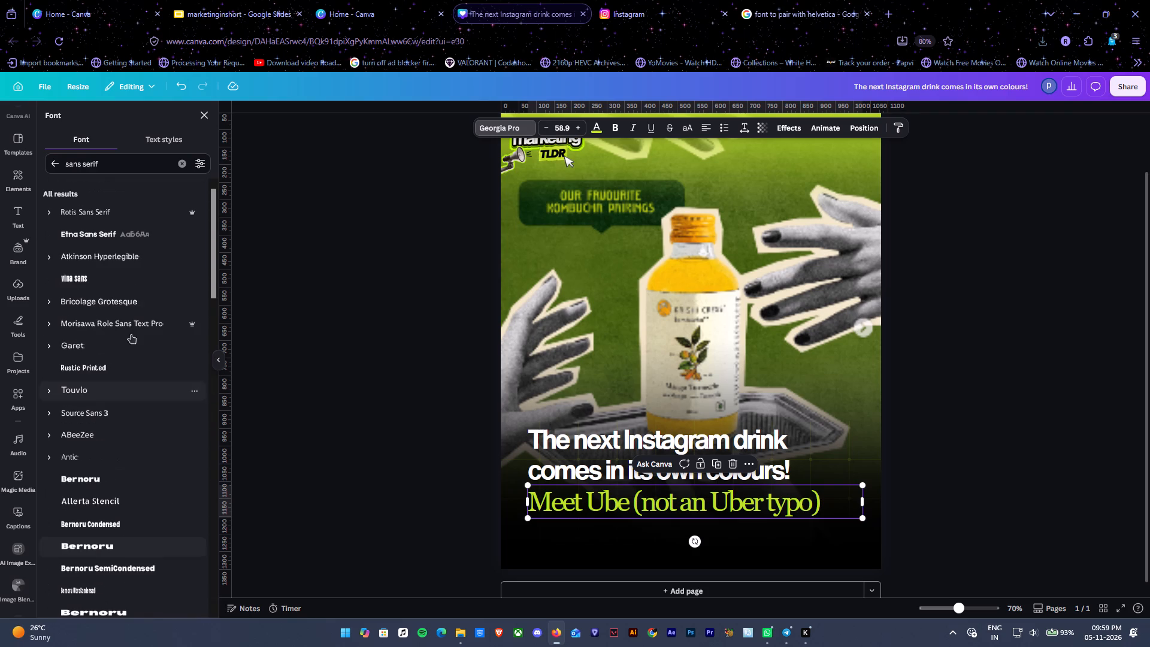
Search the fonts for "times" and set the lime subheading to Times New Roman.
drag(109, 159, 49, 163)
text(time)
key(s)
click(150, 135)
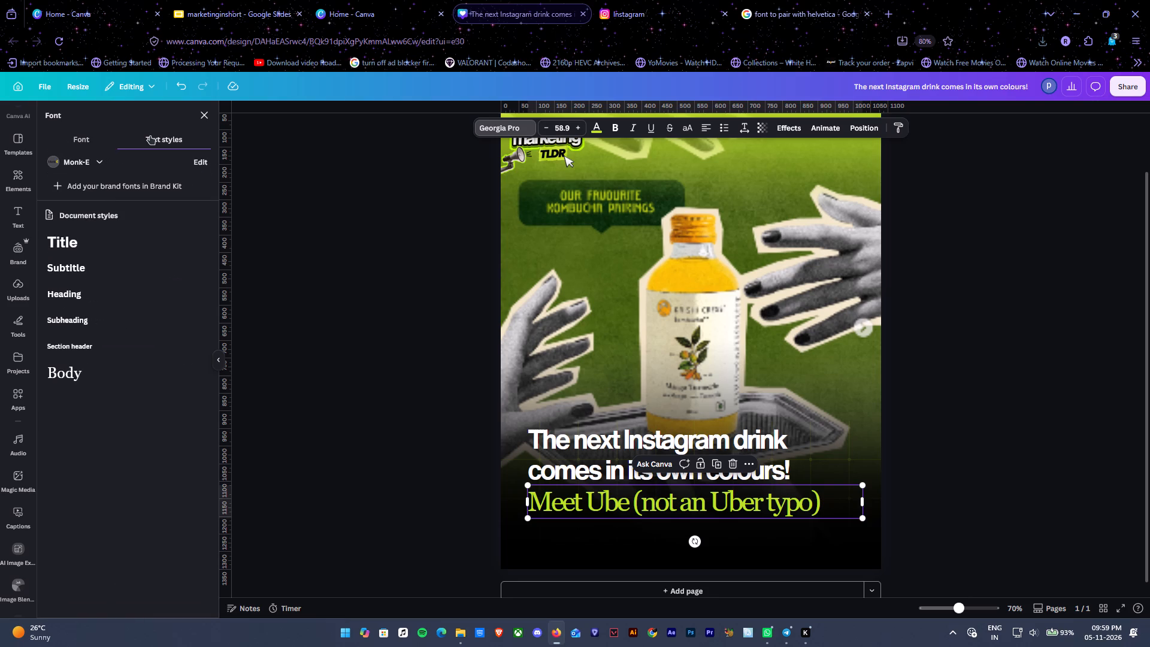
click(96, 141)
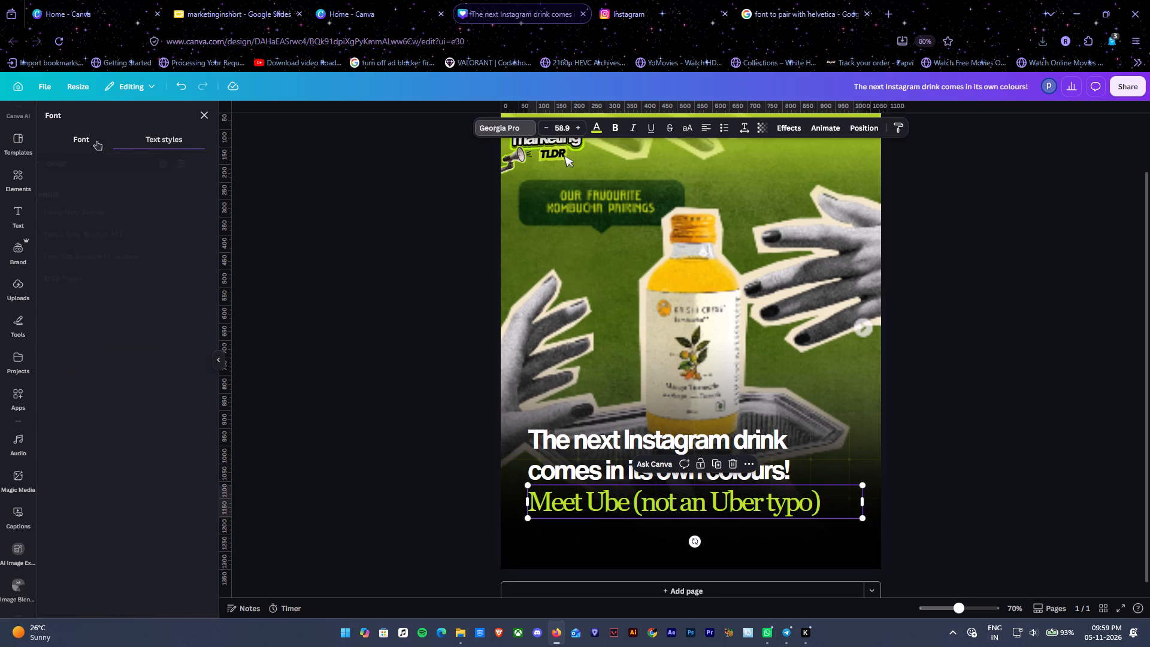
click(120, 213)
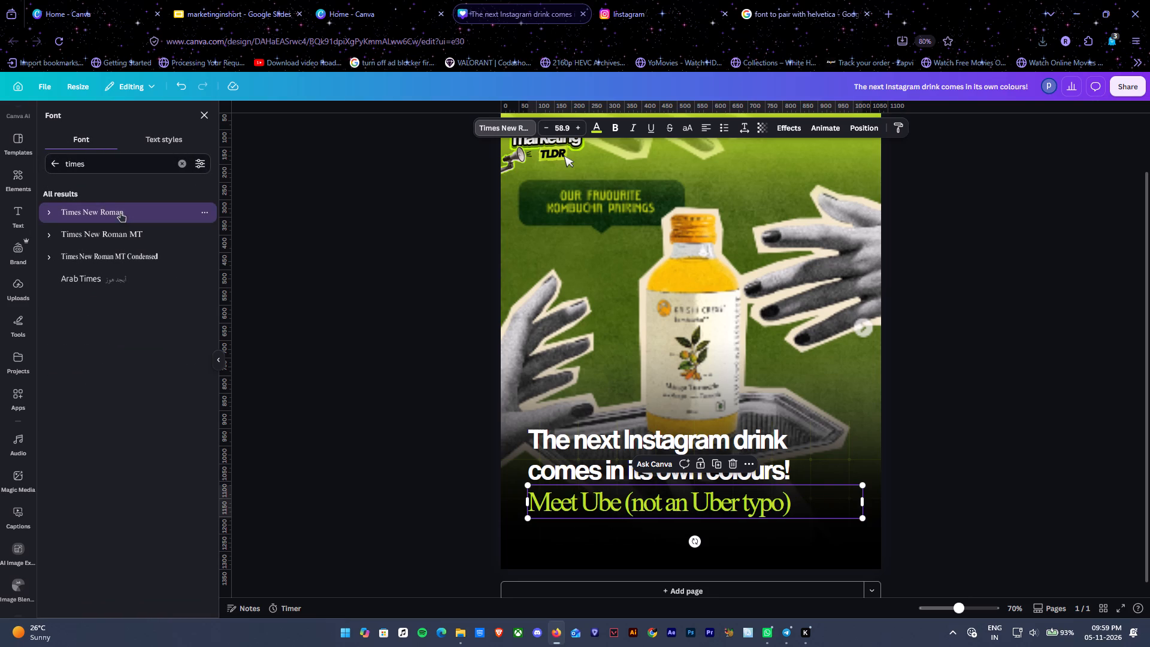
Set the letter spacing of the lime "Meet Ube (not an Uber typo)" subheading to -47.
click(746, 123)
click(718, 207)
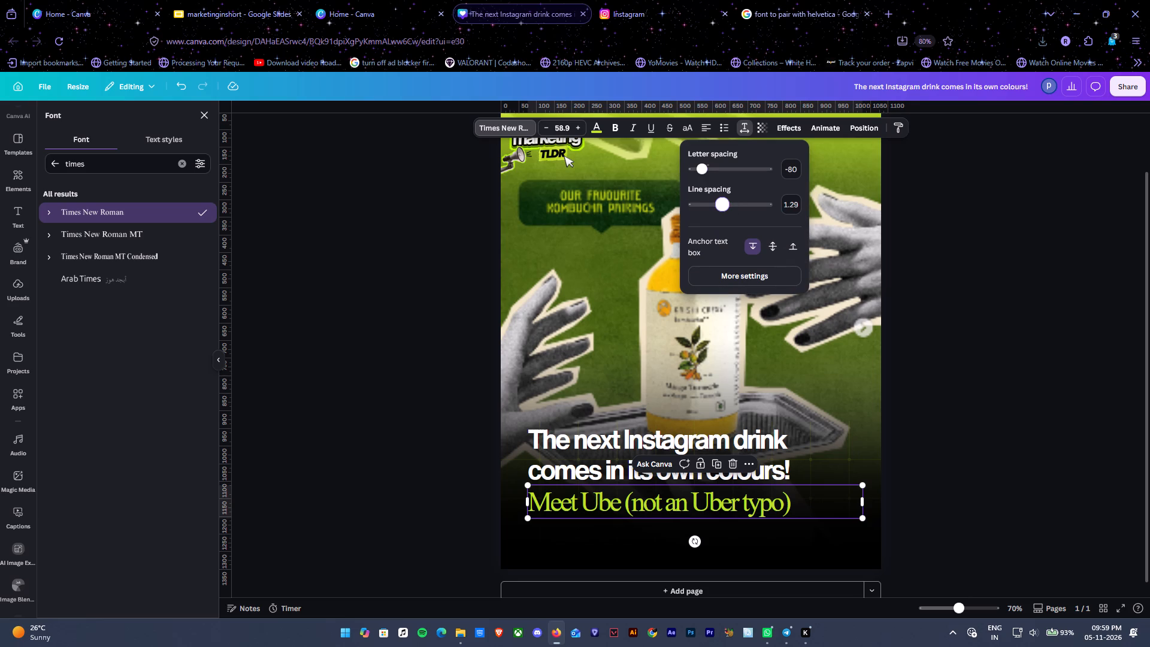
click(703, 175)
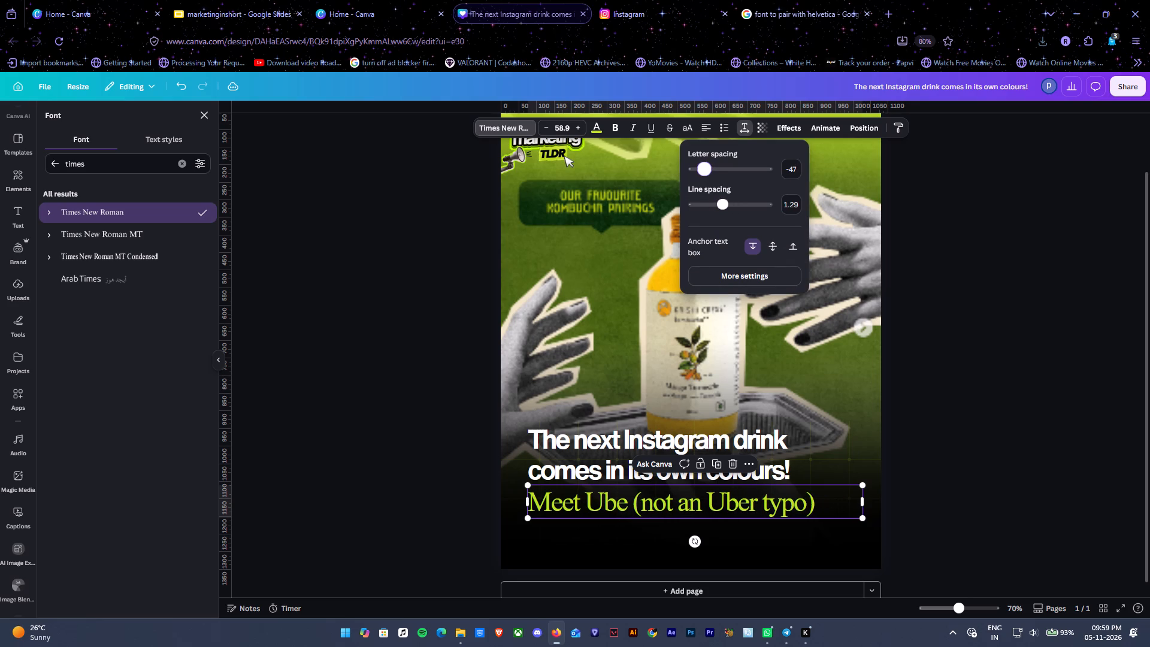
click(1009, 384)
ctrl+click(1001, 407)
Examine how the lime subheading looks beneath the white headline on the cover.
ctrl+alt+scroll(936, 495, up, 4)
click(1039, 471)
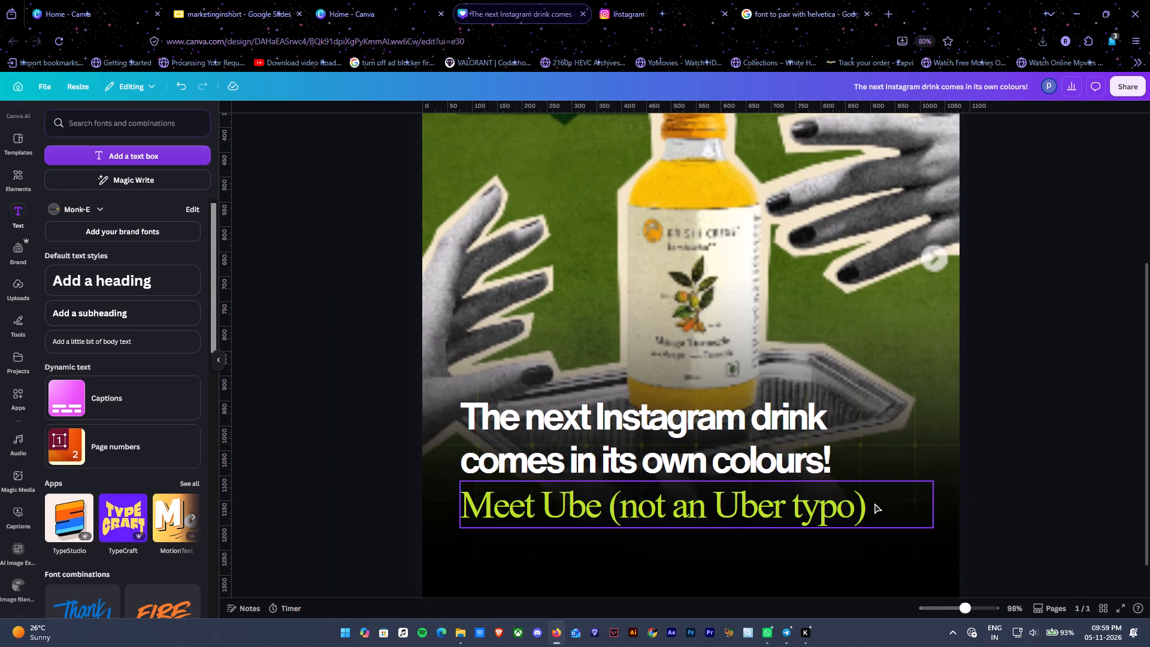
click(874, 503)
click(860, 516)
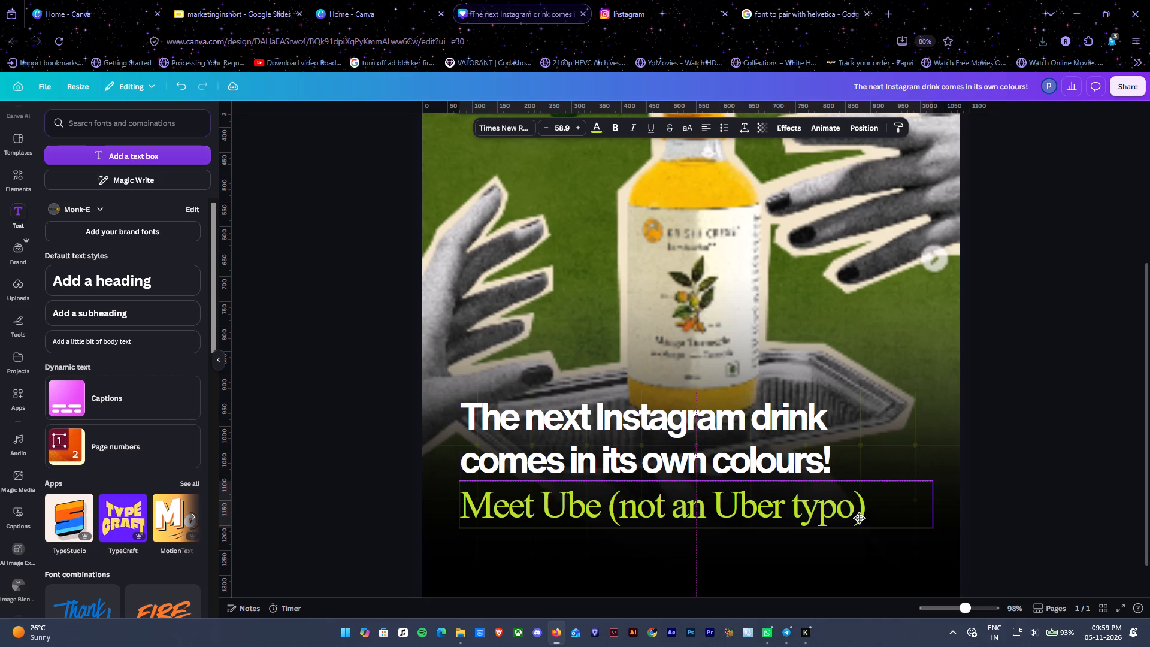
click(1049, 464)
ctrl+alt+scroll(1014, 437, down, 5)
ctrl+alt+scroll(910, 507, up, 4)
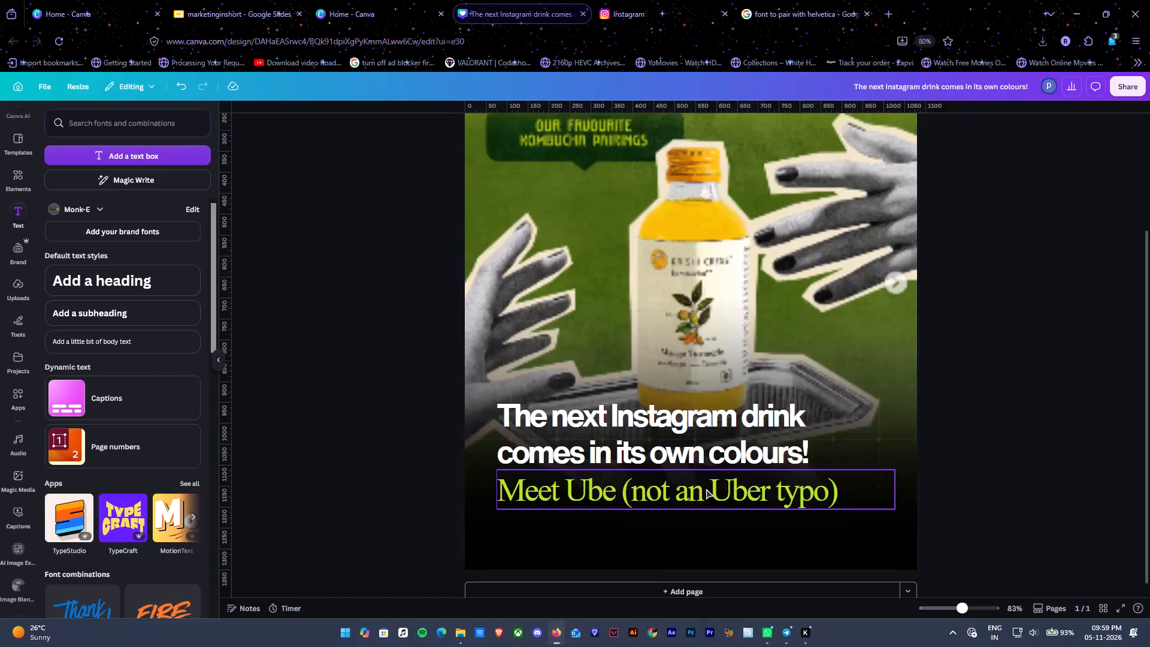
Set the line spacing of the white headline to 0.93.
click(706, 489)
drag(713, 494, 719, 498)
click(758, 437)
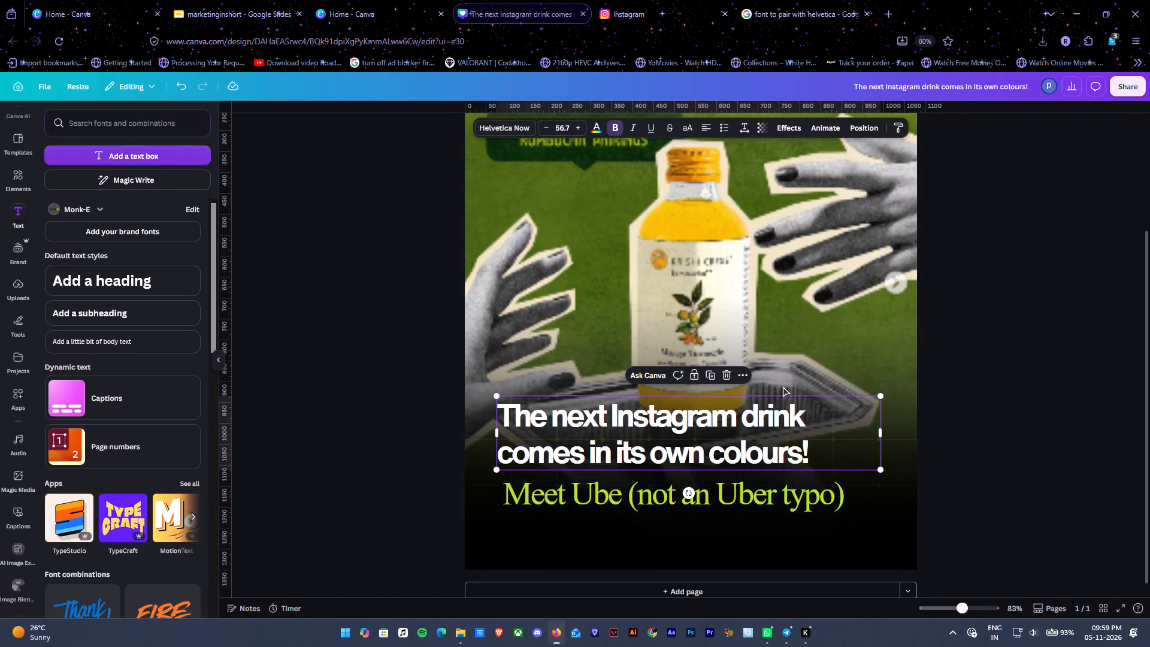
click(747, 123)
drag(720, 209, 716, 208)
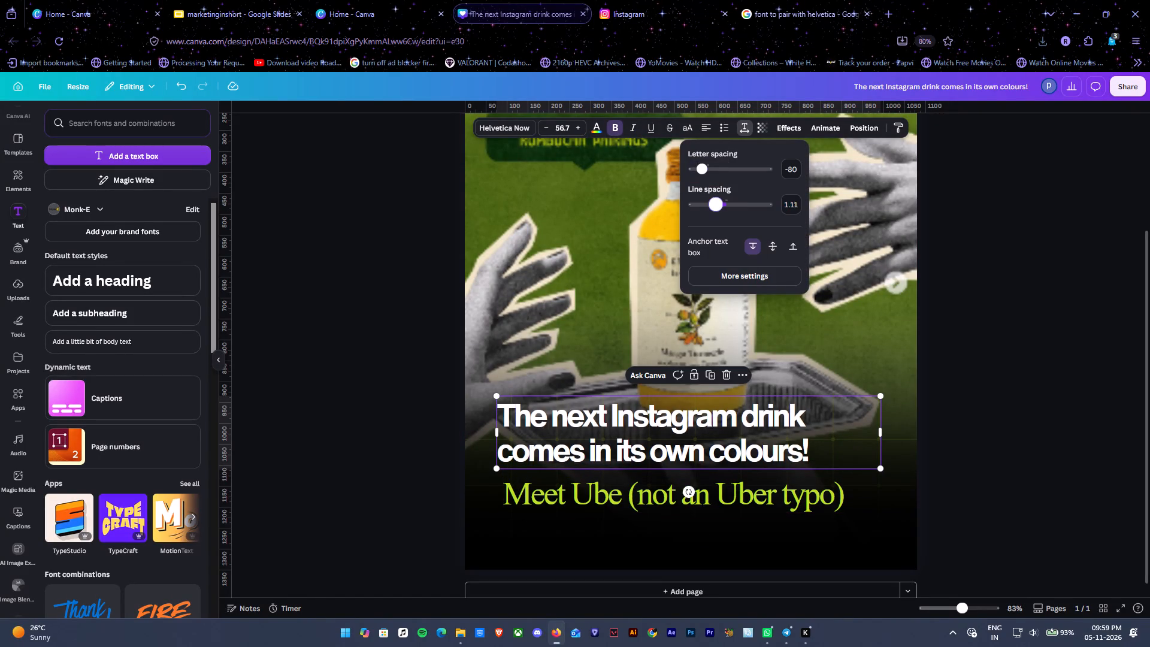
drag(716, 208, 709, 210)
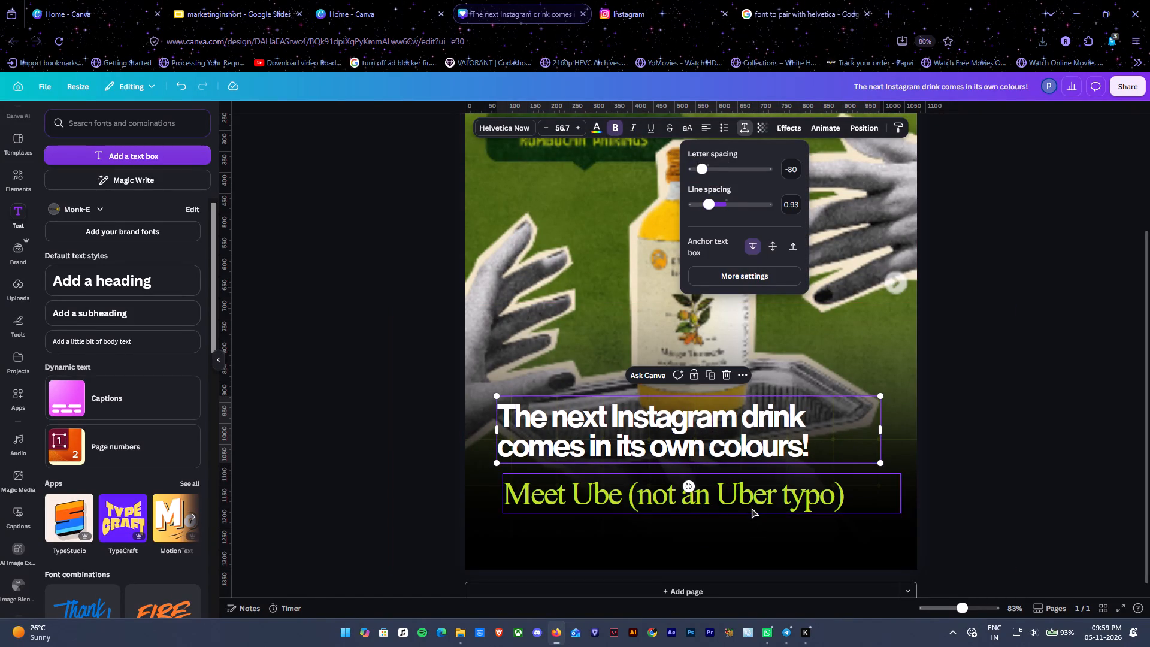
Move the lime subheading up beneath the tightened headline, aligned with the headline's left edge.
click(752, 507)
drag(742, 499, 738, 486)
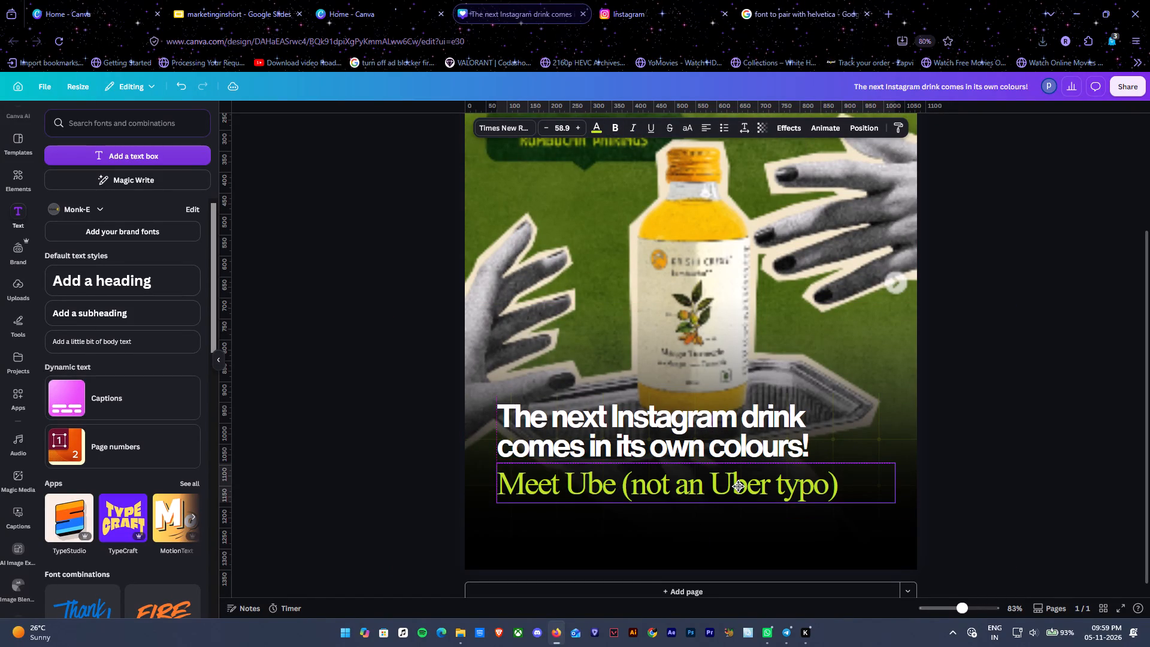
drag(738, 486, 736, 486)
click(989, 419)
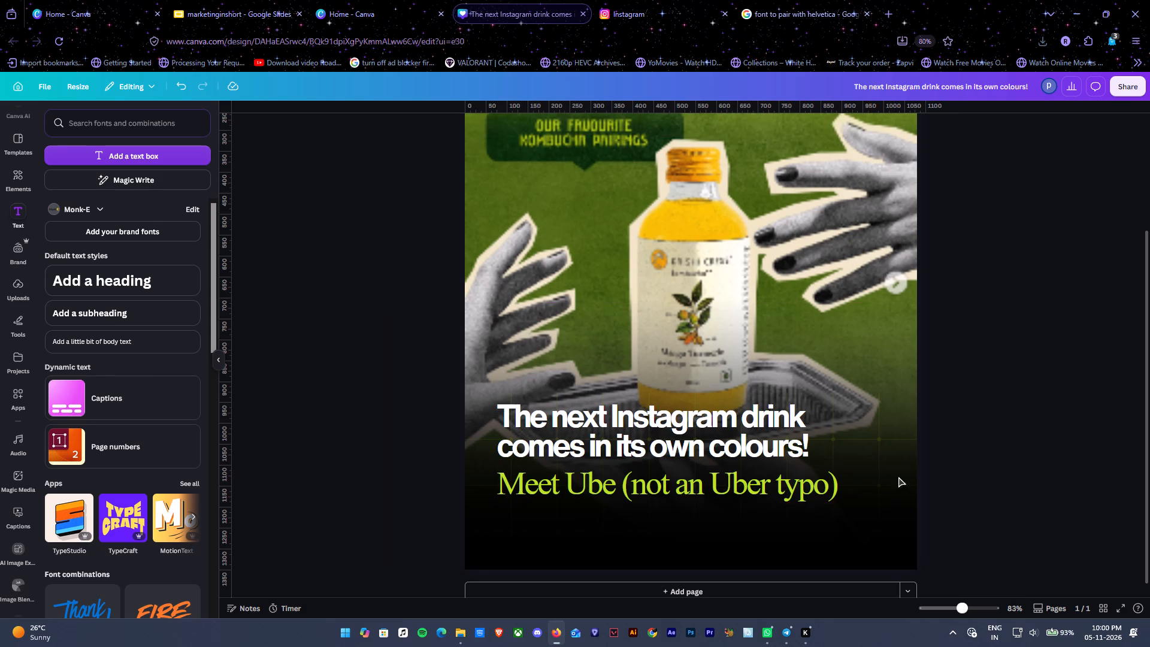
Browse the full font list and set the lime subheading to Cormorant Garamond.
click(818, 491)
click(525, 117)
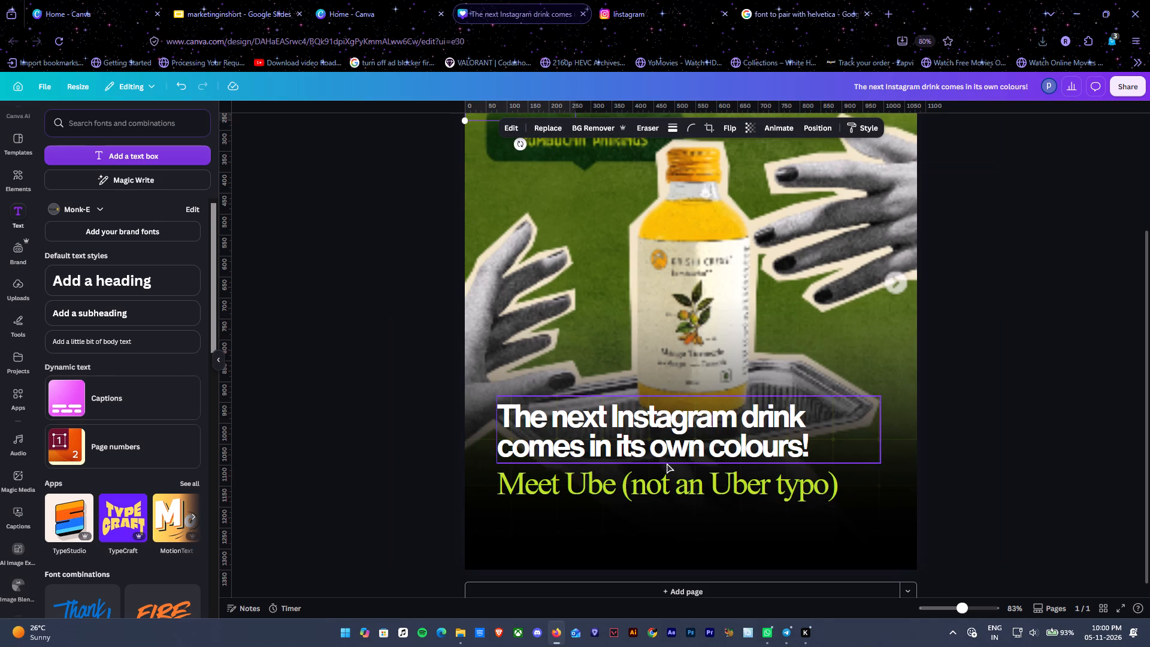
click(664, 478)
click(499, 129)
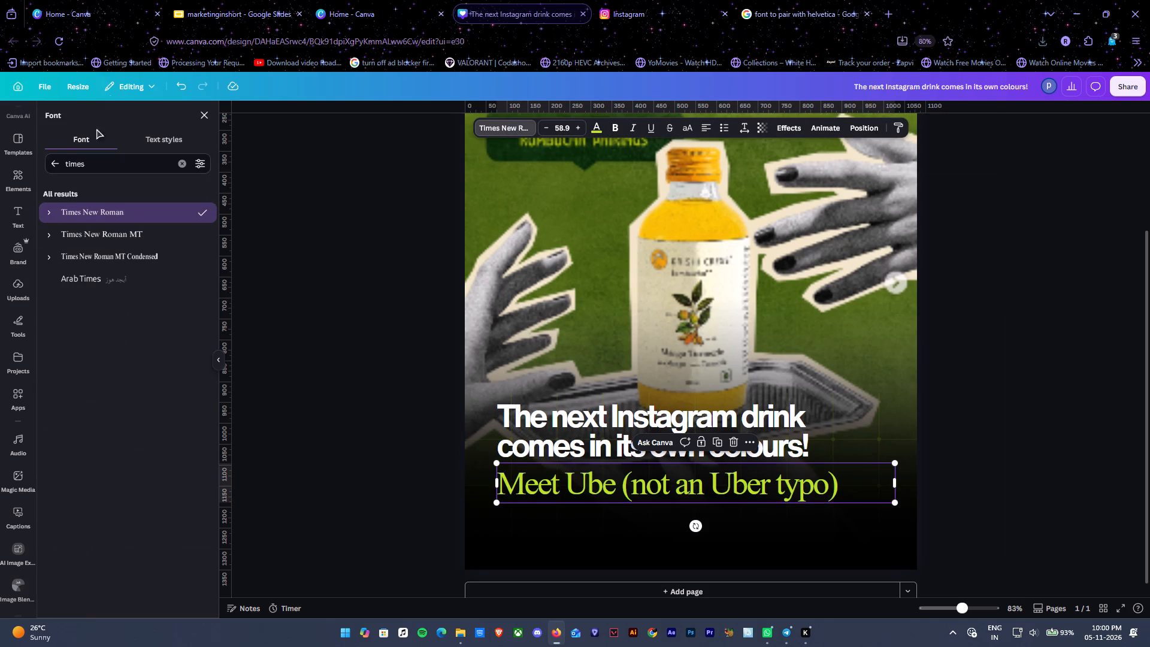
click(52, 169)
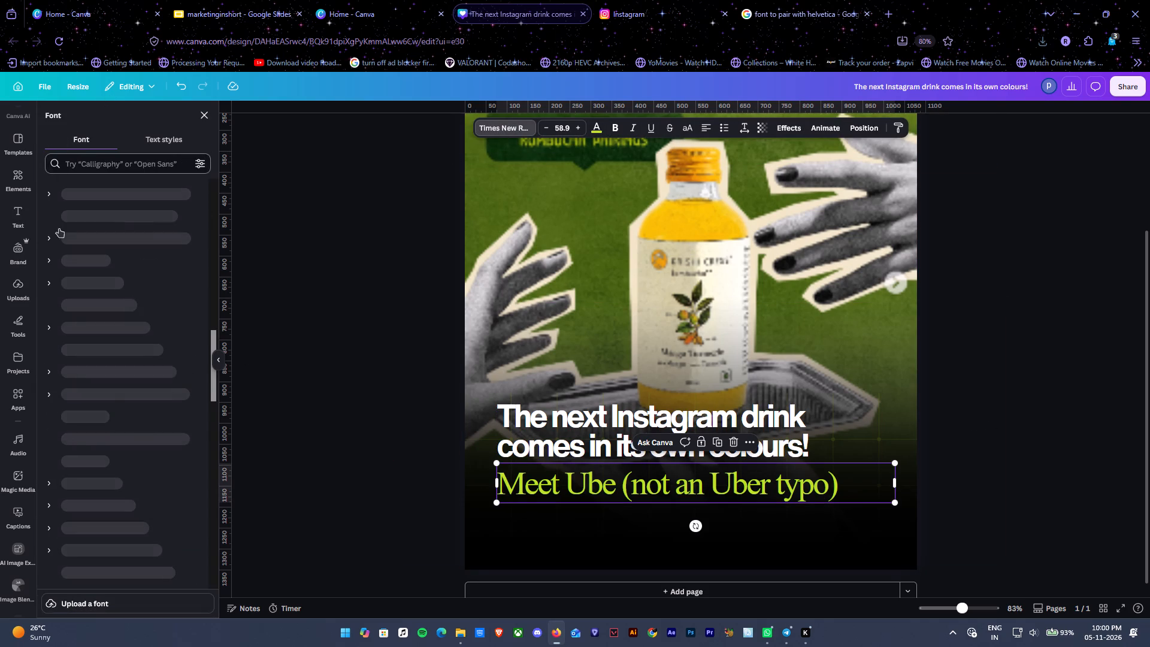
scroll(143, 399, down, 3)
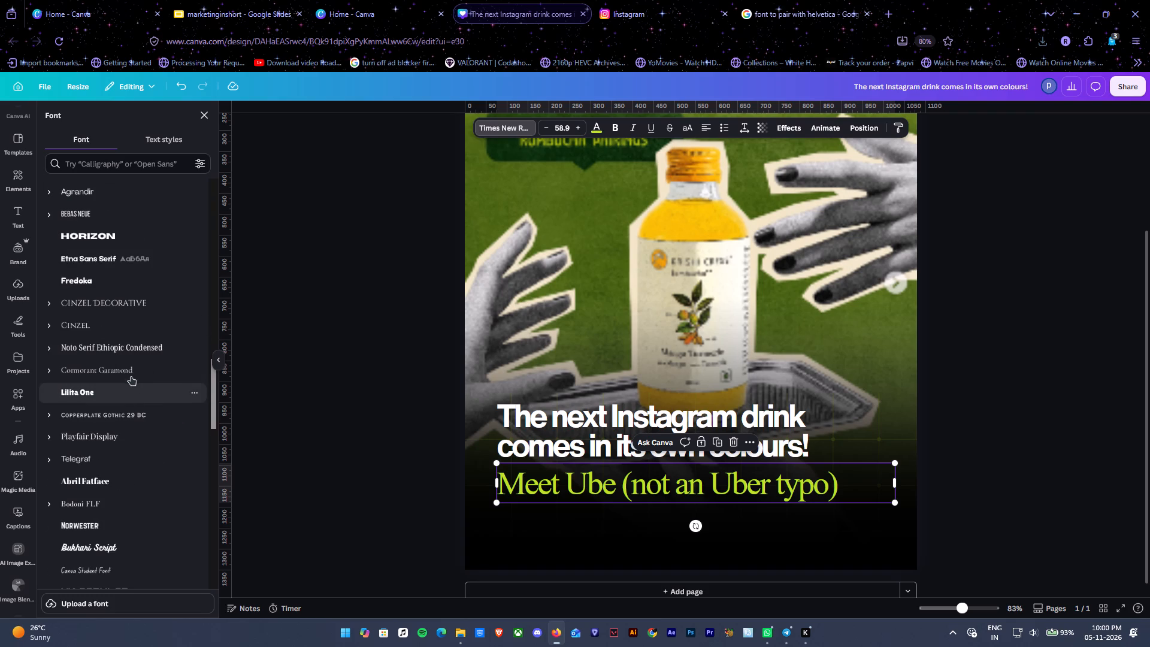
click(131, 374)
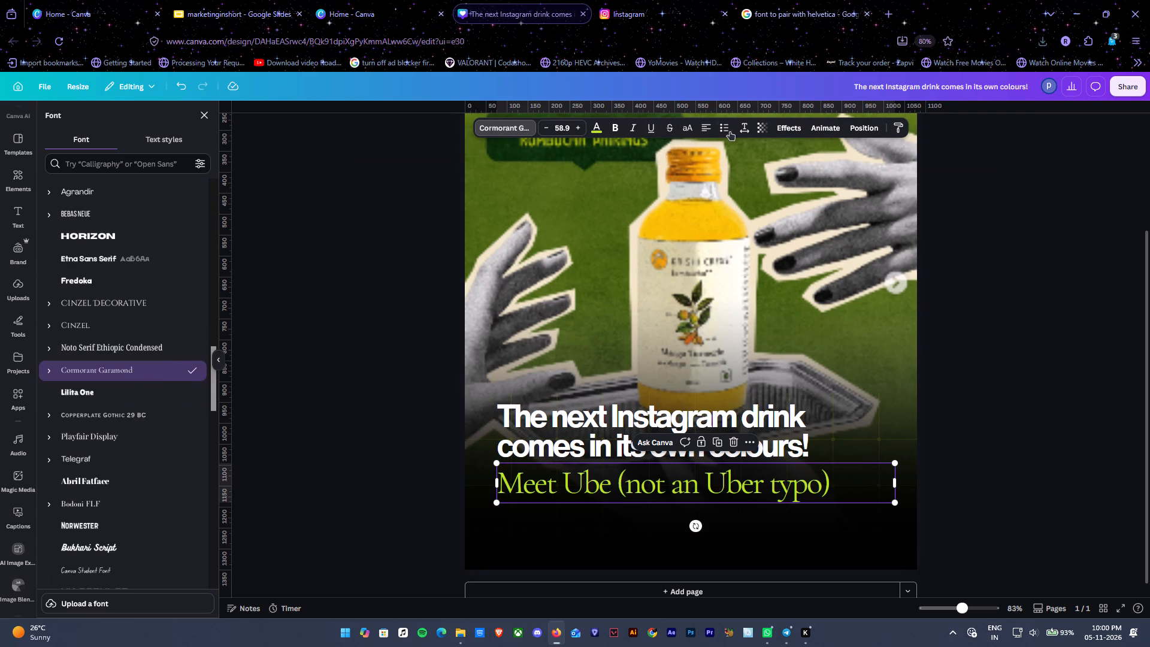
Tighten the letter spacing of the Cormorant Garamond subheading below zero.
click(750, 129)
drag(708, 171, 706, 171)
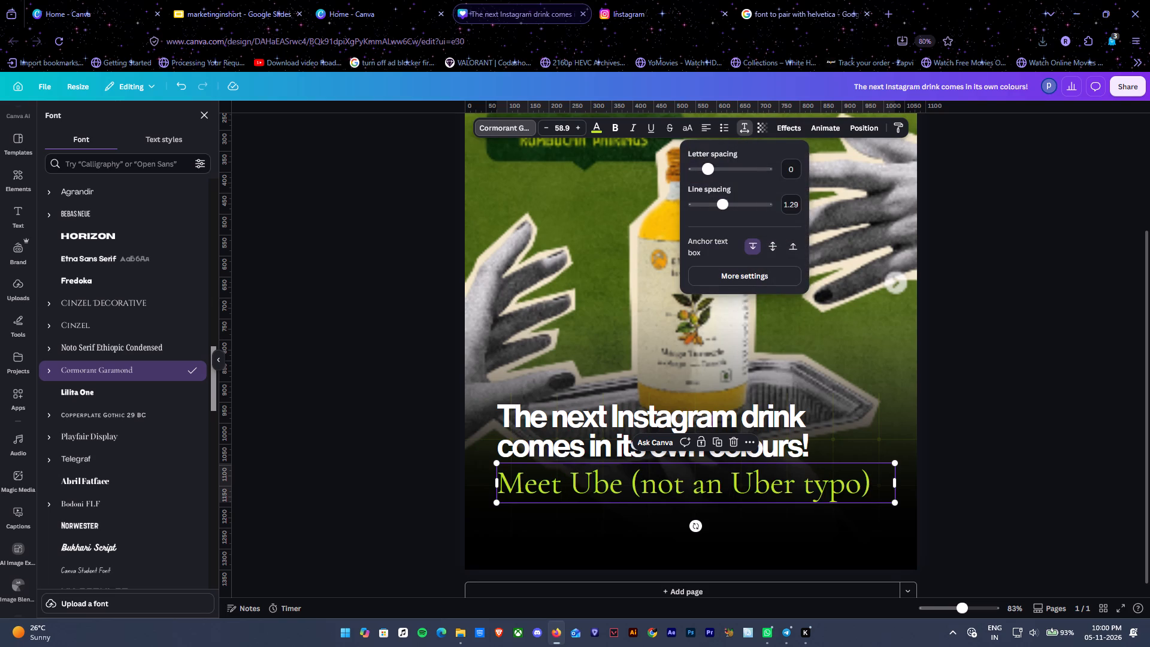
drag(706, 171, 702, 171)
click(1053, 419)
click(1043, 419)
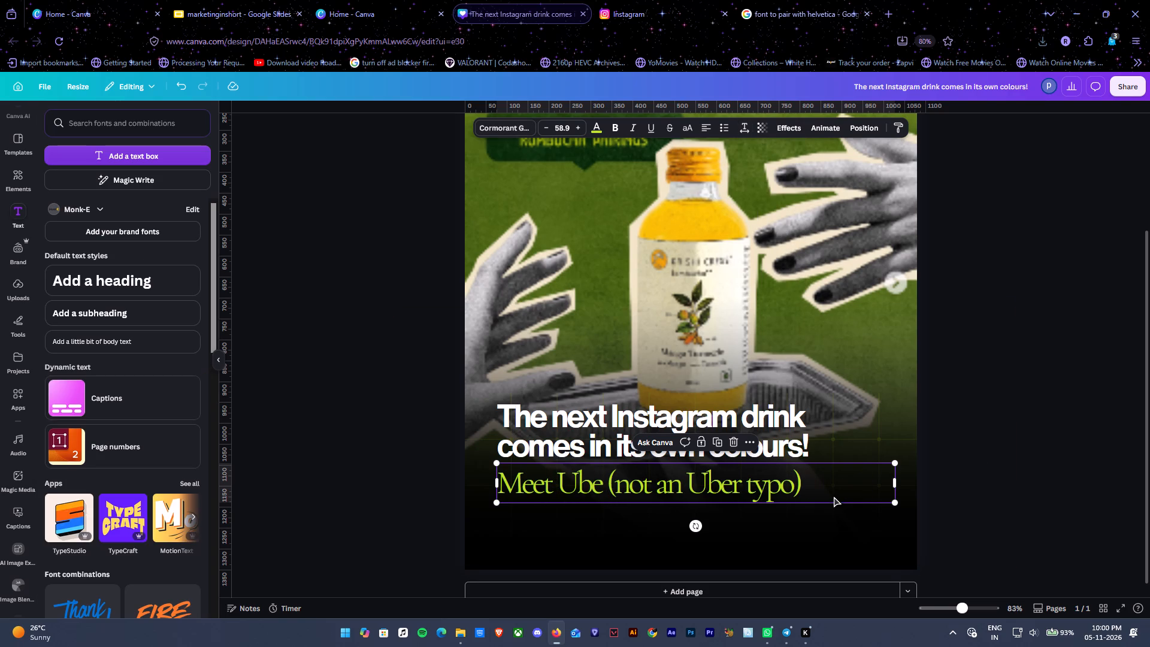
Nudge the lime subheading slightly closer to the headline and make it italic.
click(830, 495)
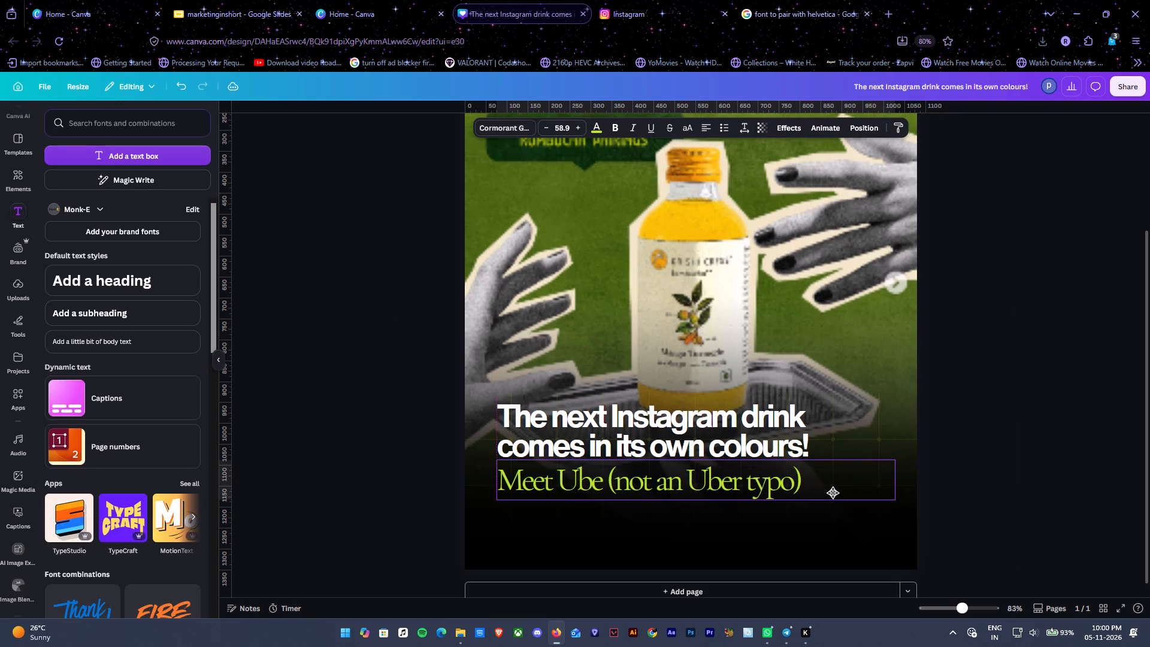
click(627, 129)
double_click(946, 274)
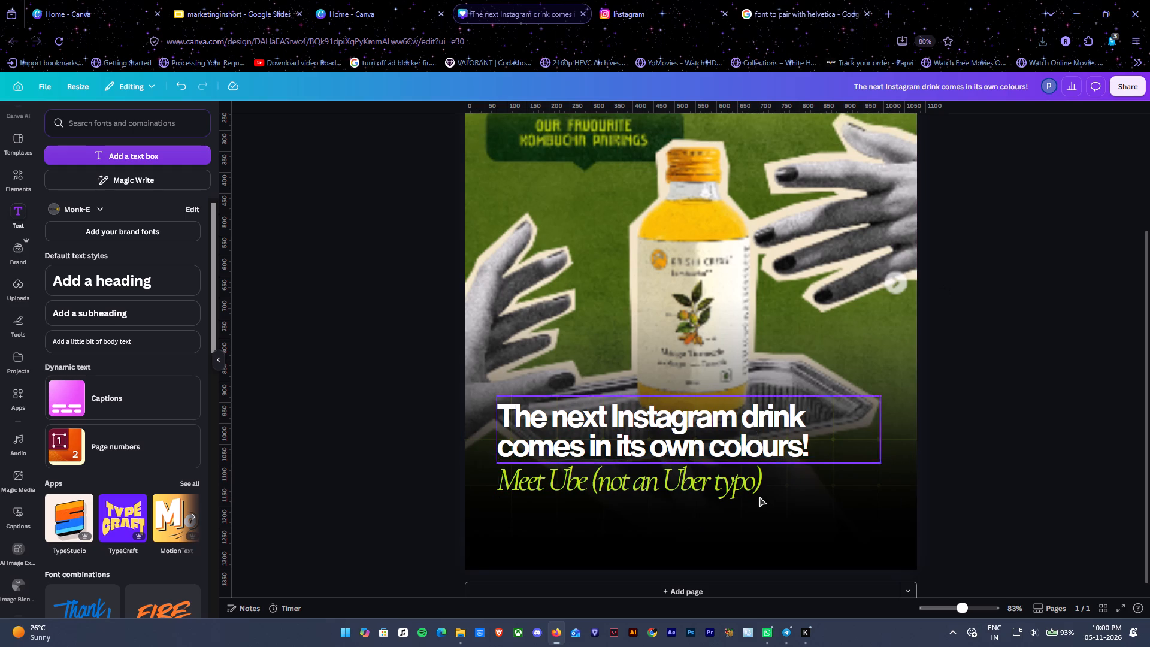
click(752, 496)
click(756, 488)
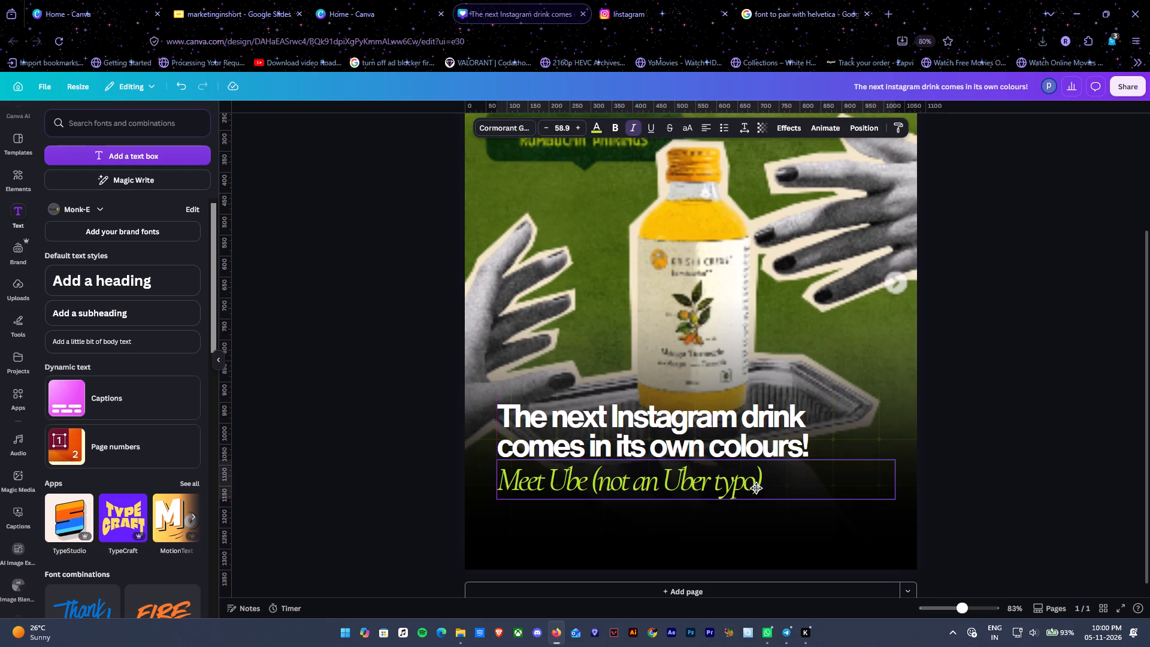
click(726, 488)
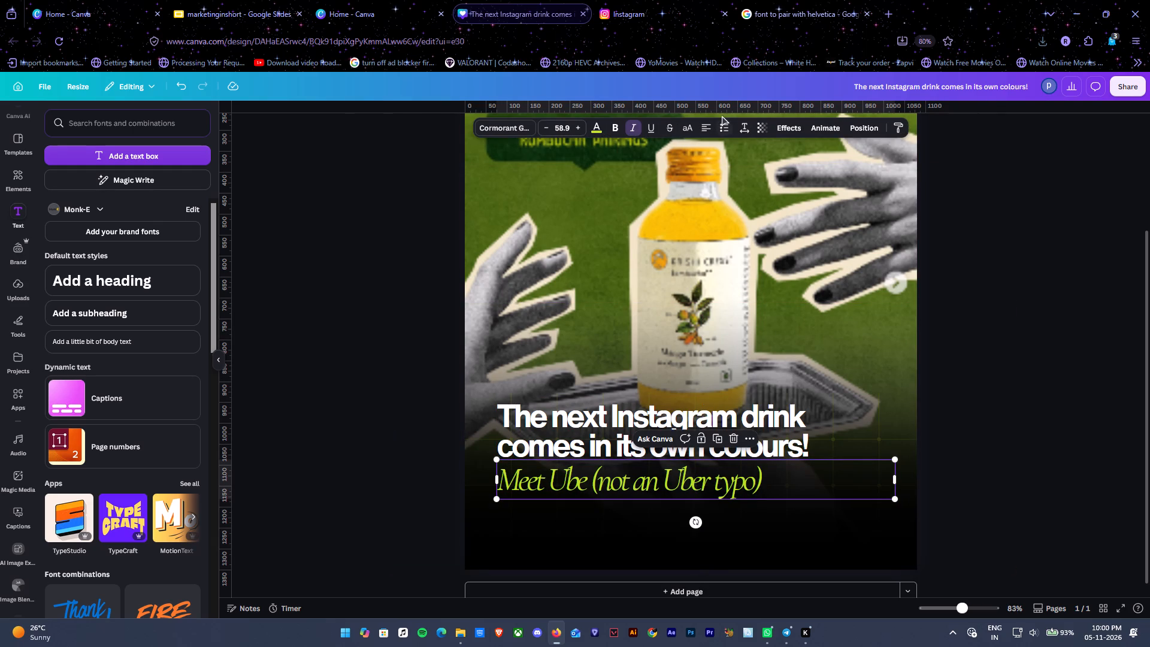
Make the italic subheading heavier, using the SemiBold weight of Cormorant Garamond.
click(617, 126)
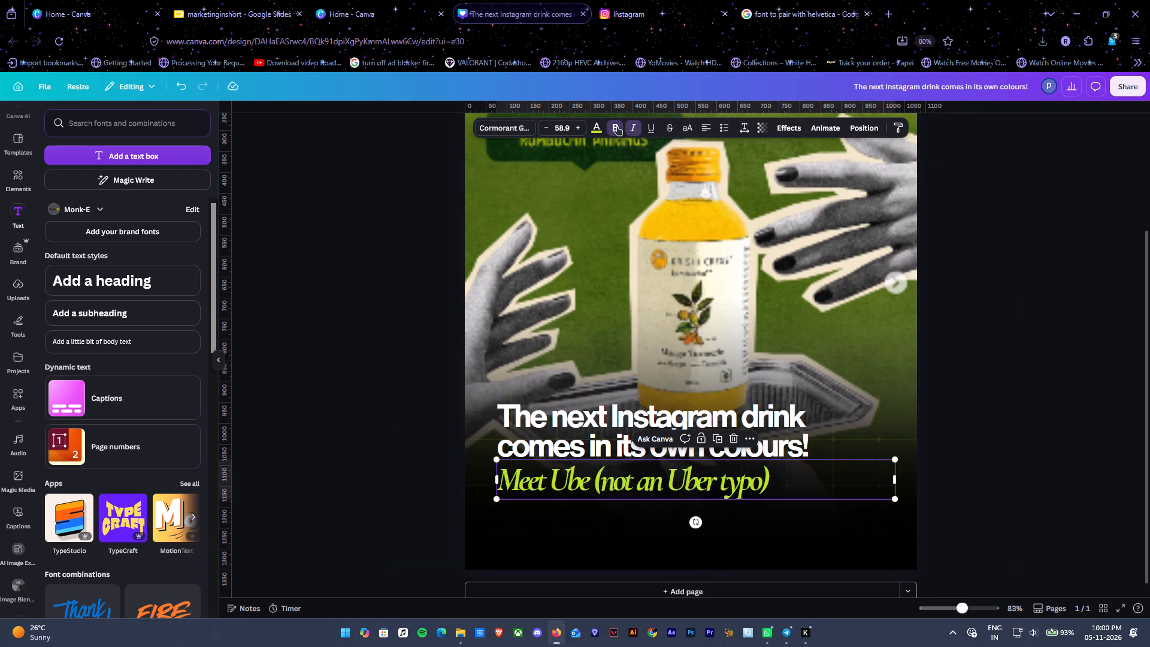
click(512, 137)
click(512, 129)
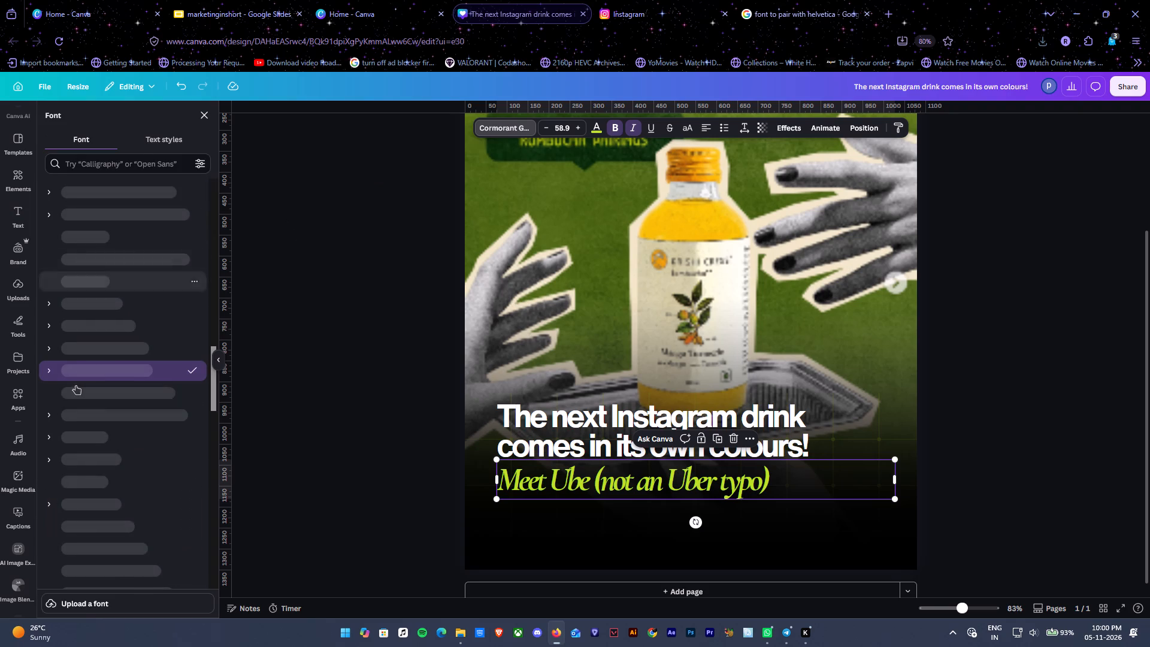
click(43, 368)
click(104, 458)
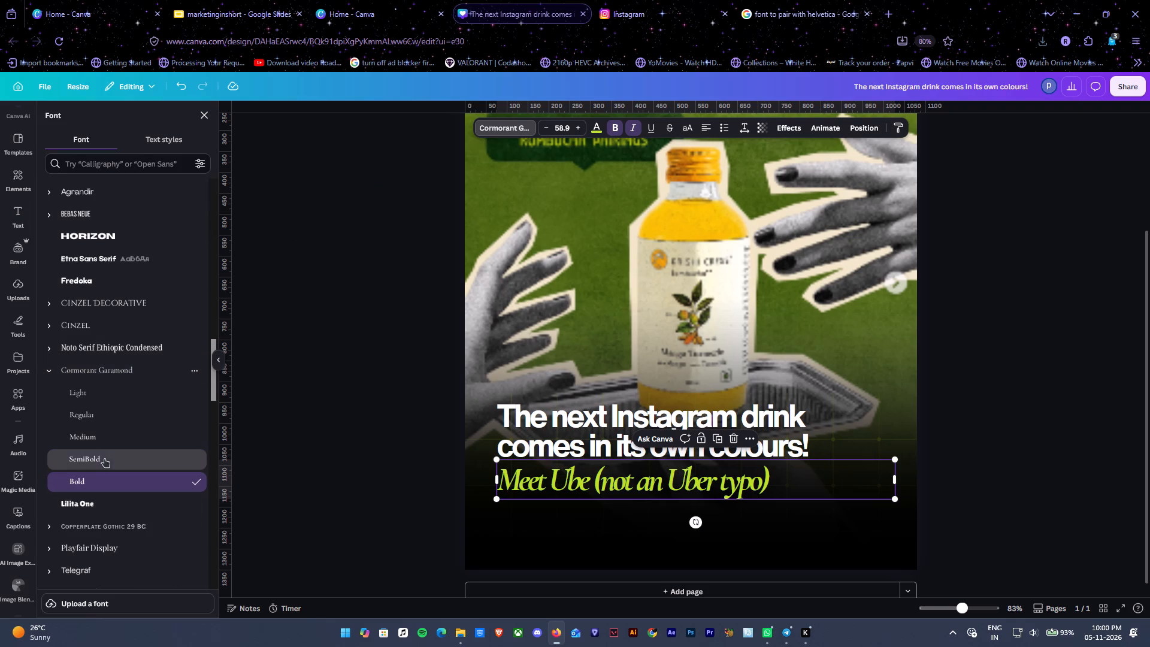
Tighten the SemiBold subheading's letter spacing below zero and nudge the text slightly up toward the headline.
click(745, 132)
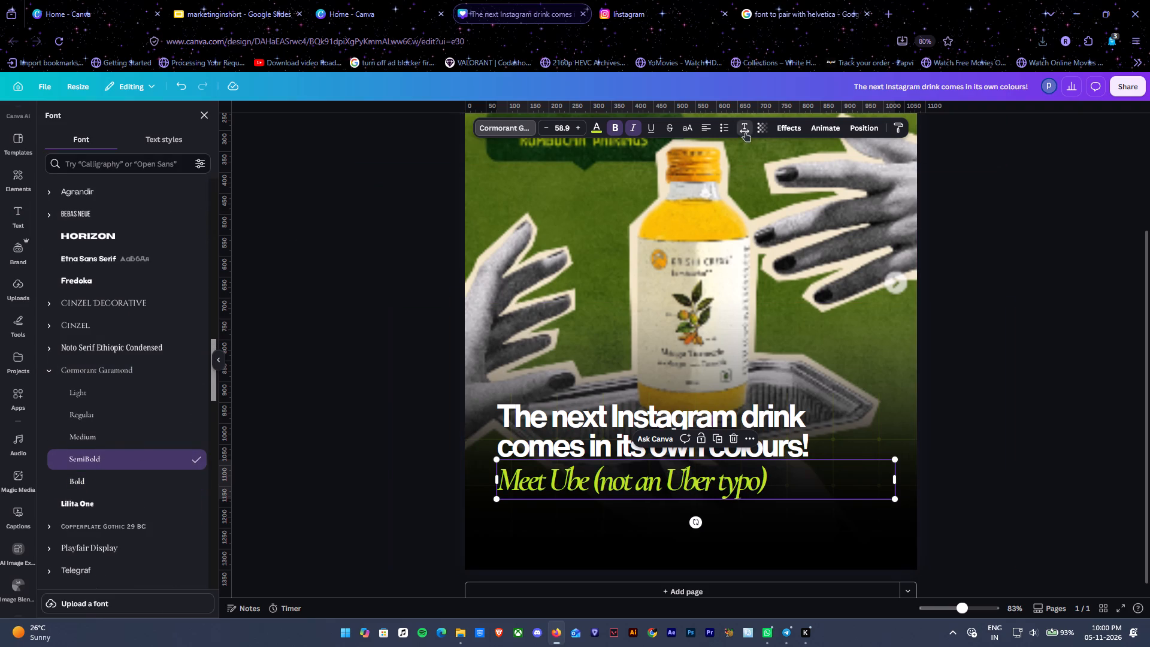
drag(709, 171, 705, 171)
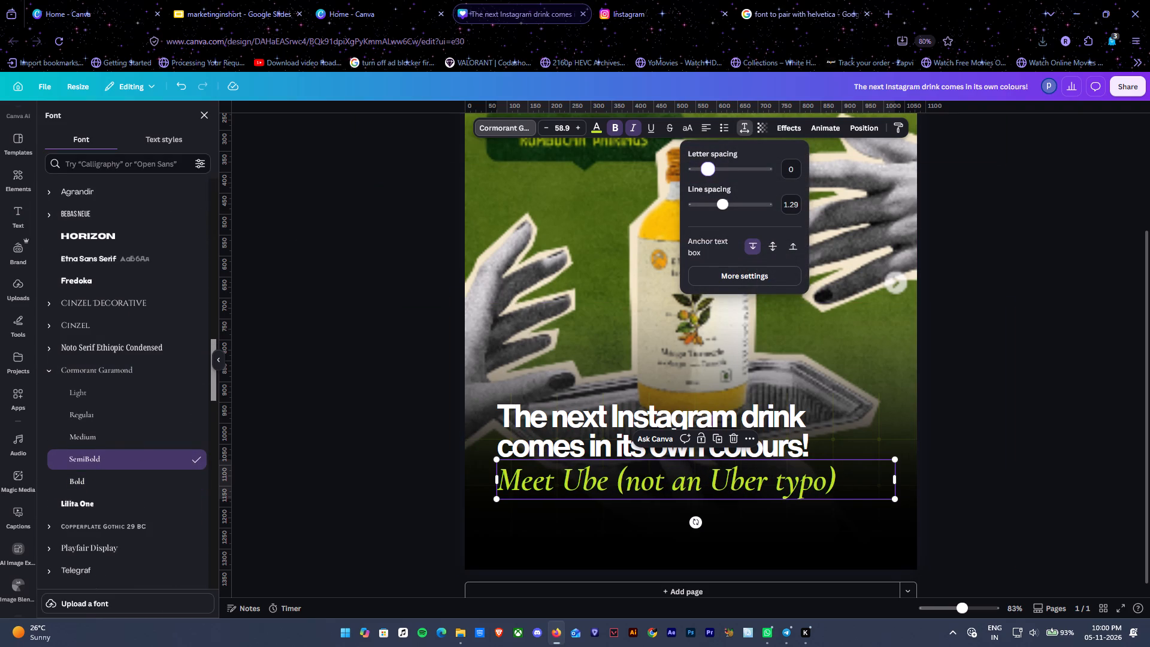
drag(705, 171, 703, 170)
double_click(1014, 329)
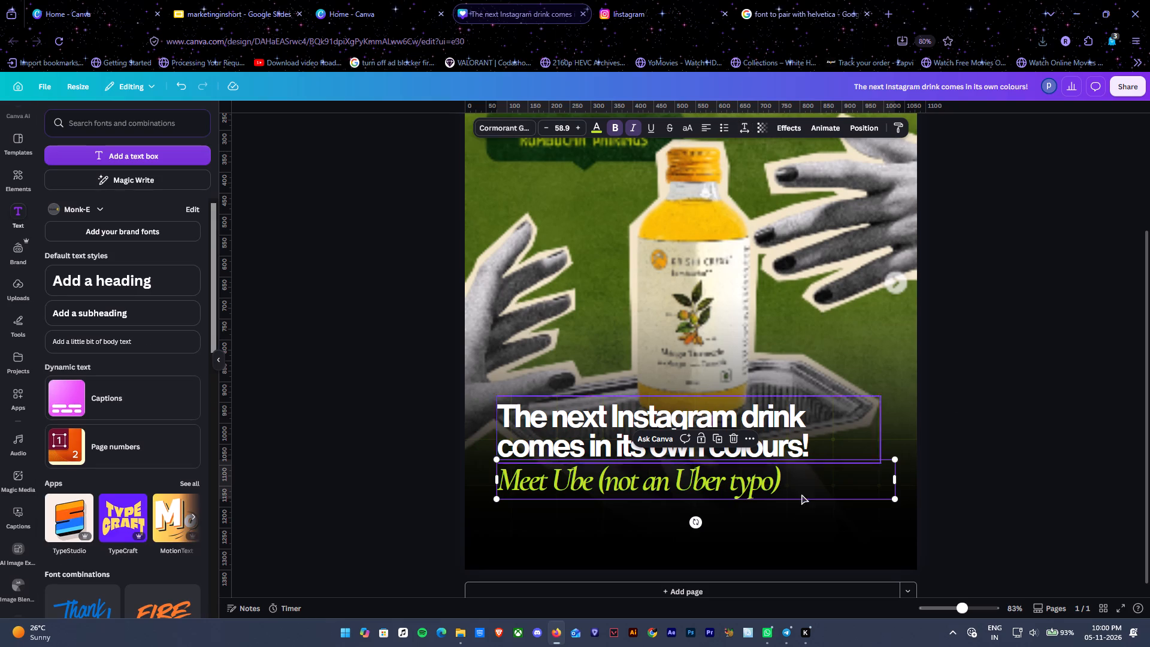
click(791, 483)
click(953, 416)
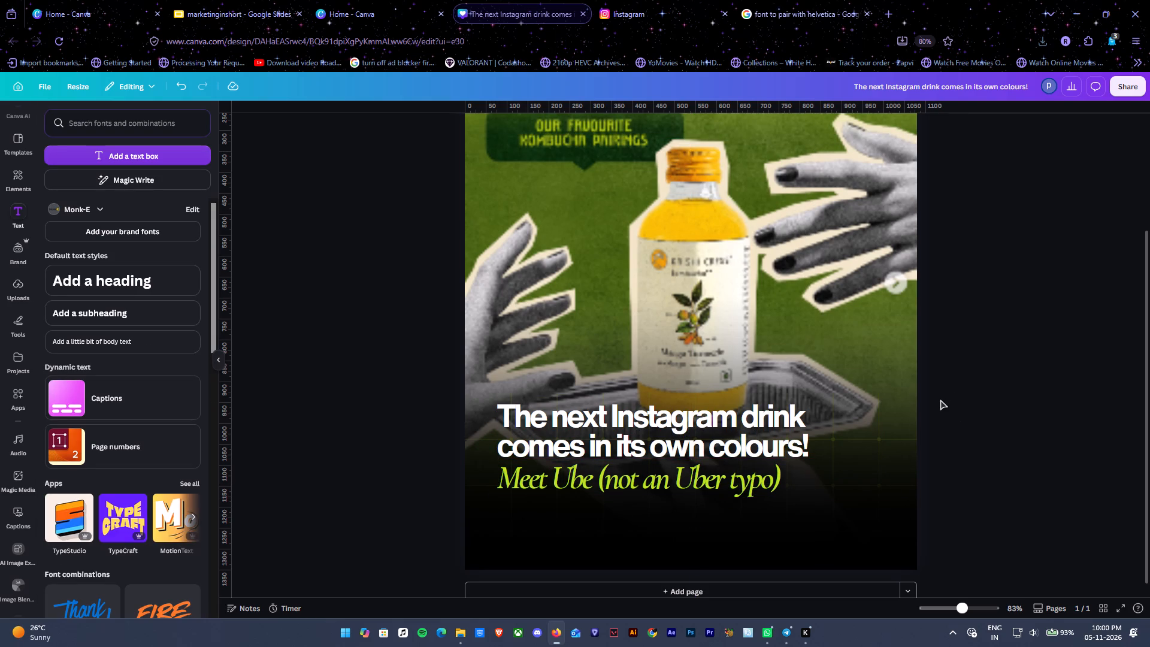
Enlarge the lime subheading so its text spans the same width as the white headline.
click(743, 485)
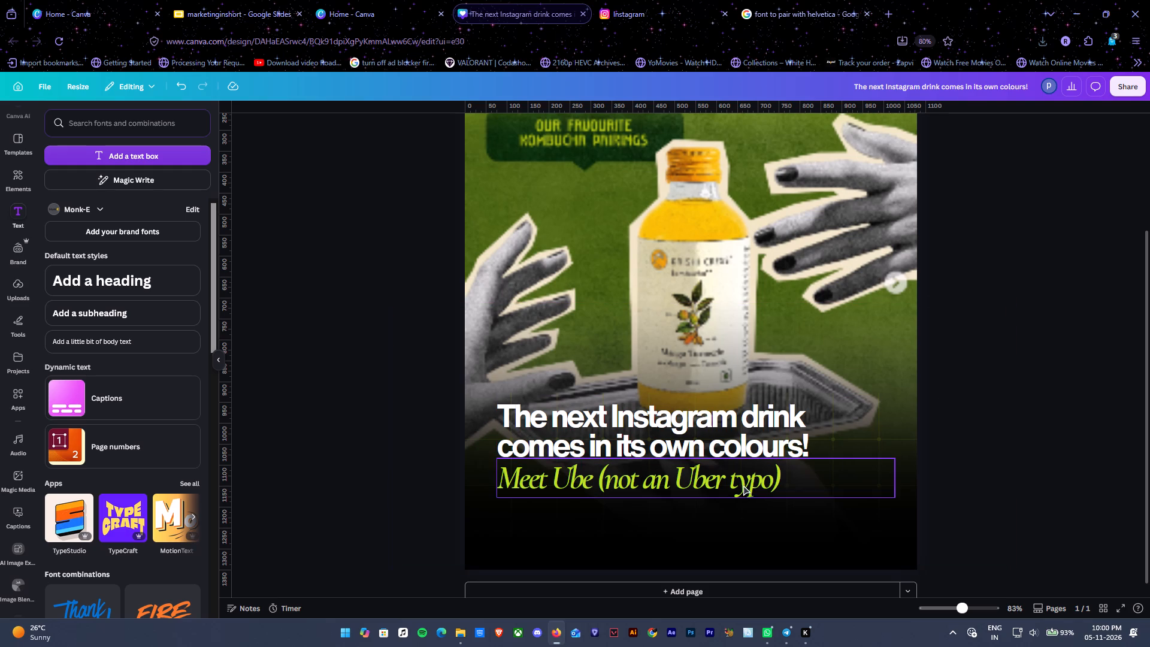
drag(898, 499, 934, 503)
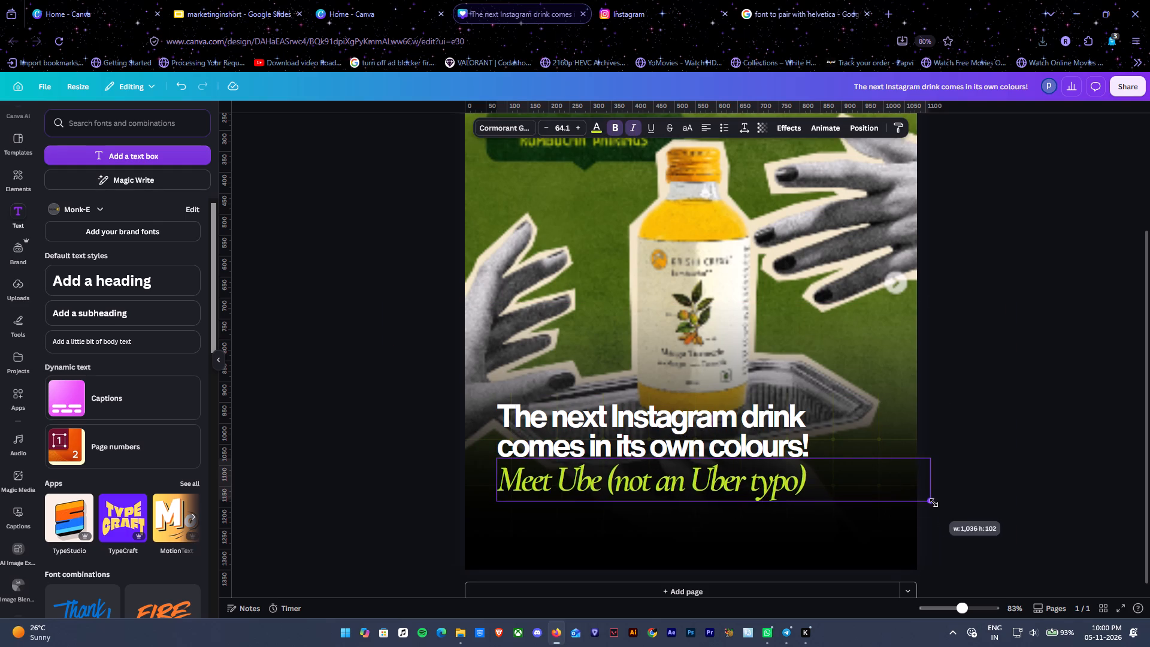
drag(934, 503, 937, 503)
click(1103, 413)
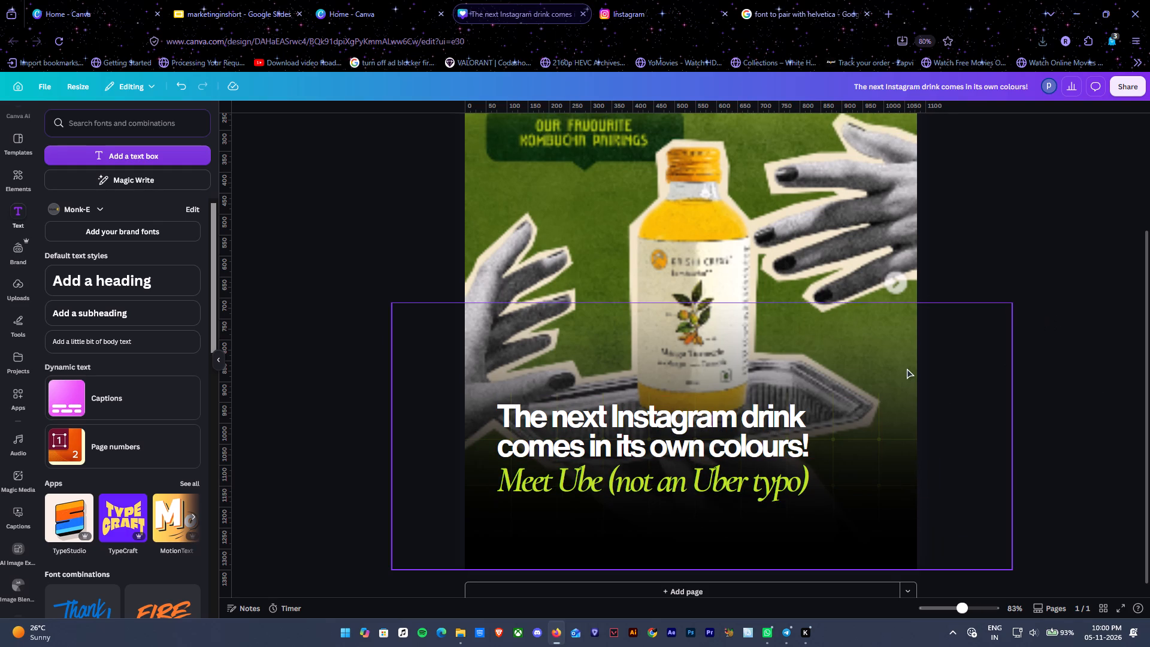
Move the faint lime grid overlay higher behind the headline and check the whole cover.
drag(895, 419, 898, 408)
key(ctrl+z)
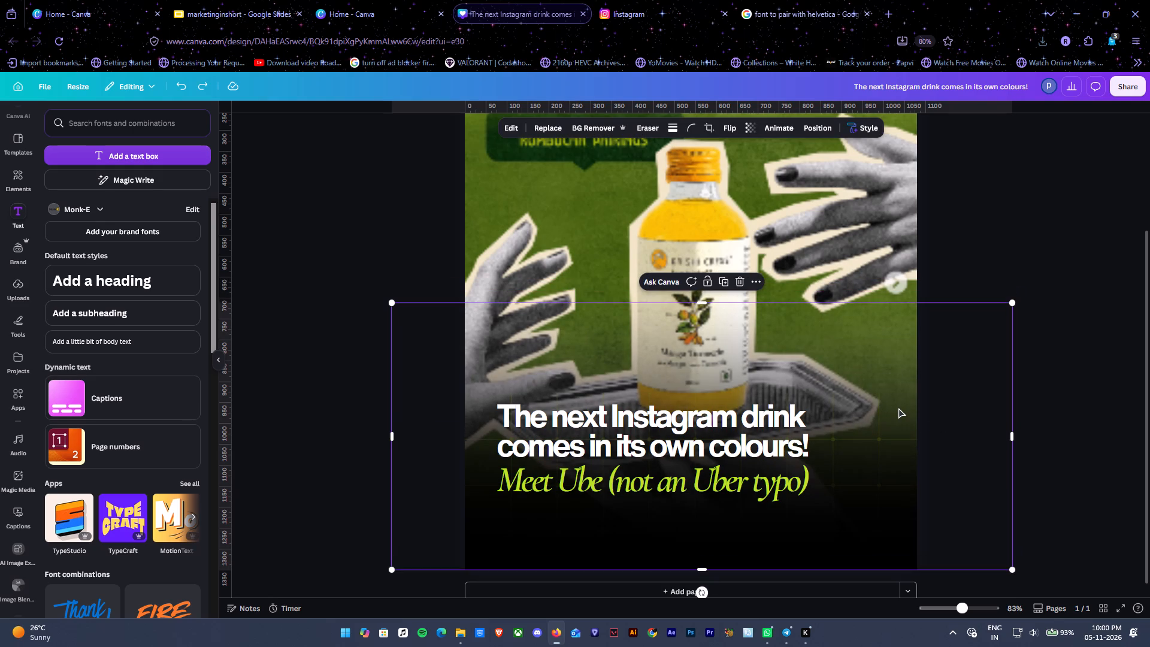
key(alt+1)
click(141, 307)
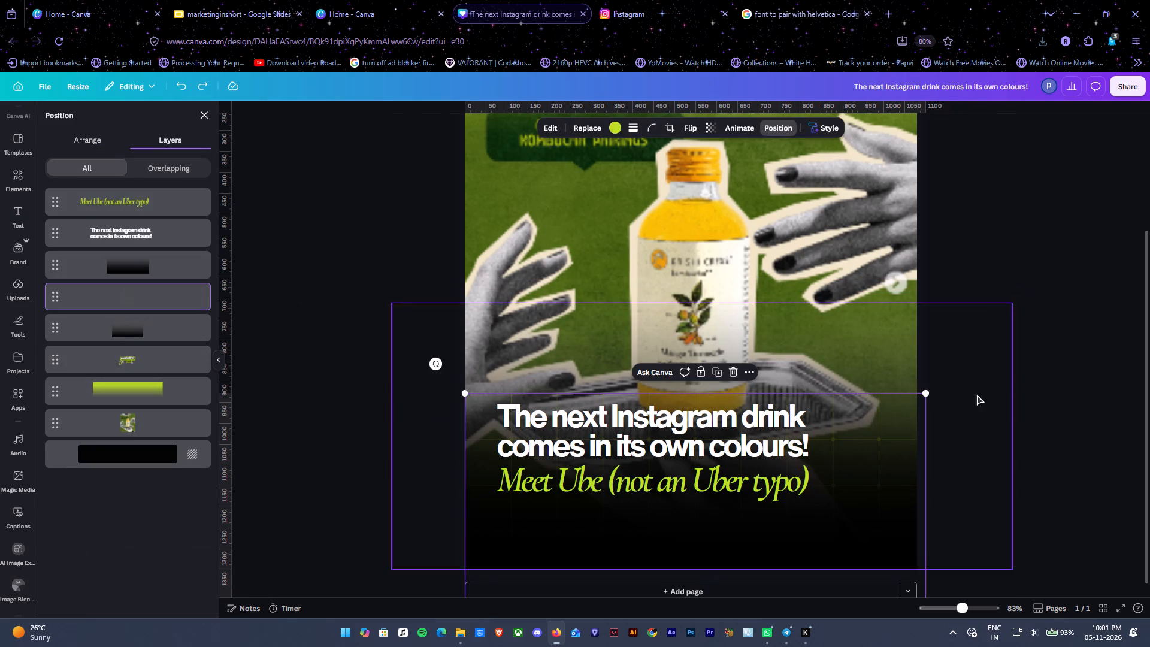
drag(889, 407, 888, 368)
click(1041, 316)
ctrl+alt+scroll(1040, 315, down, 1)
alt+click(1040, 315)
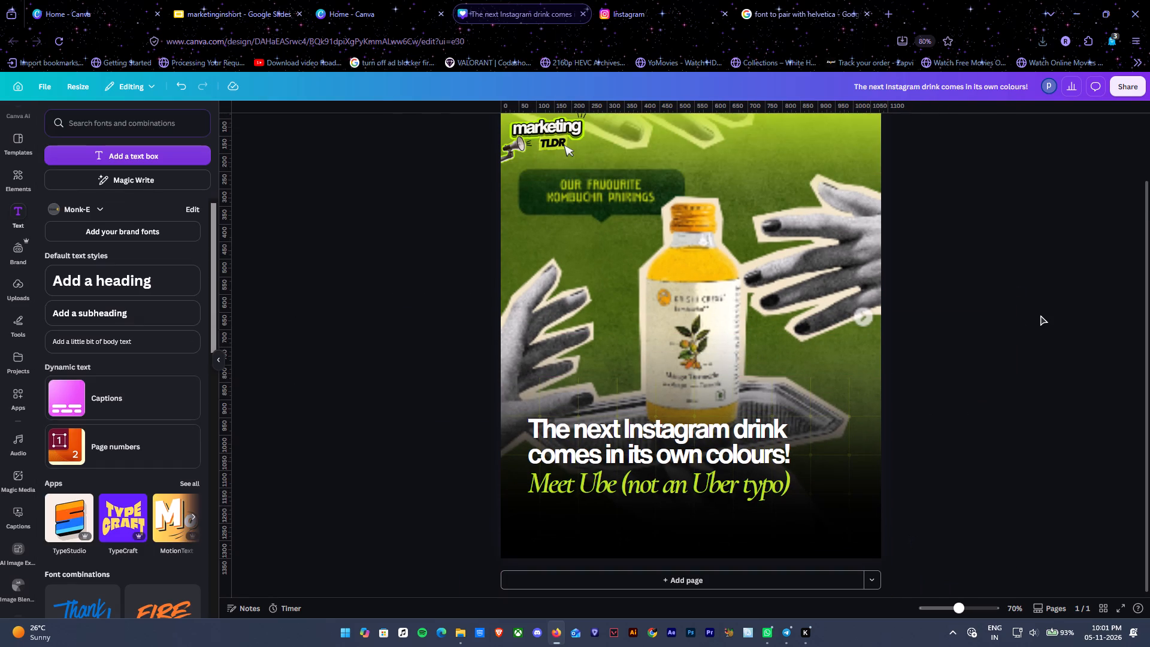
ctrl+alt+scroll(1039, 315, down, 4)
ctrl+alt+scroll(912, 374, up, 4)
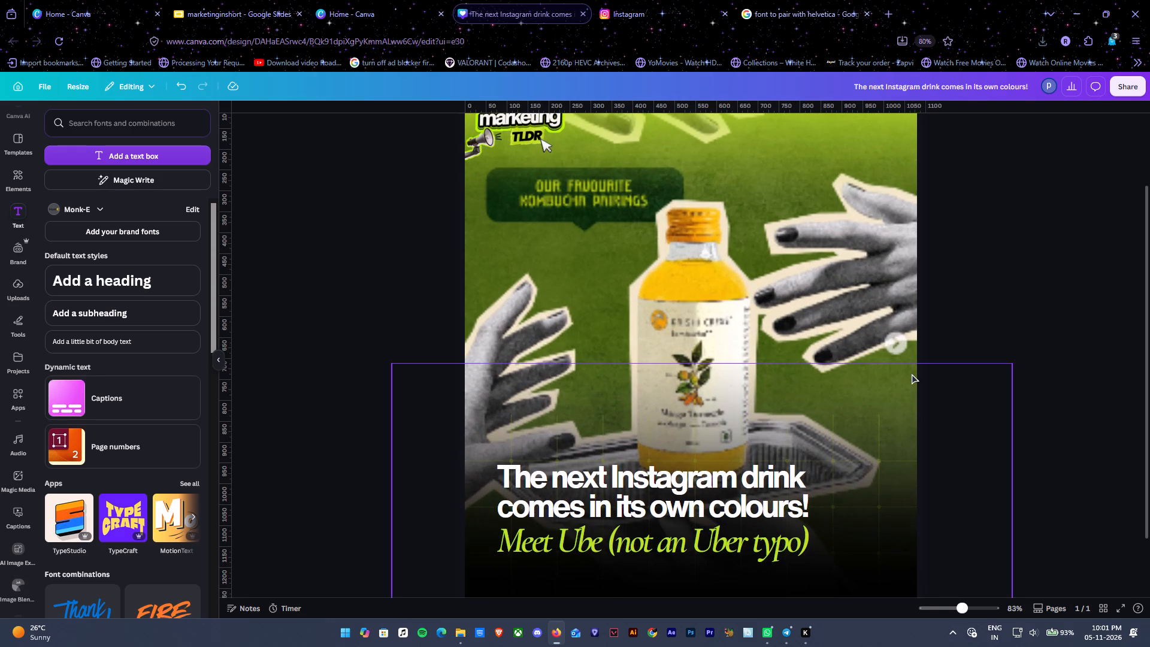
Add a black square-grid graphic from the recommended elements to the cover.
click(0, 195)
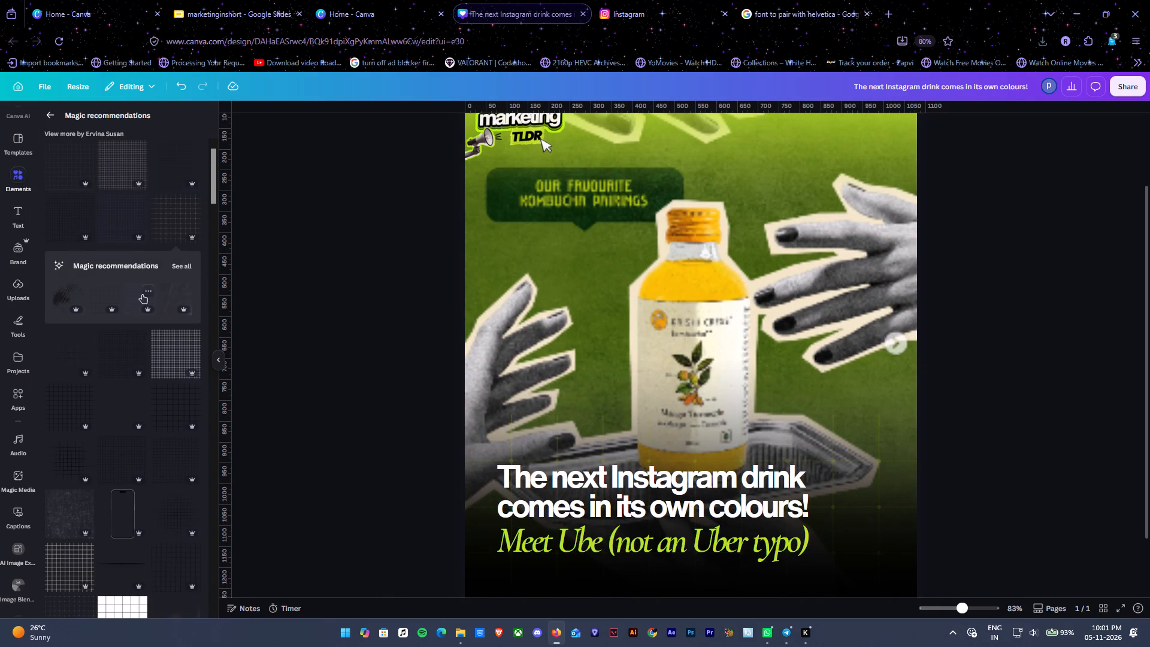
scroll(161, 443, down, 2)
click(173, 332)
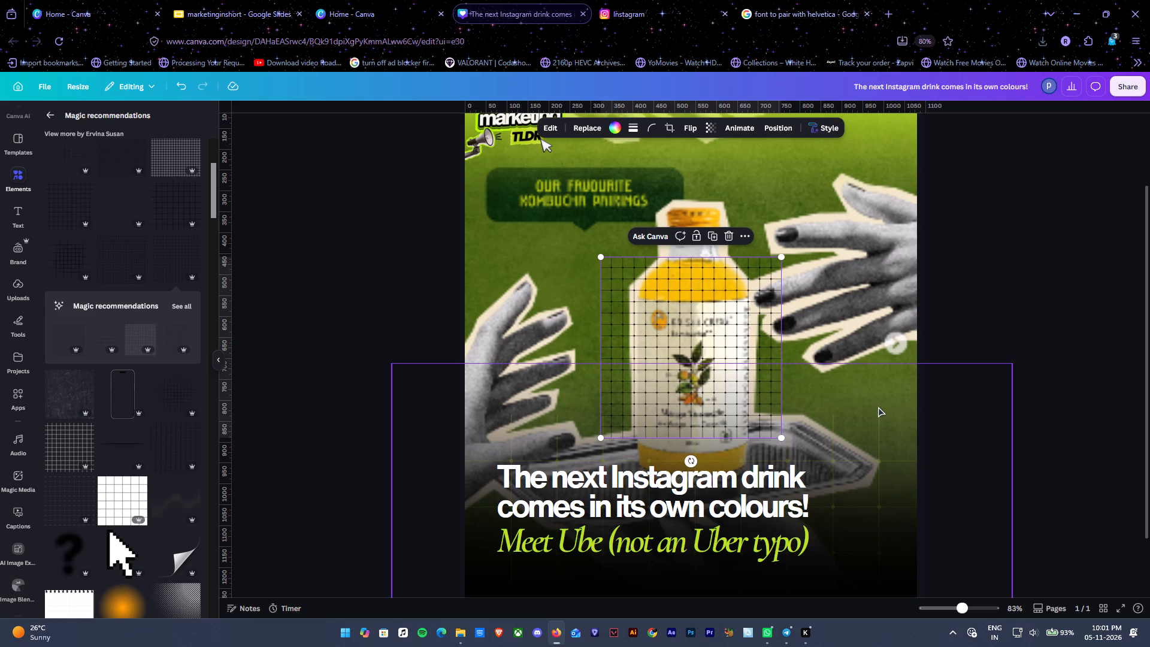
Delete the old lime grid layer and place the new grid layer between the two black gradient layers.
key(alt+1)
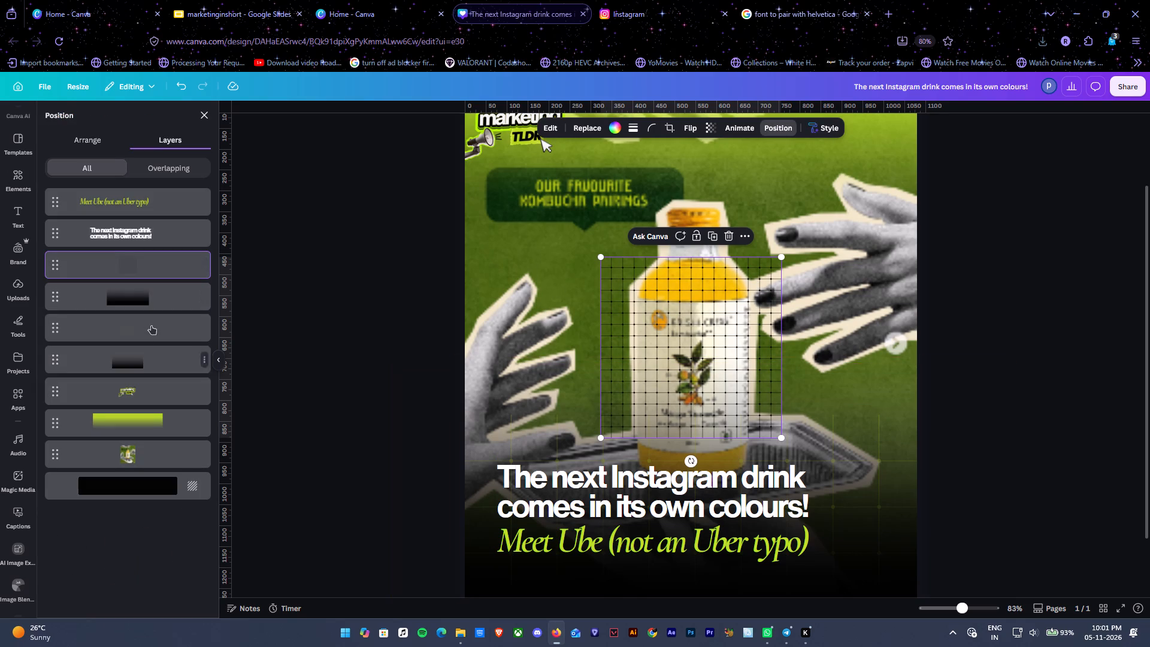
click(151, 325)
key(Delete)
drag(153, 271, 155, 321)
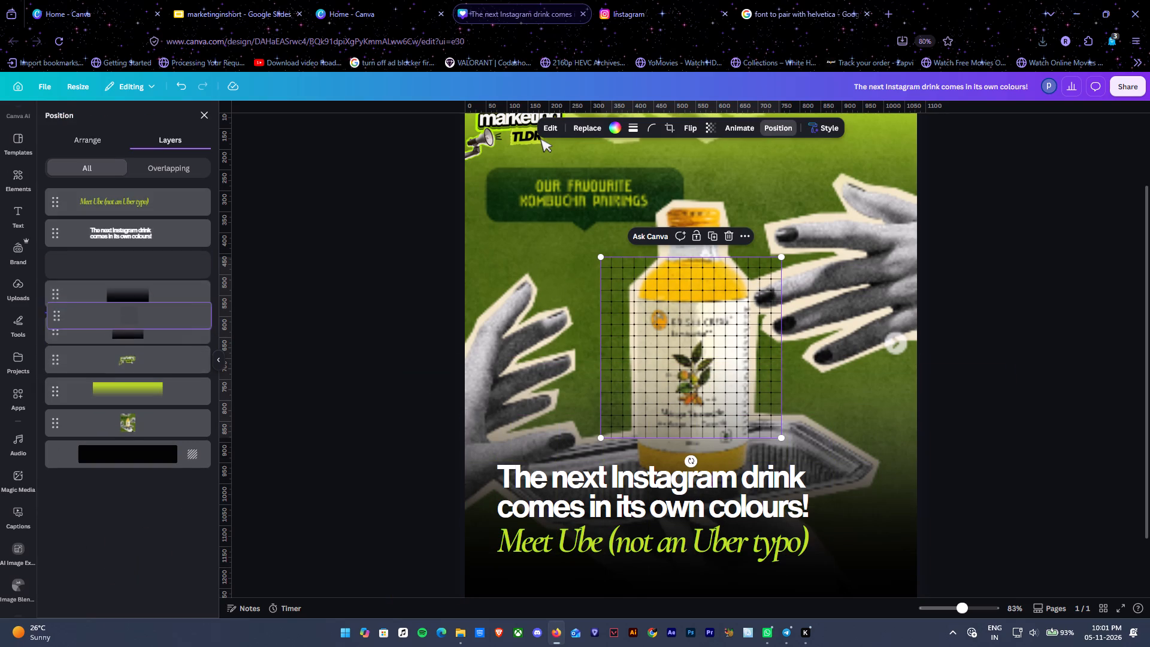
drag(155, 321, 155, 318)
Recolour the new square-grid graphic from black to the lime green already used in the design.
click(609, 128)
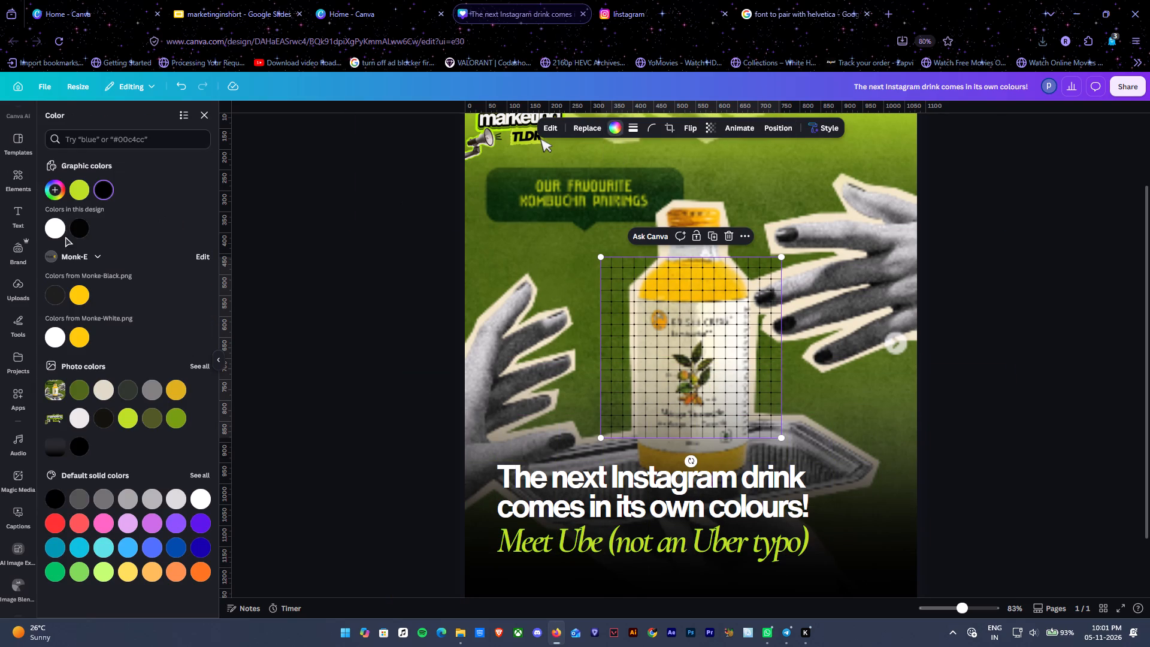
click(85, 191)
click(50, 231)
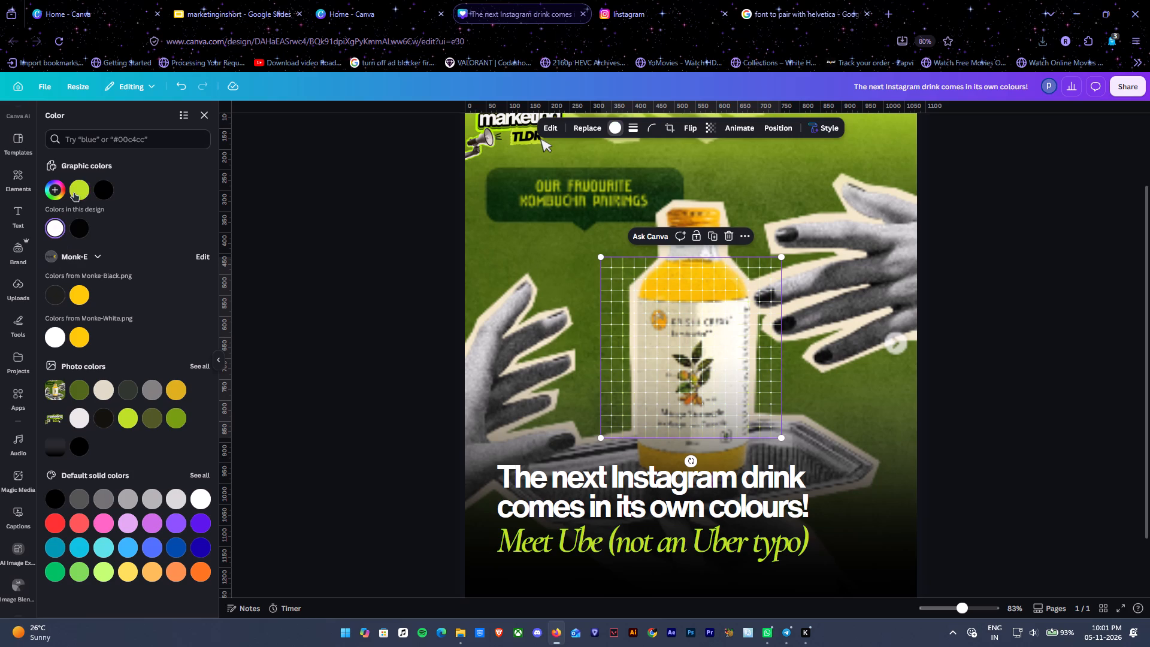
click(84, 189)
Enlarge the lime grid to the full page width and place it behind the headline, running off the page's bottom edge.
scroll(814, 365, down, 1)
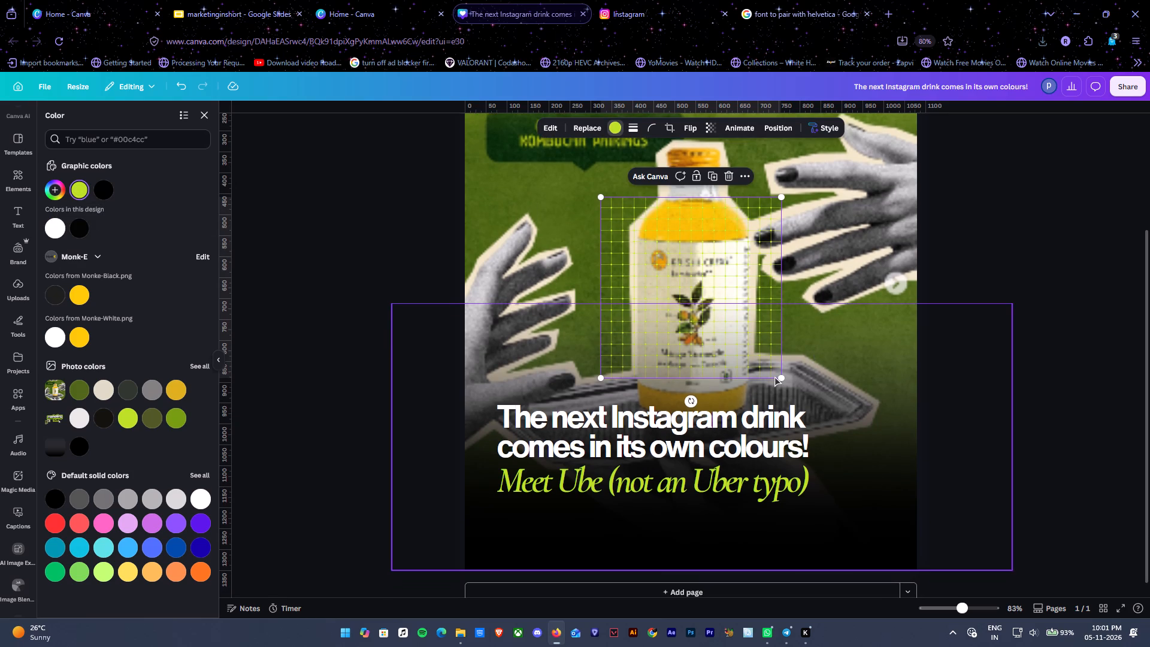
drag(779, 376, 1011, 471)
drag(882, 361, 740, 537)
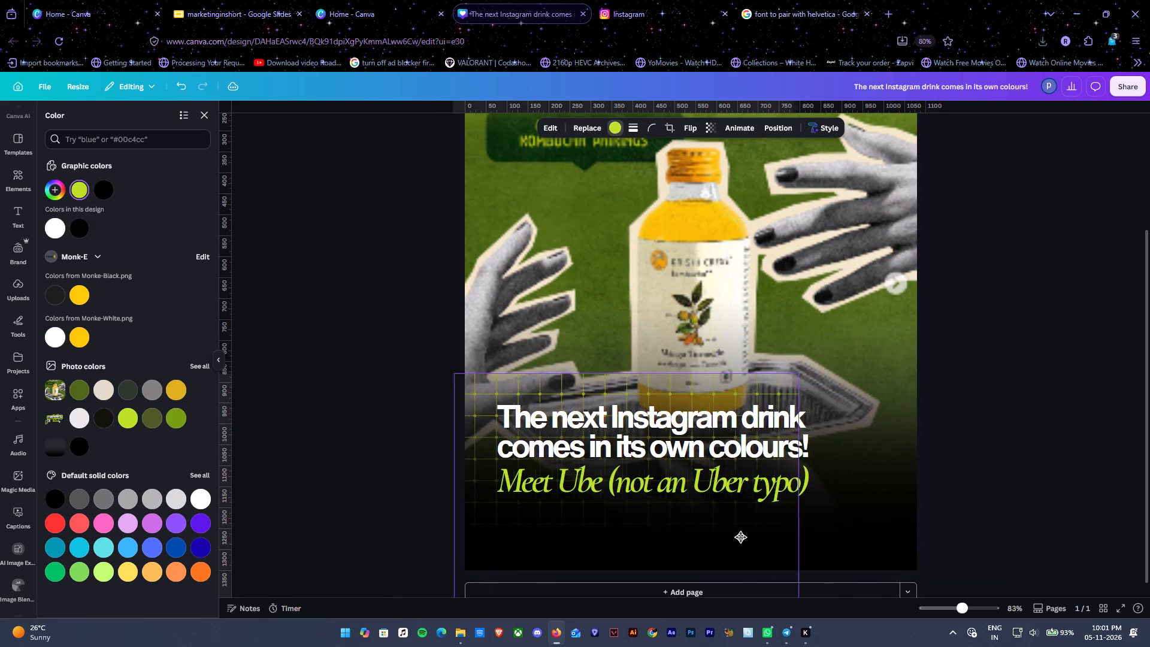
drag(740, 537, 767, 534)
drag(828, 374, 1008, 345)
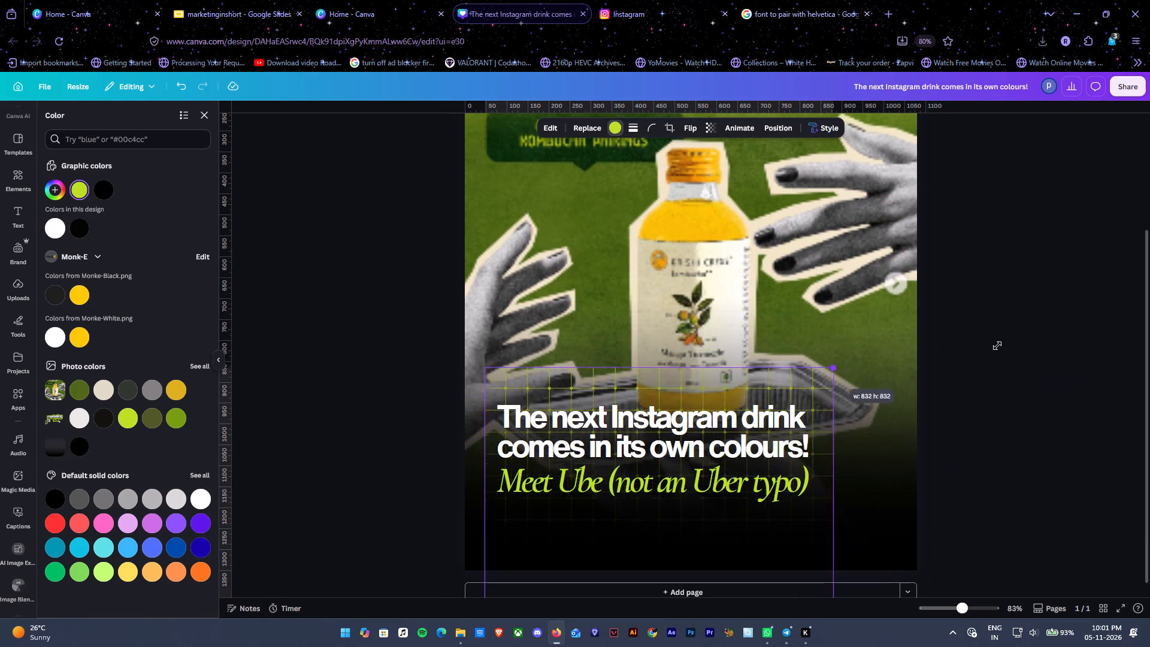
drag(877, 370, 858, 486)
Fade the lime grid to a transparency value just under 34 and fine-tune its position behind the headline.
click(707, 129)
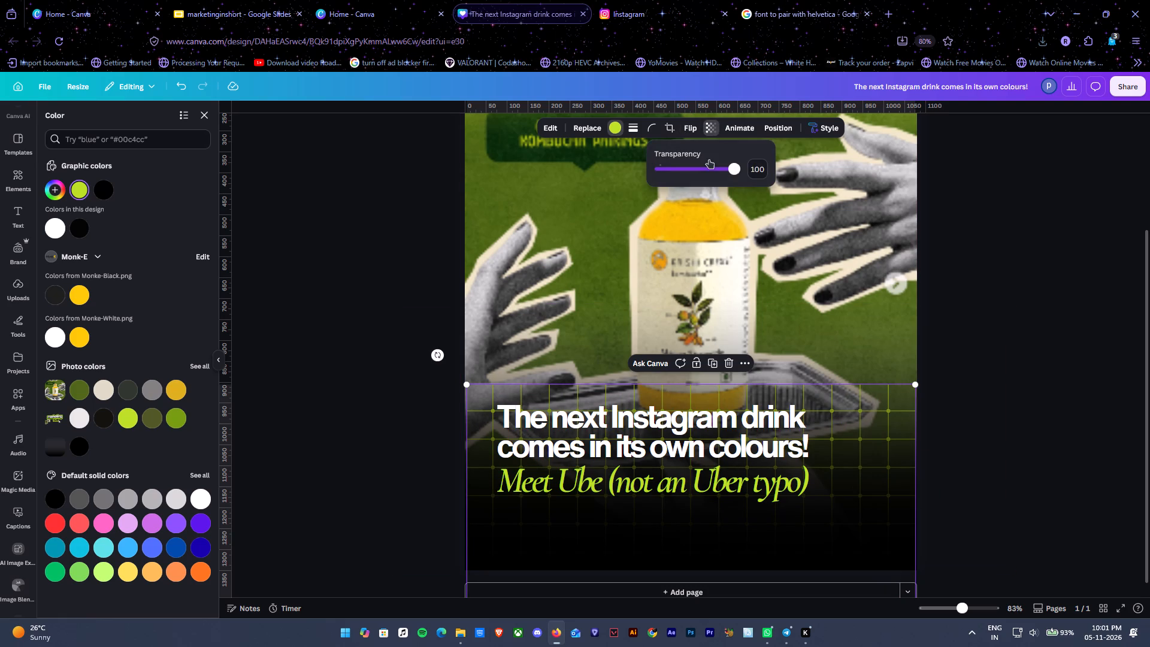
drag(707, 161, 685, 165)
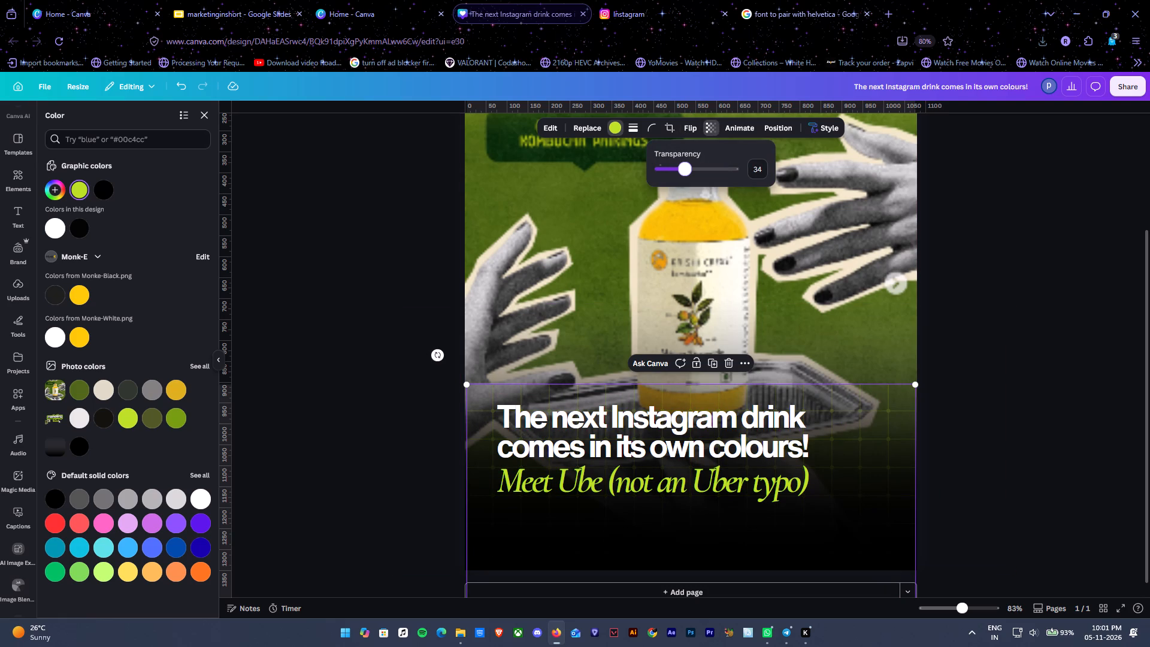
drag(685, 165, 680, 165)
drag(883, 401, 880, 413)
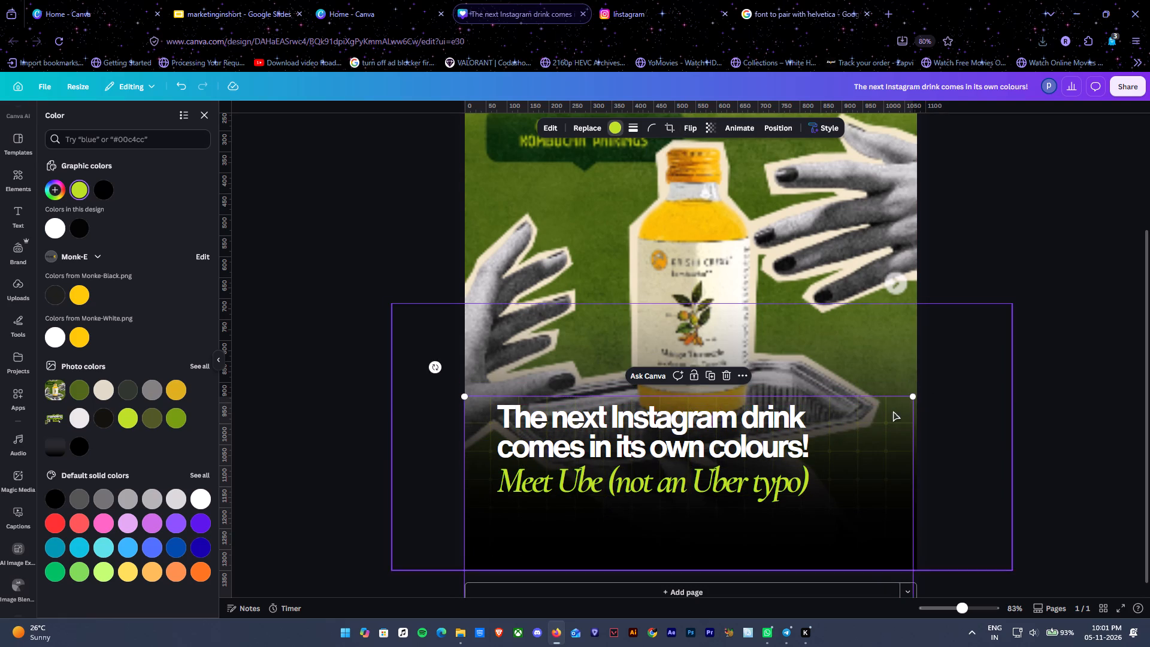
drag(894, 410, 896, 400)
click(957, 364)
click(962, 359)
ctrl+alt+scroll(962, 359, down, 2)
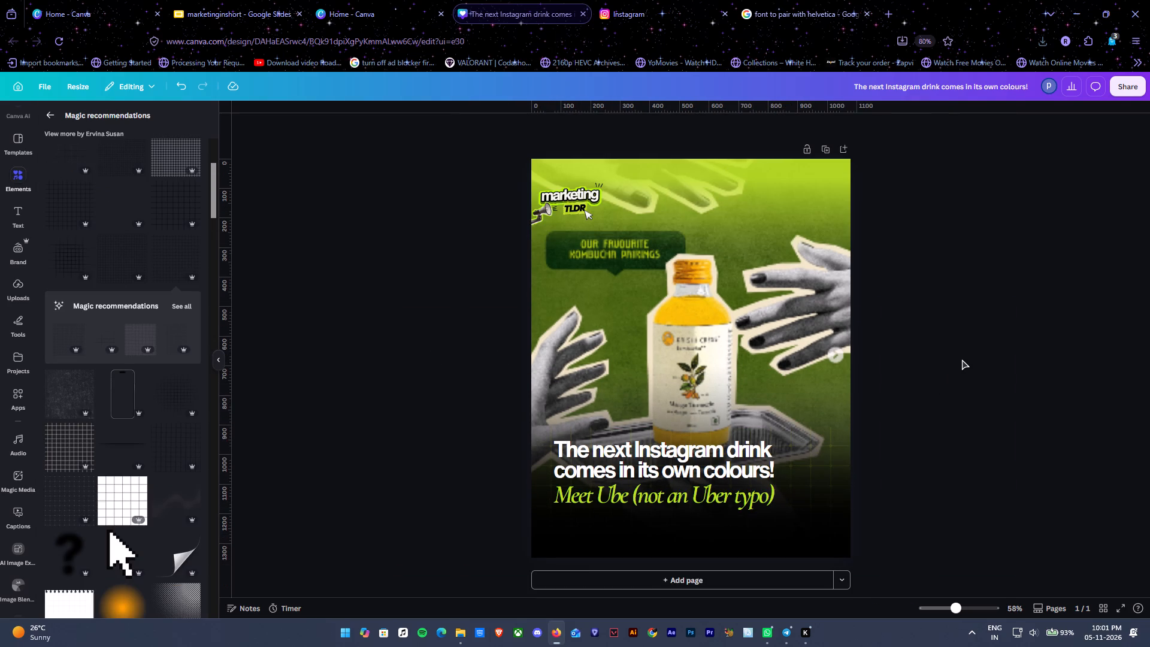
ctrl+alt+scroll(955, 400, up, 1)
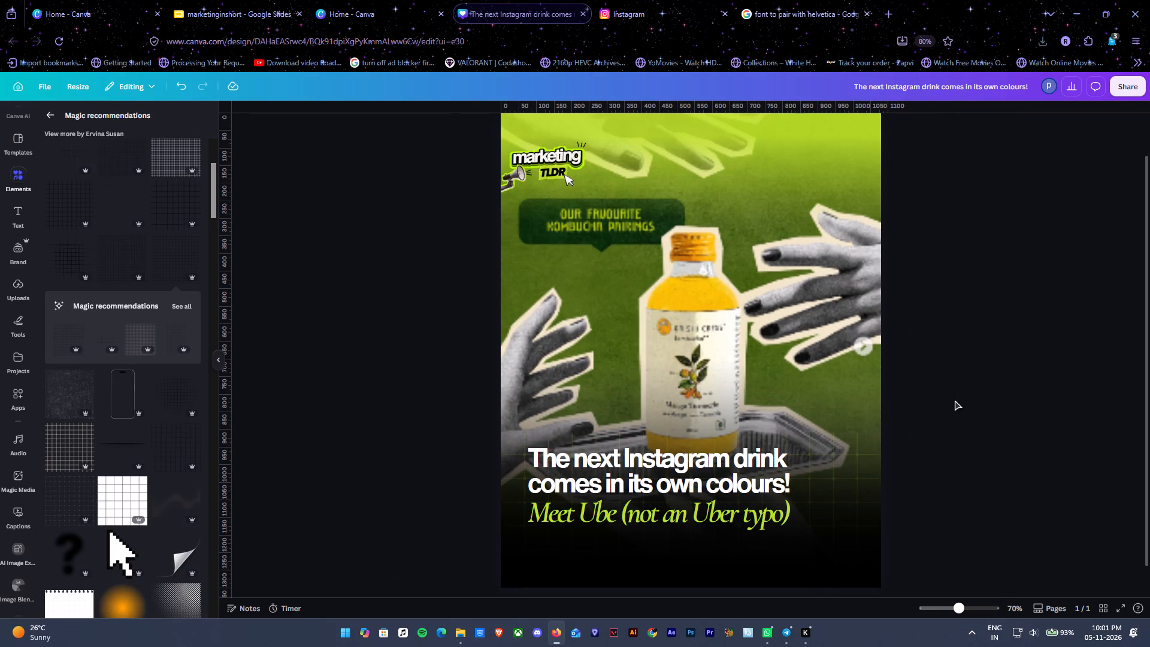
Search the graphics for "hand arrow" and browse the results for a pointer to use on the cover.
click(44, 120)
drag(92, 126, 20, 124)
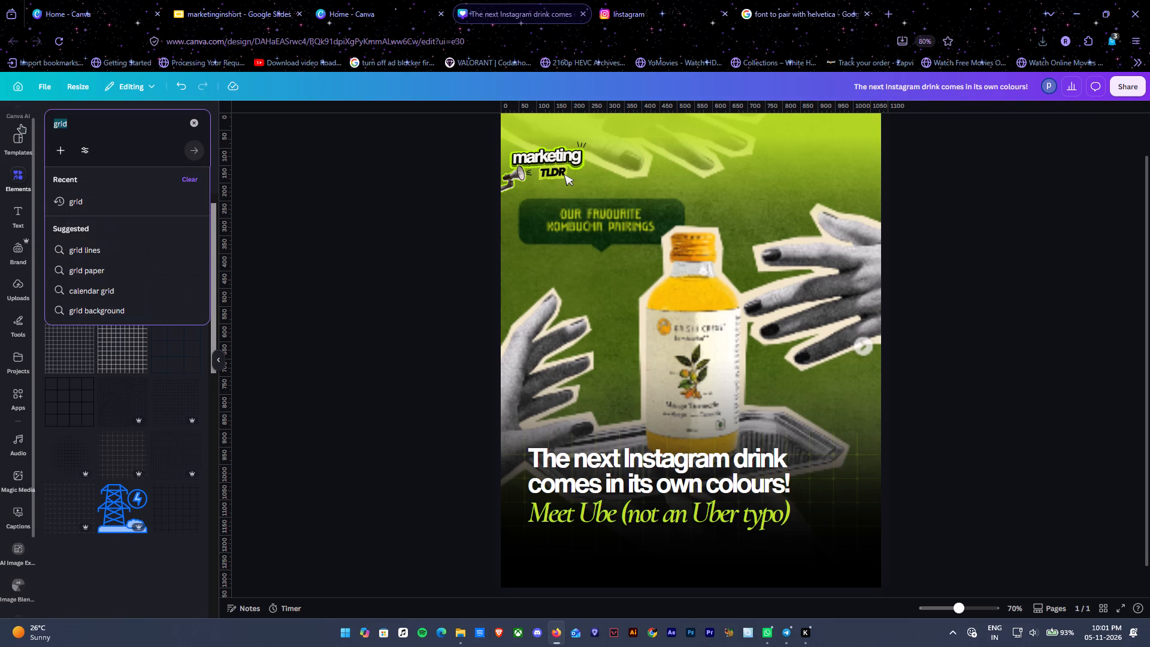
text(hand arrow)
key(Return)
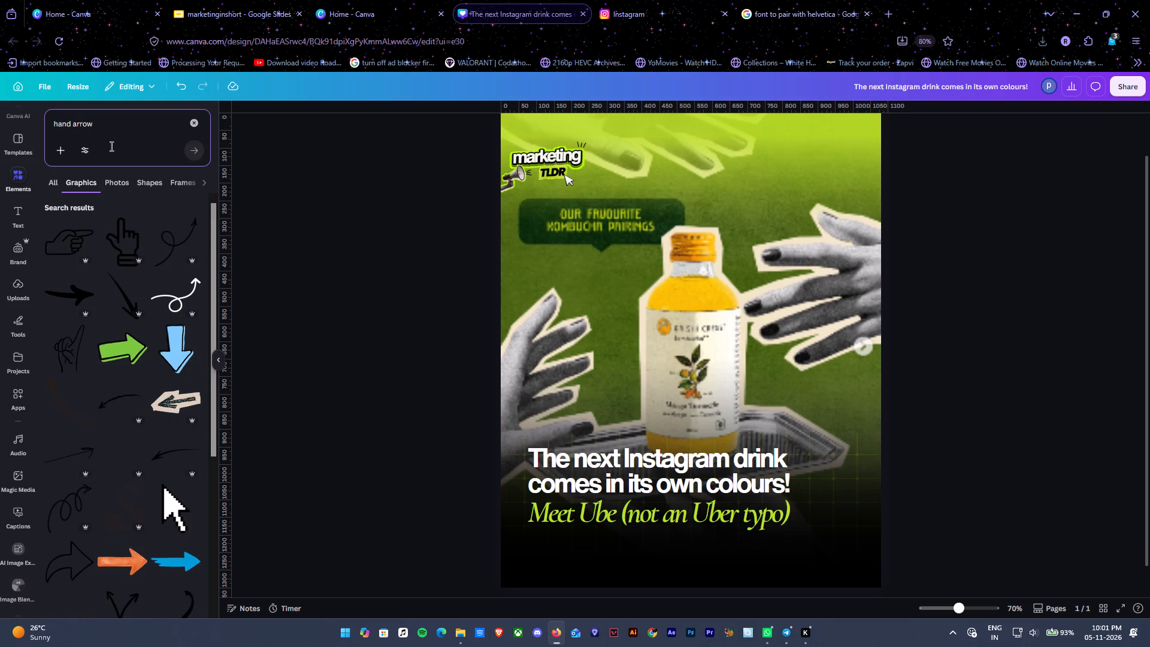
scroll(168, 365, up, 1)
scroll(167, 365, down, 1)
scroll(167, 365, up, 5)
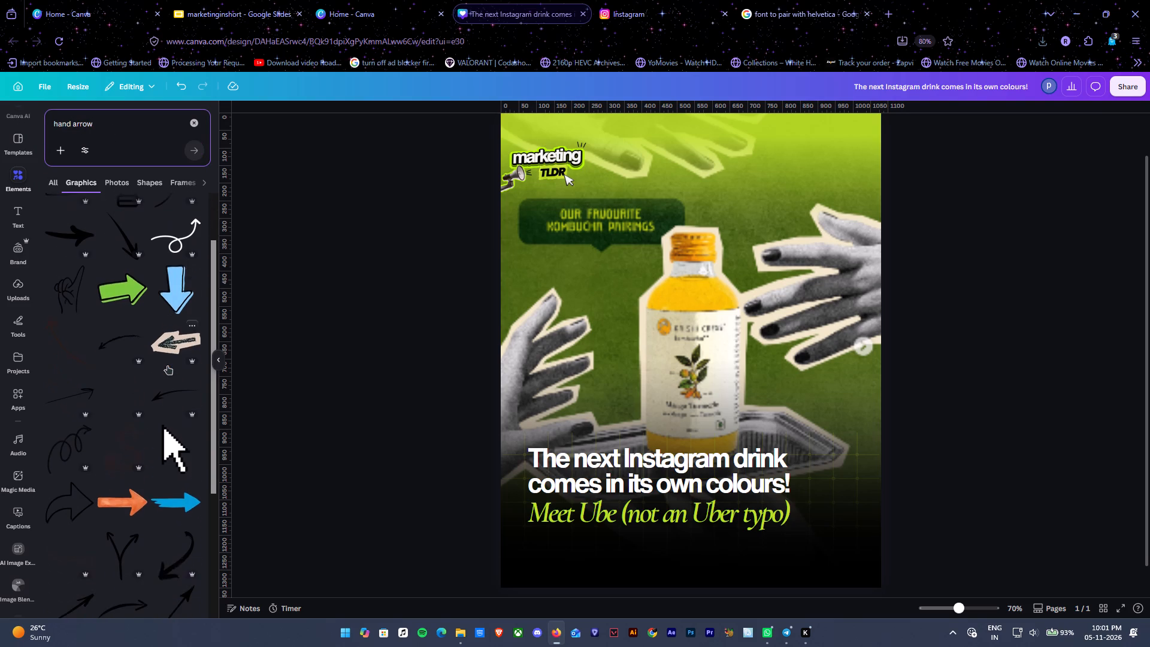
scroll(167, 365, up, 1)
Search the graphics for "finger" to find a pointing hand for the cover.
drag(119, 125, 69, 126)
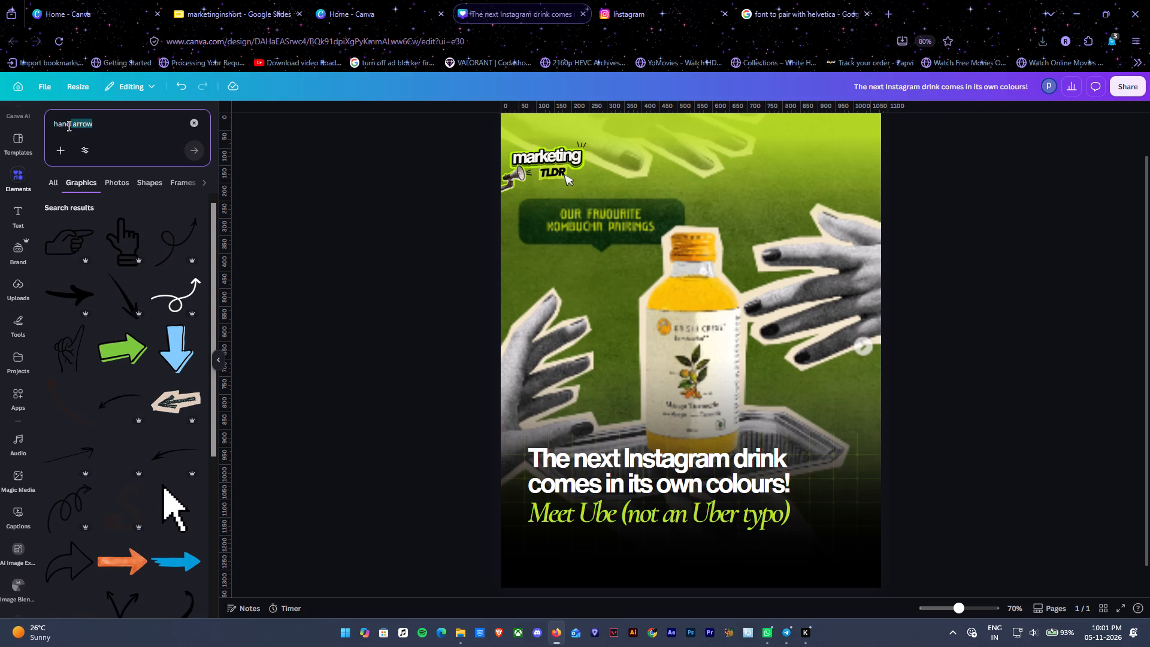
drag(69, 126, 59, 115)
text(finger)
key(space)
key(Return)
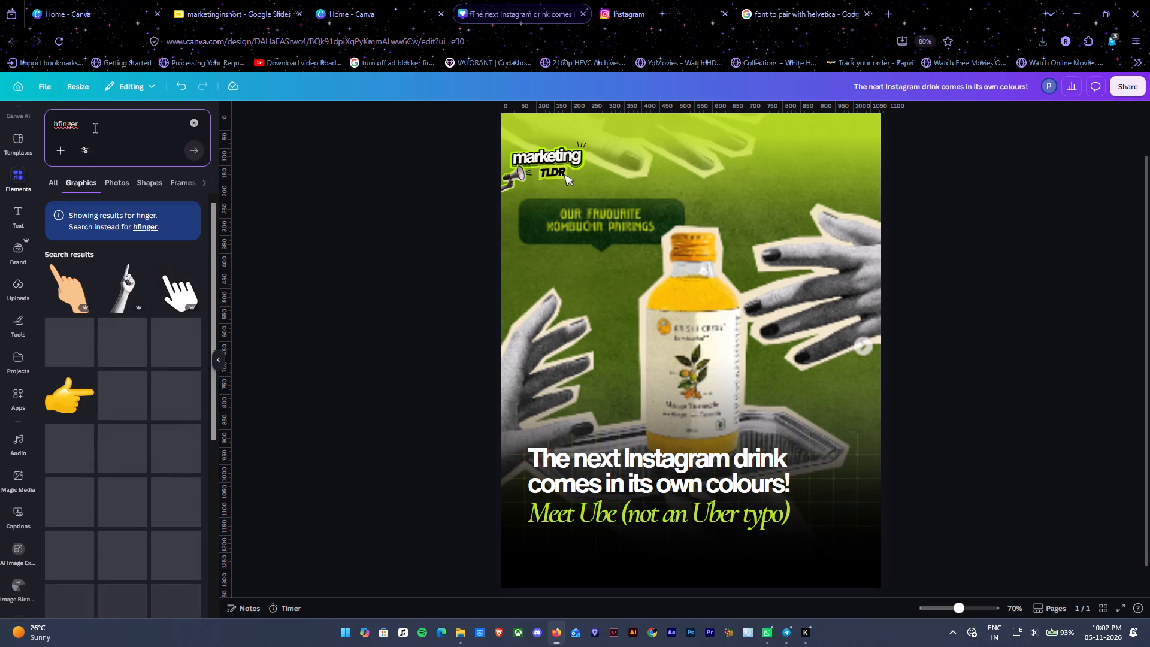
drag(95, 128, 32, 127)
text(finger)
key(Return)
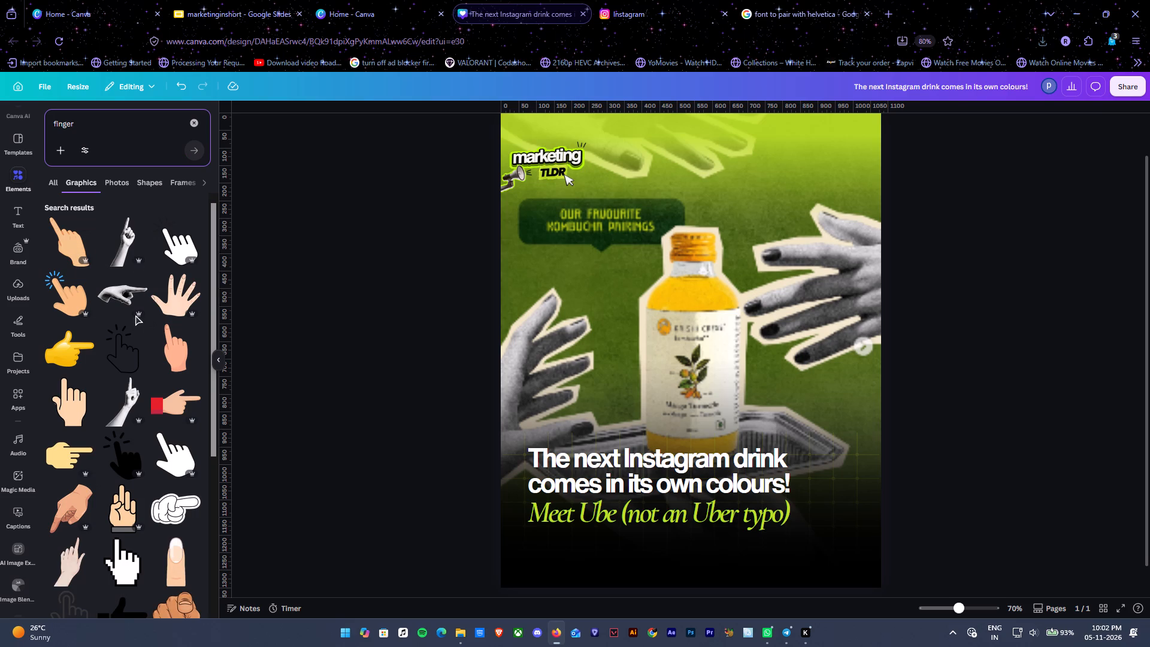
Add the black-and-white pointing hand graphic, shrink it to a small pointer and place it in the page's lower-right corner below the headline.
click(122, 295)
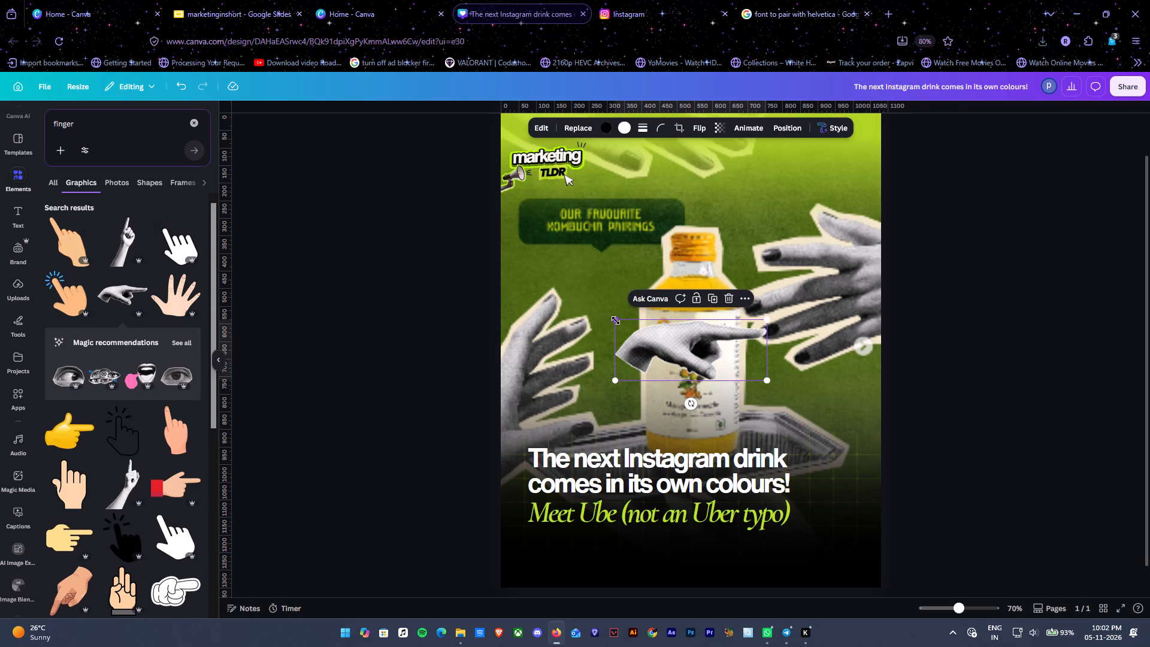
drag(616, 321, 725, 372)
drag(753, 406, 865, 570)
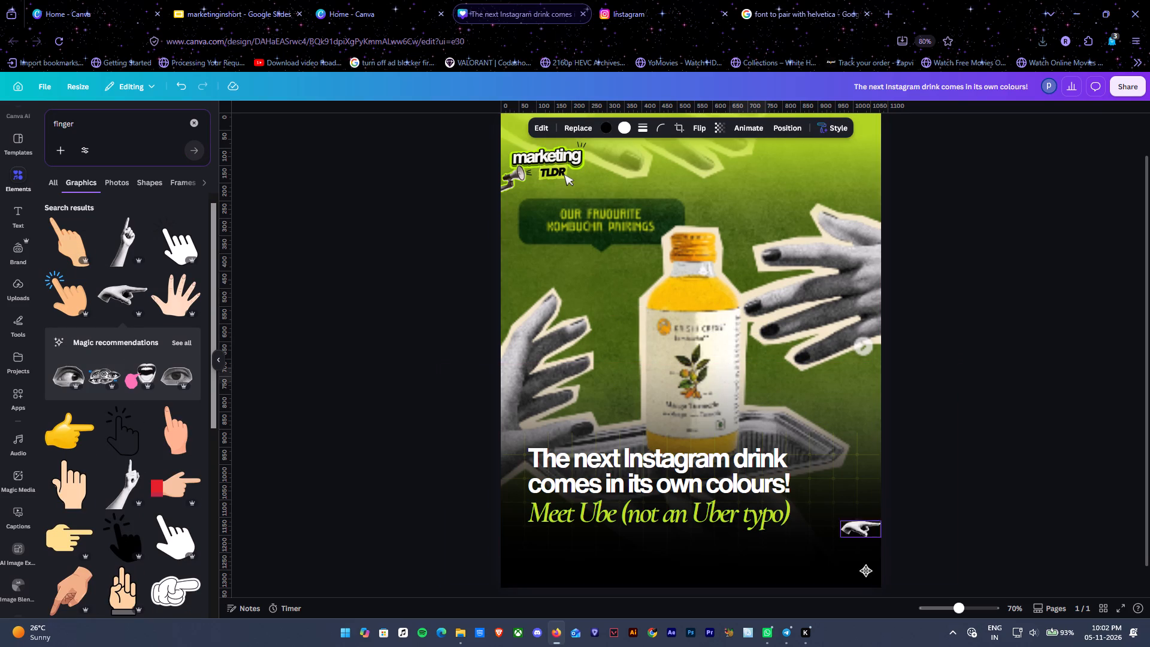
drag(865, 570, 843, 586)
click(942, 525)
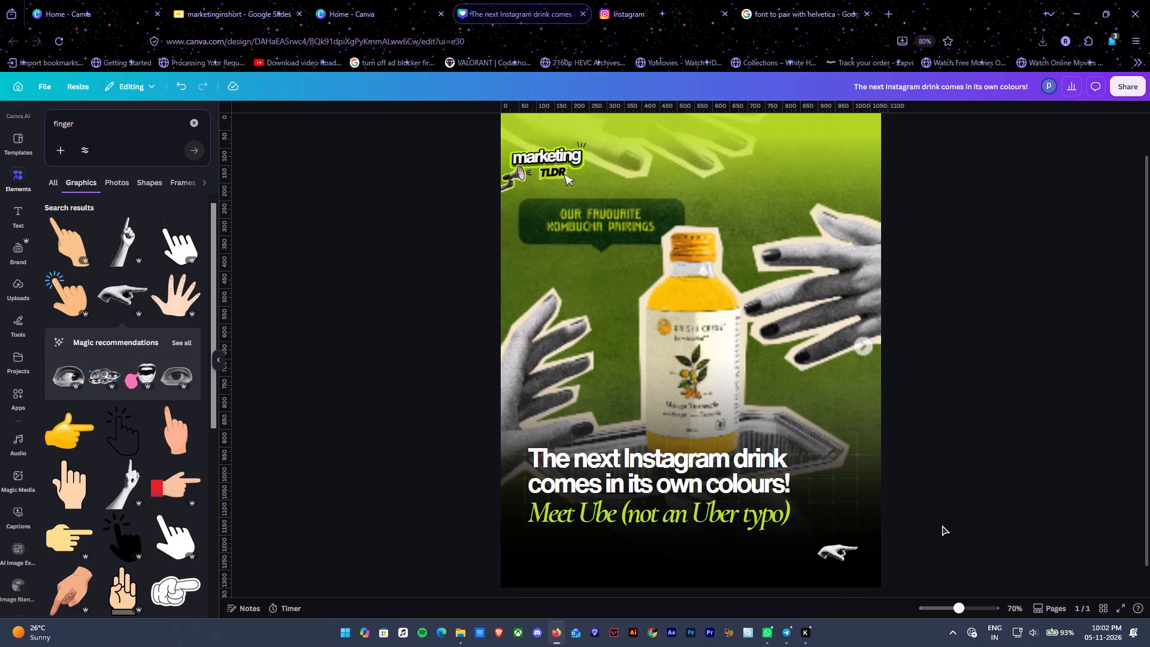
Darken the kombucha bottle background photo by setting its brightness to -12.
ctrl+alt+scroll(942, 525, down, 2)
ctrl+alt+scroll(942, 525, up, 1)
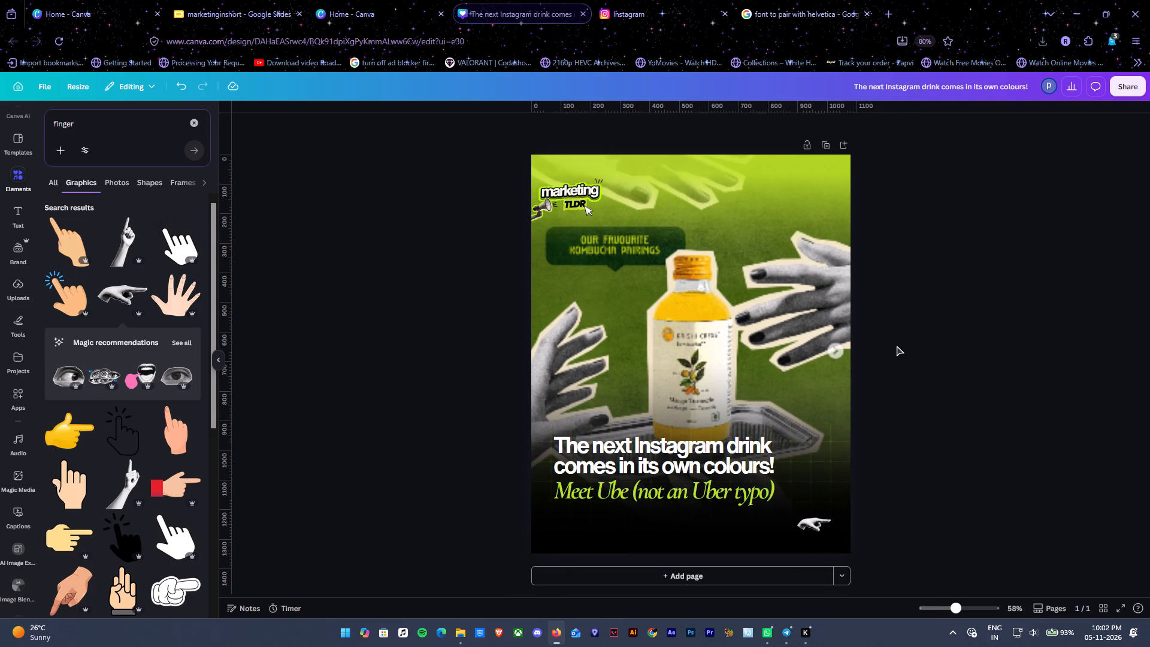
click(745, 326)
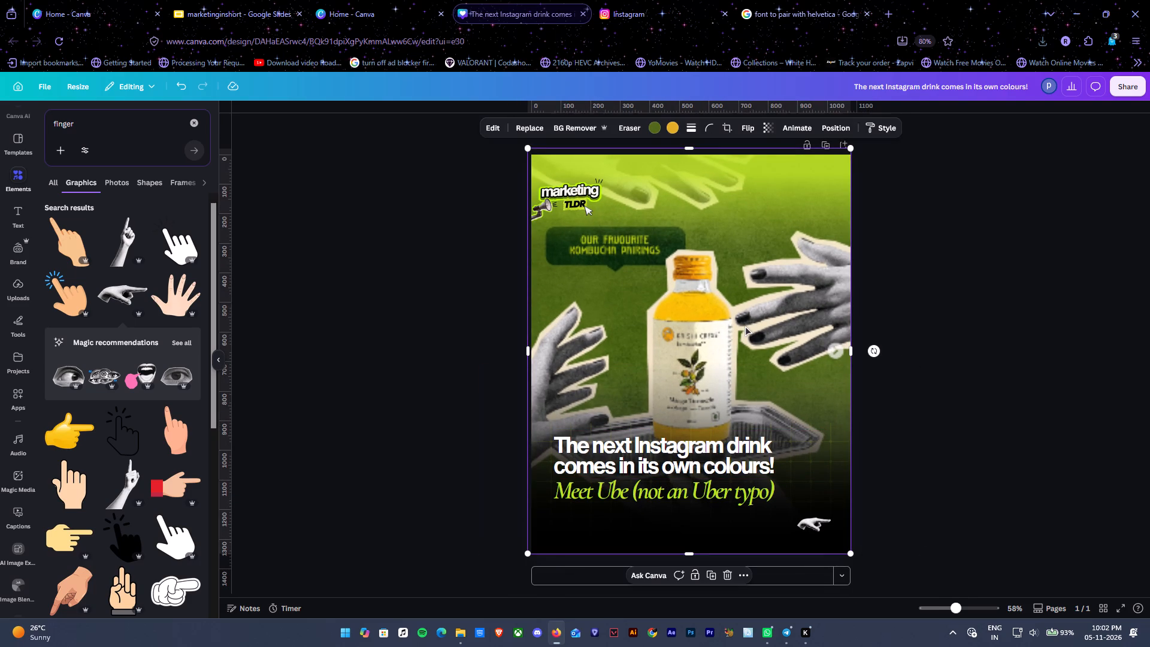
click(492, 128)
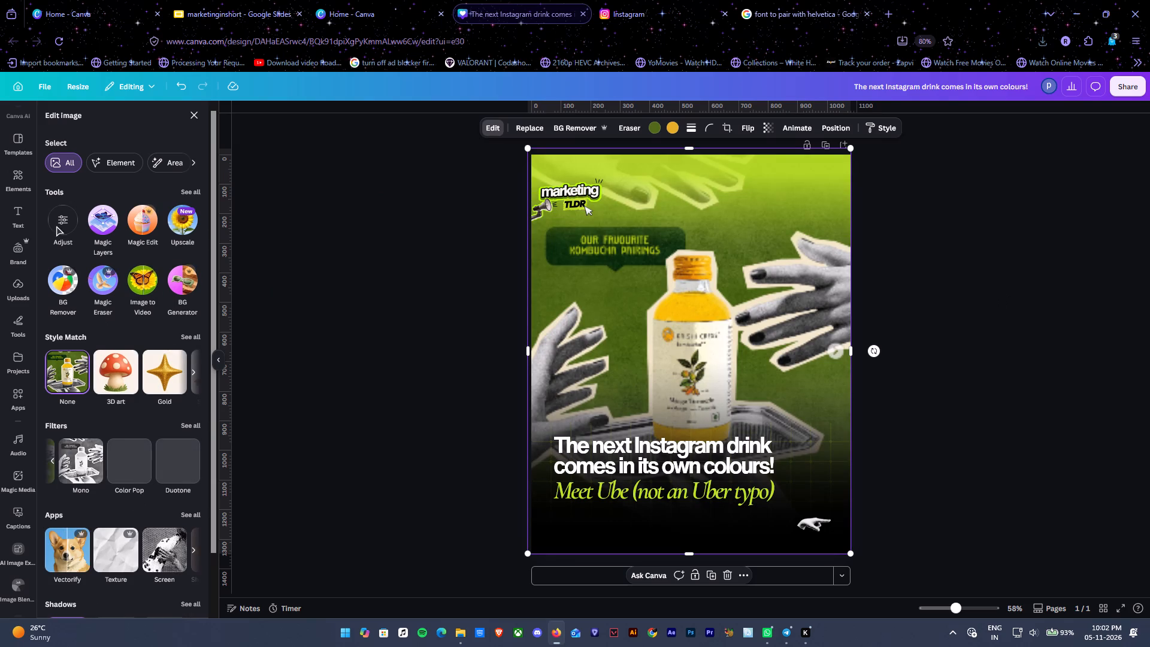
click(61, 225)
drag(108, 347, 90, 349)
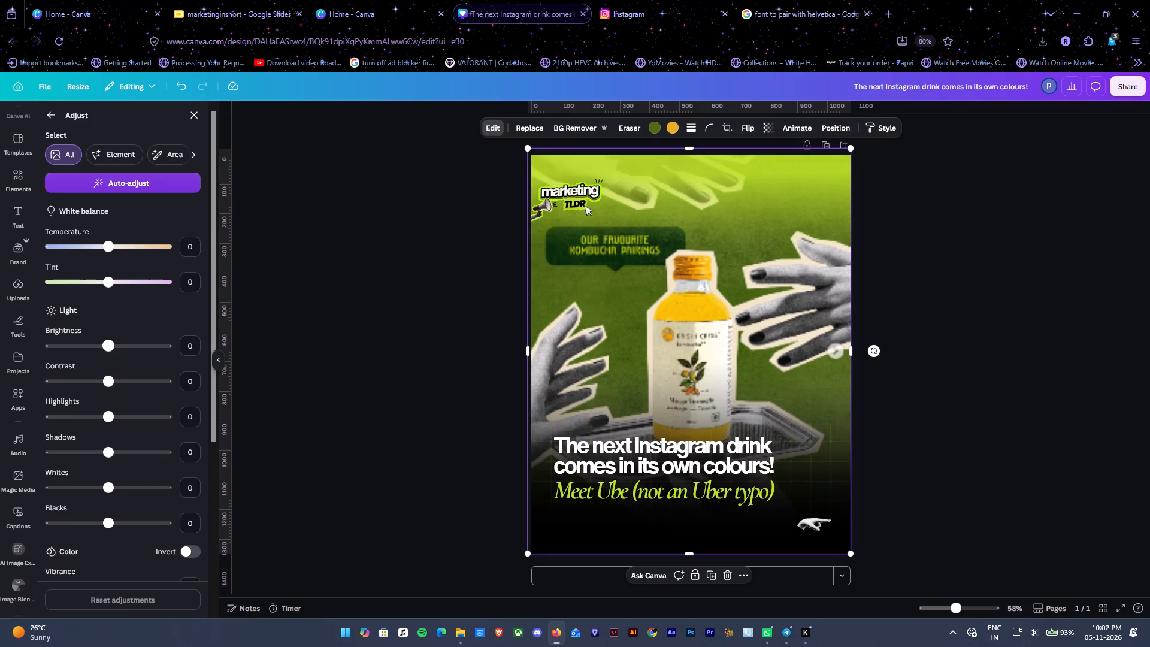
drag(90, 349, 96, 350)
click(104, 347)
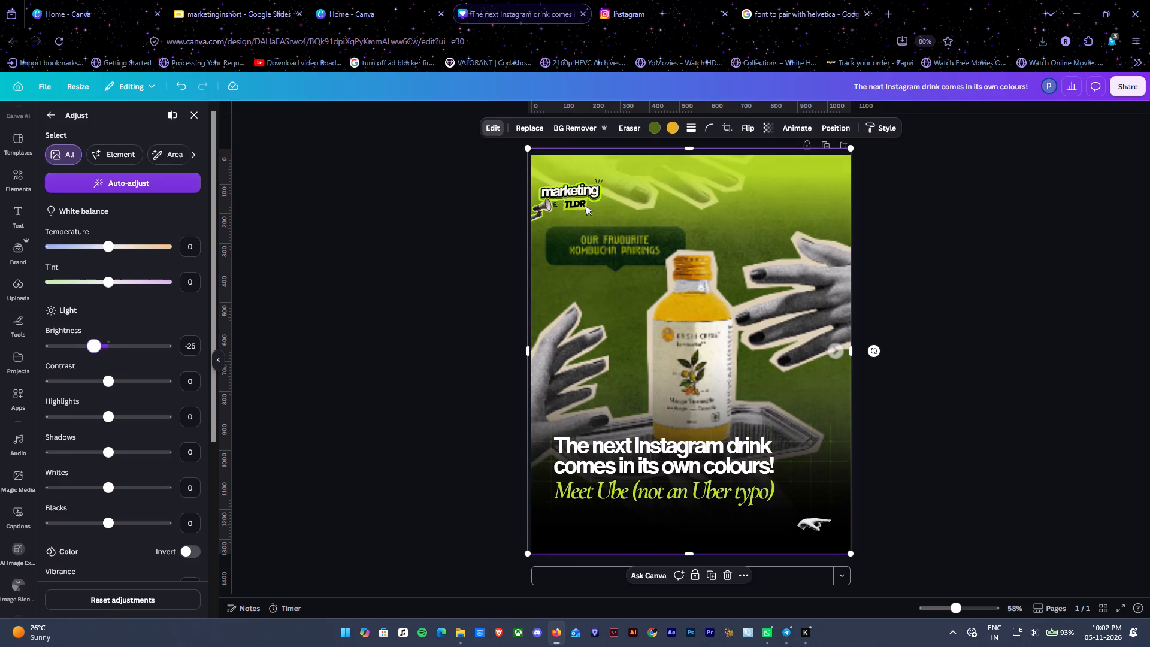
double_click(1033, 286)
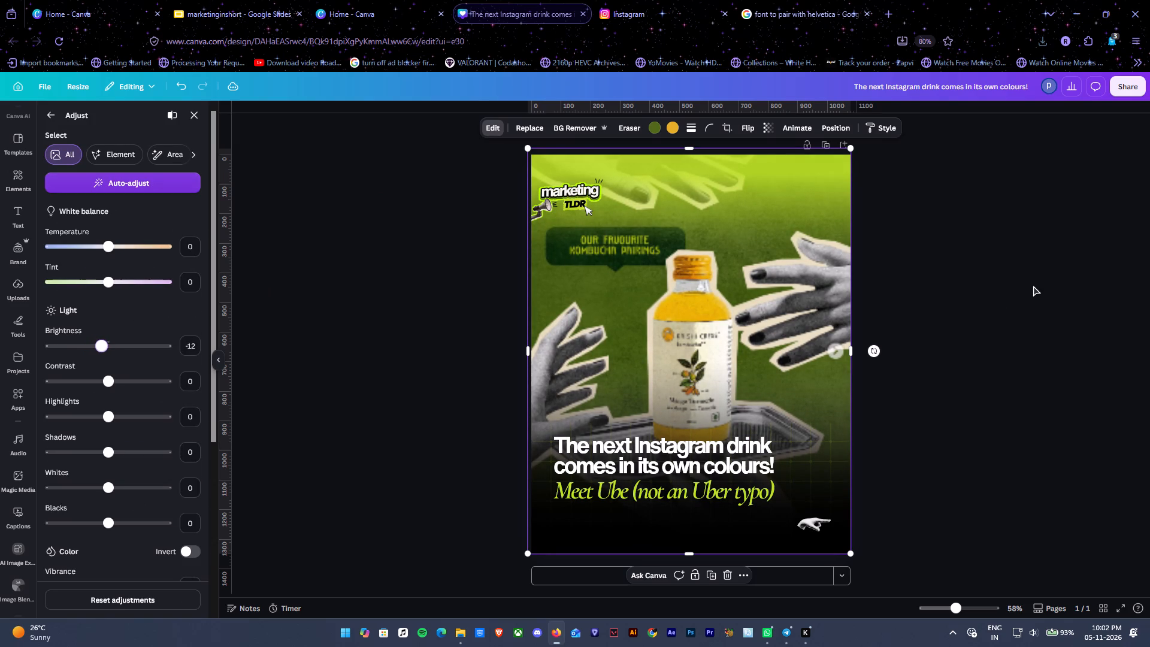
click(1033, 286)
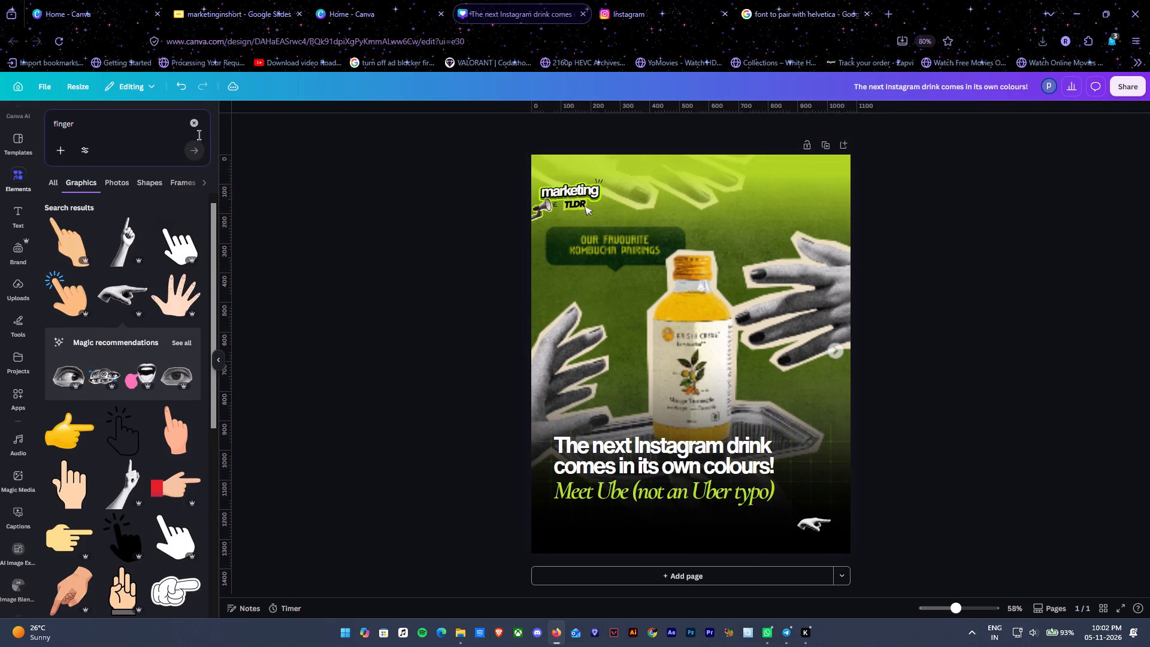
Enlarge the marketing TLDR logo slightly and keep it in the cover's upper-left corner against the page edge.
click(917, 207)
click(917, 207)
click(546, 193)
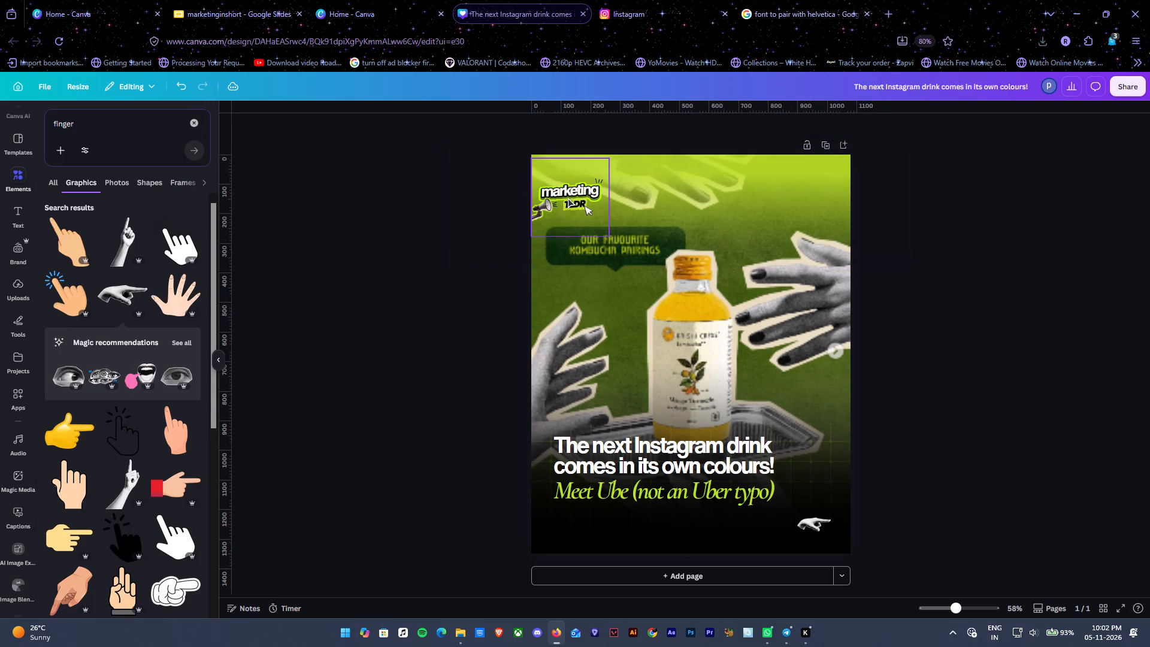
drag(611, 237, 618, 238)
click(583, 211)
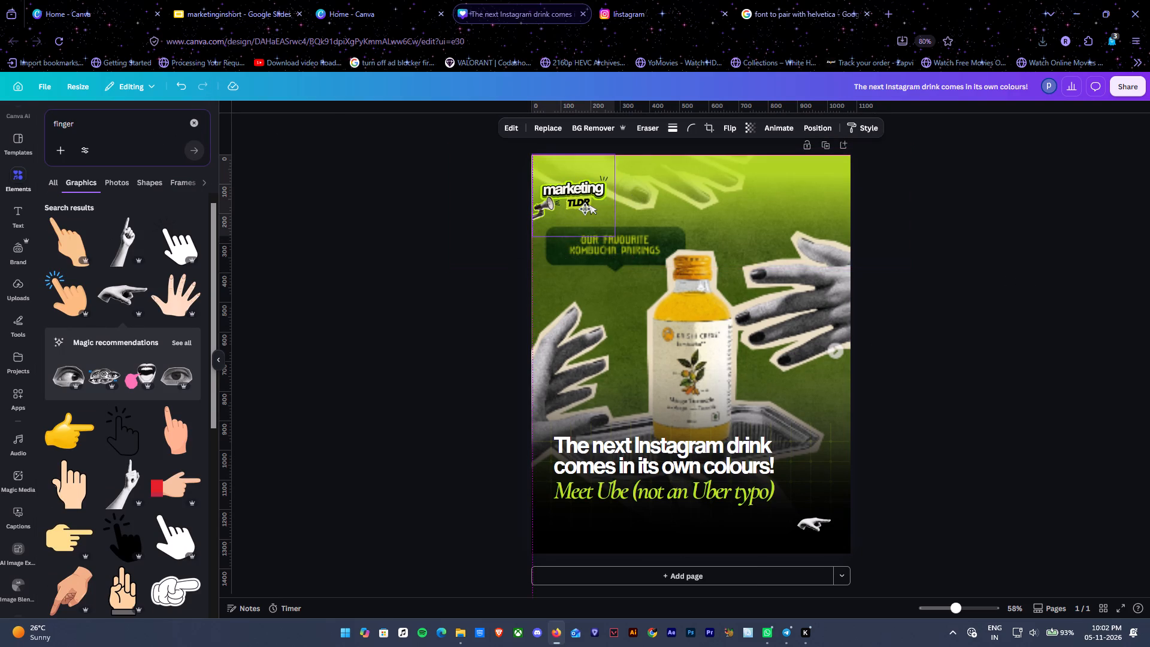
click(894, 217)
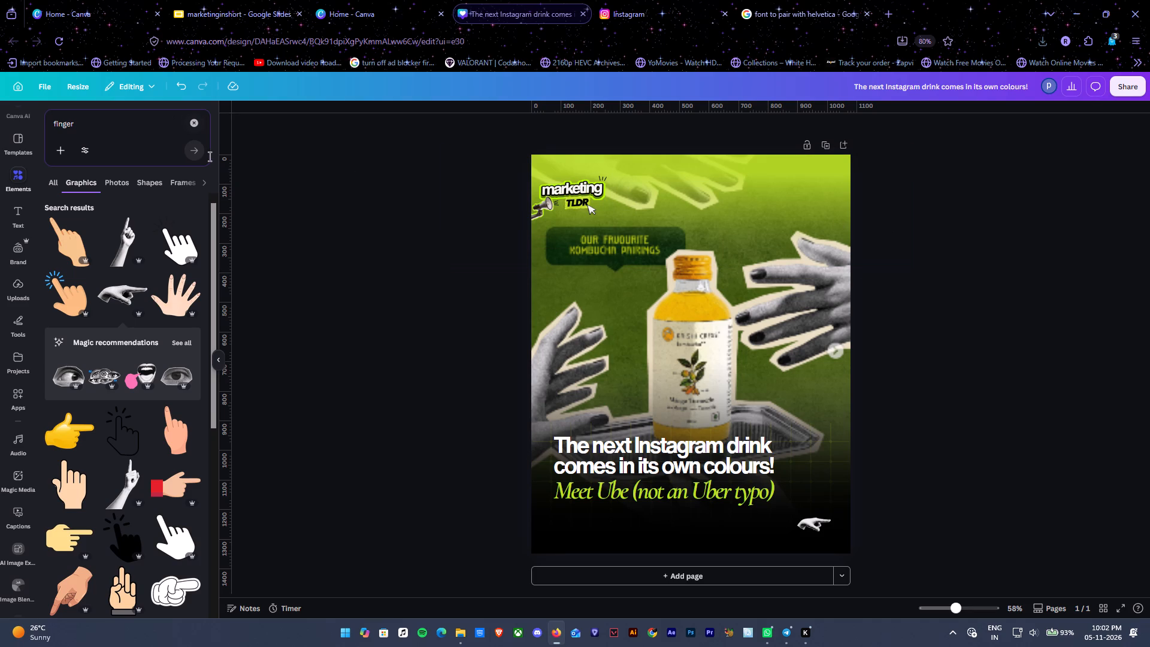
Search the graphics for "white glow".
drag(81, 128, 40, 125)
text(white glow)
key(Return)
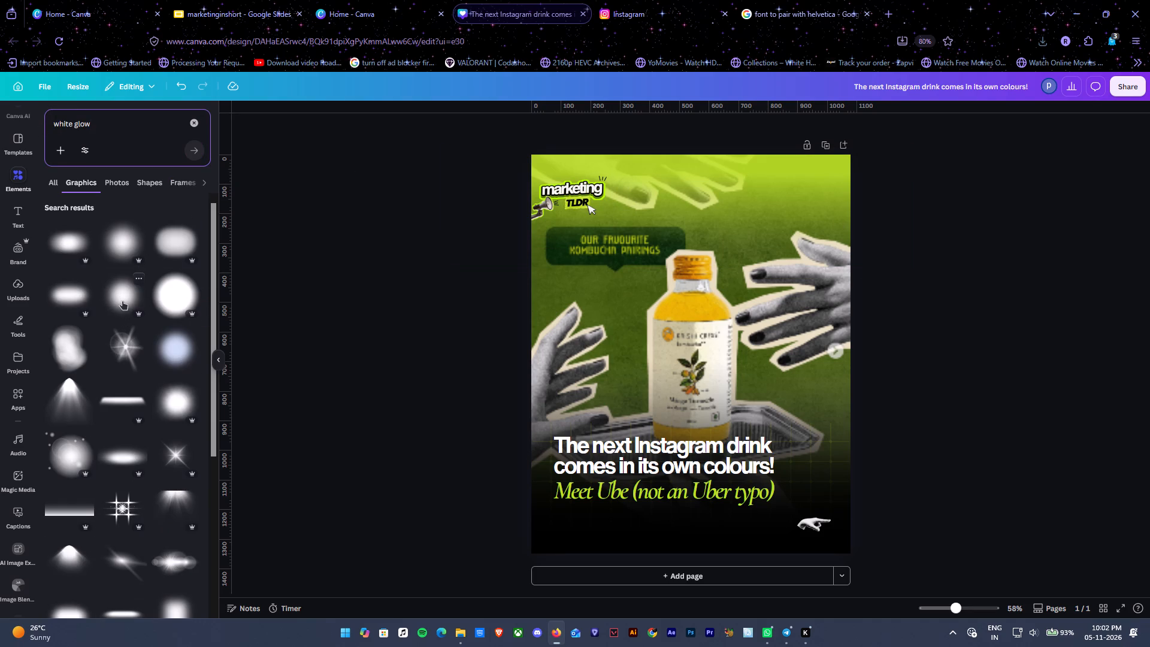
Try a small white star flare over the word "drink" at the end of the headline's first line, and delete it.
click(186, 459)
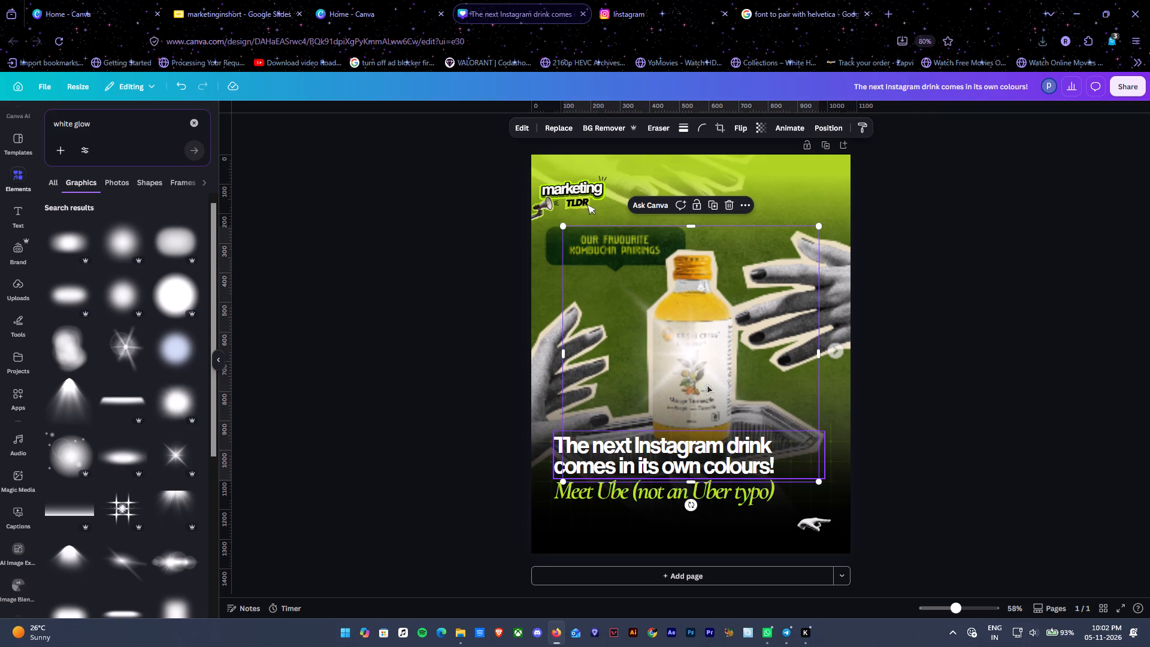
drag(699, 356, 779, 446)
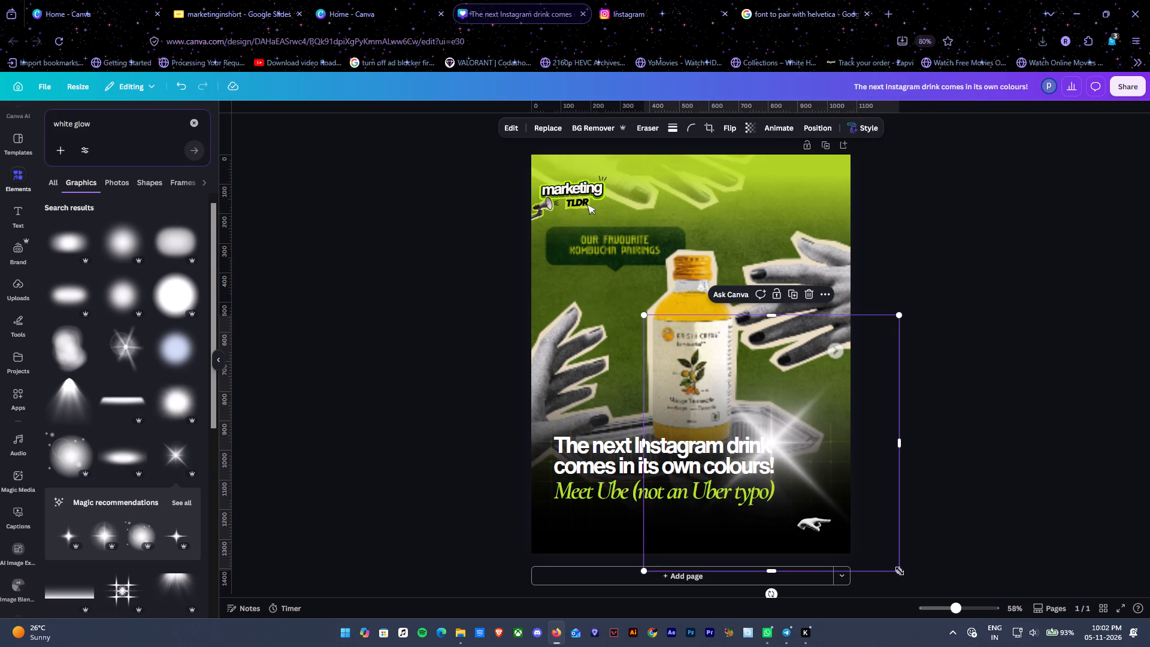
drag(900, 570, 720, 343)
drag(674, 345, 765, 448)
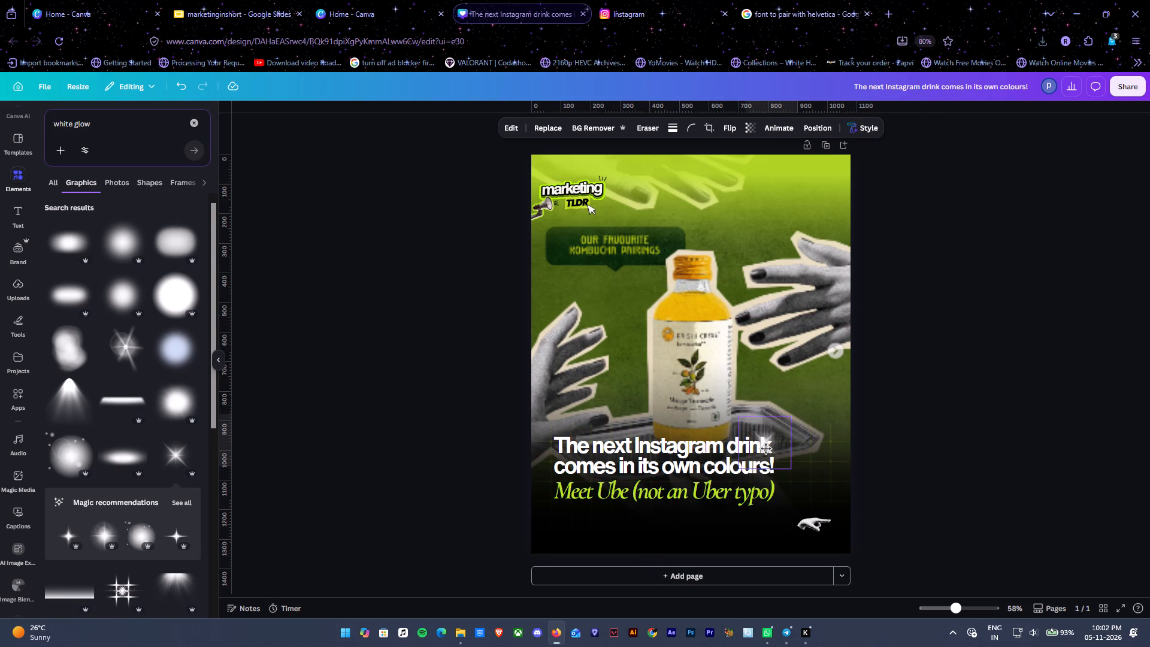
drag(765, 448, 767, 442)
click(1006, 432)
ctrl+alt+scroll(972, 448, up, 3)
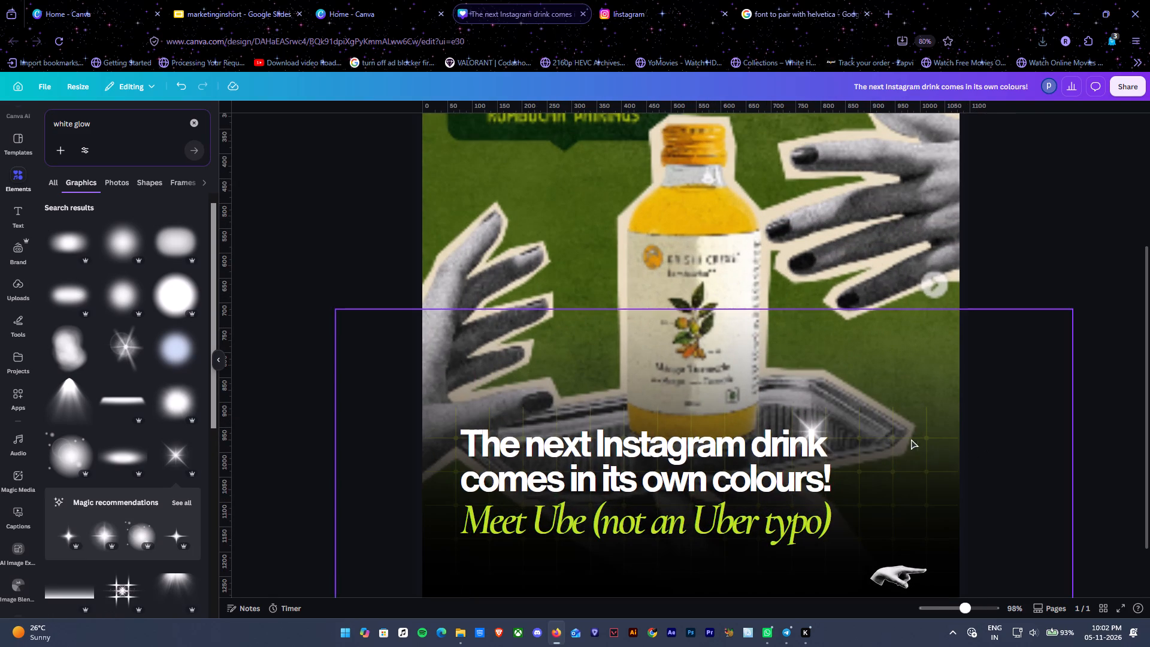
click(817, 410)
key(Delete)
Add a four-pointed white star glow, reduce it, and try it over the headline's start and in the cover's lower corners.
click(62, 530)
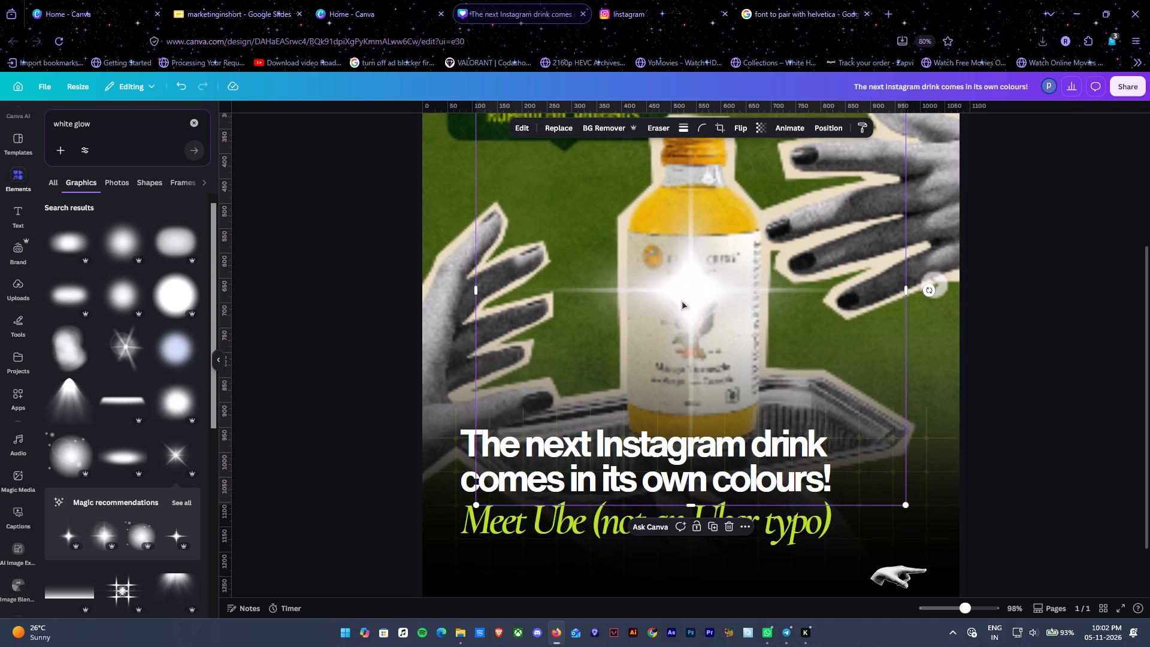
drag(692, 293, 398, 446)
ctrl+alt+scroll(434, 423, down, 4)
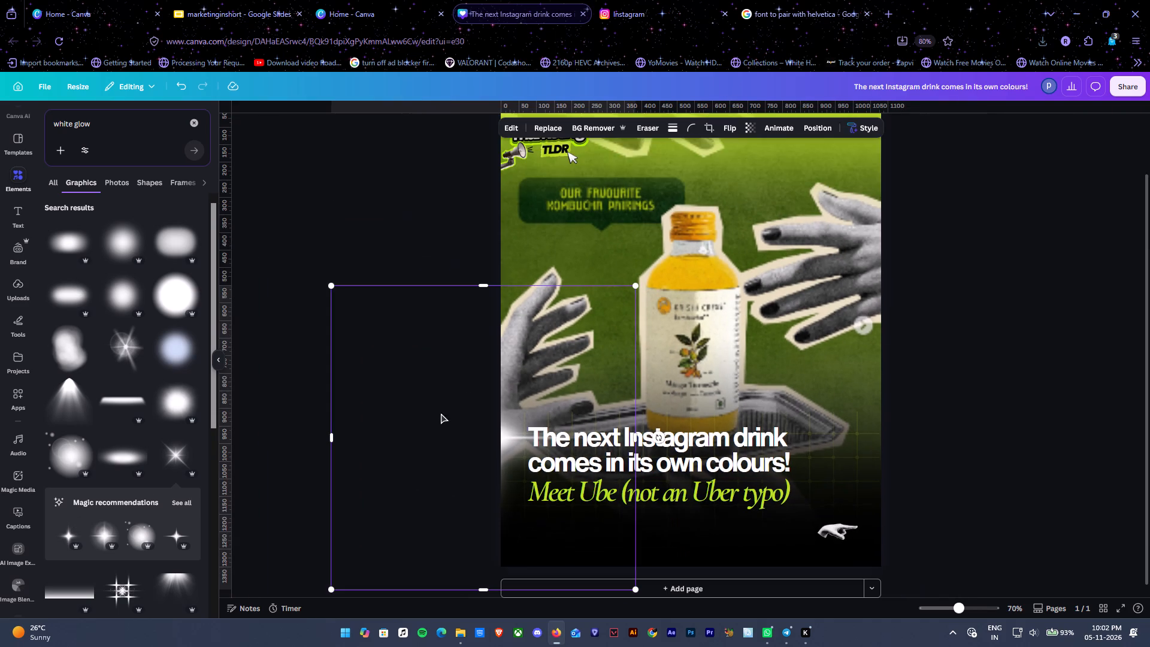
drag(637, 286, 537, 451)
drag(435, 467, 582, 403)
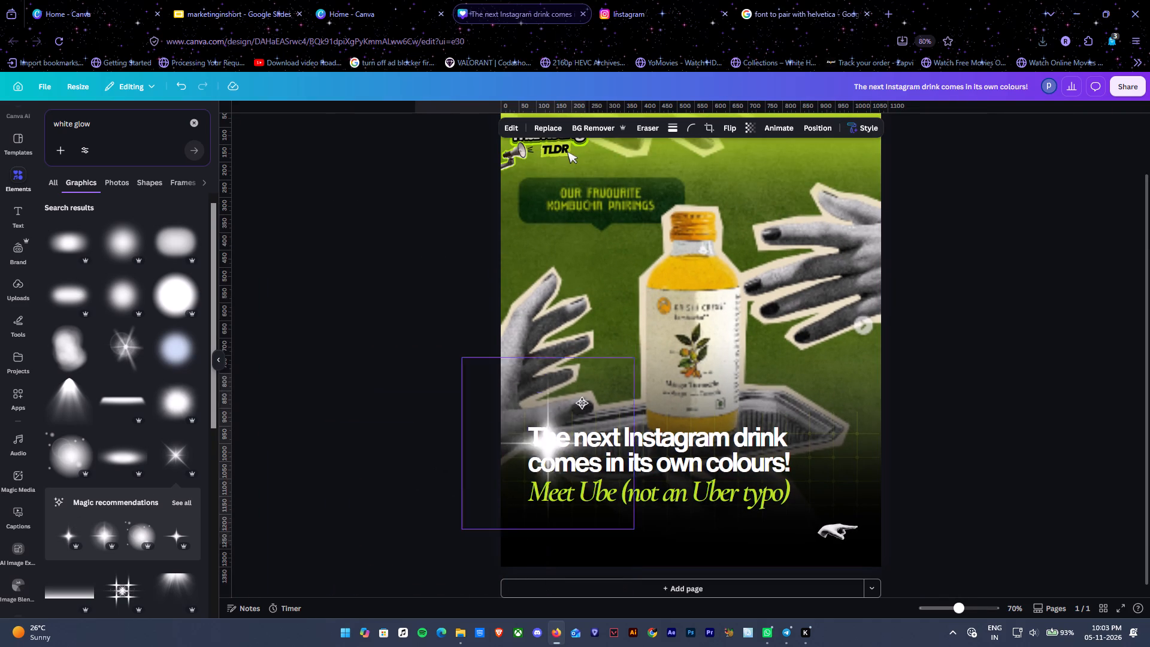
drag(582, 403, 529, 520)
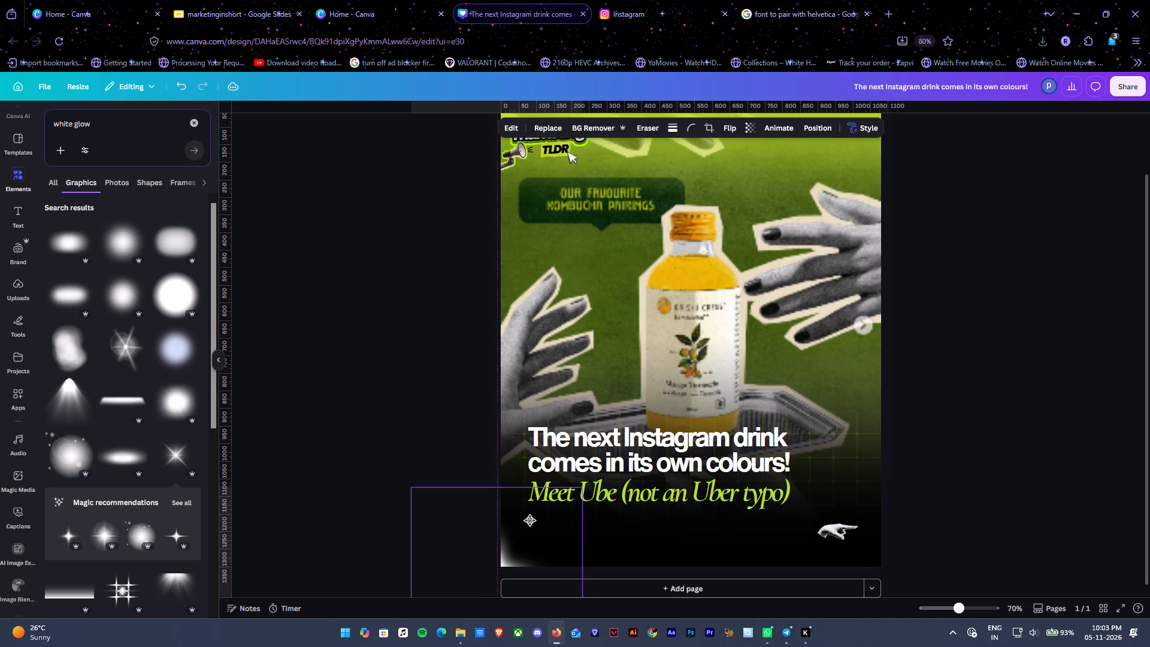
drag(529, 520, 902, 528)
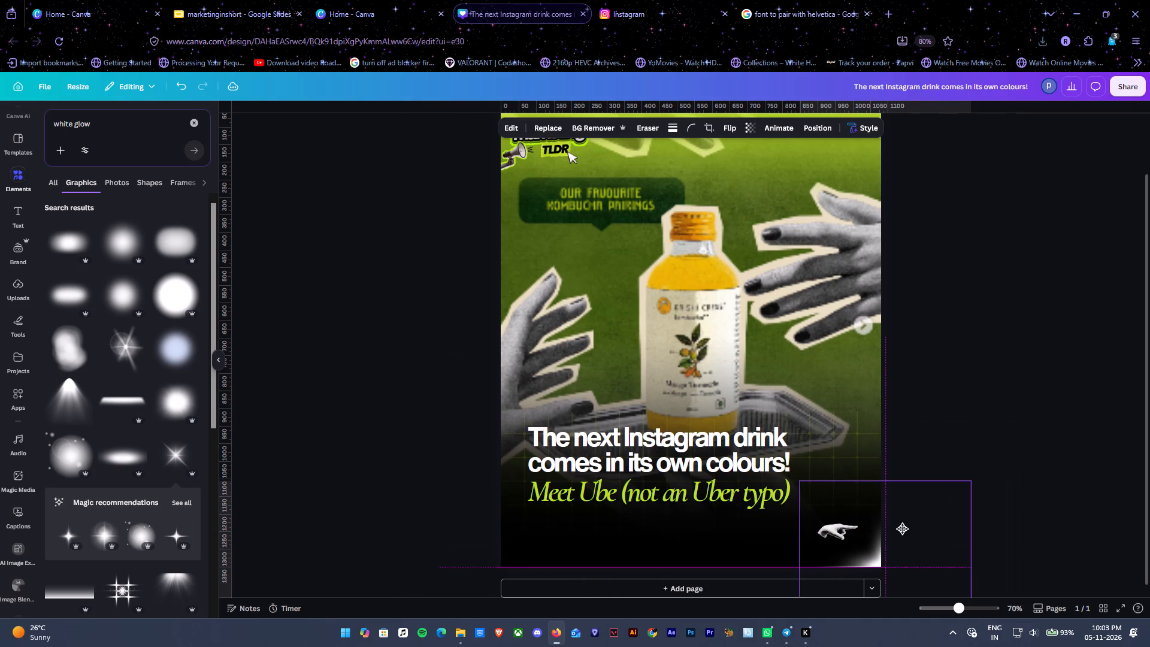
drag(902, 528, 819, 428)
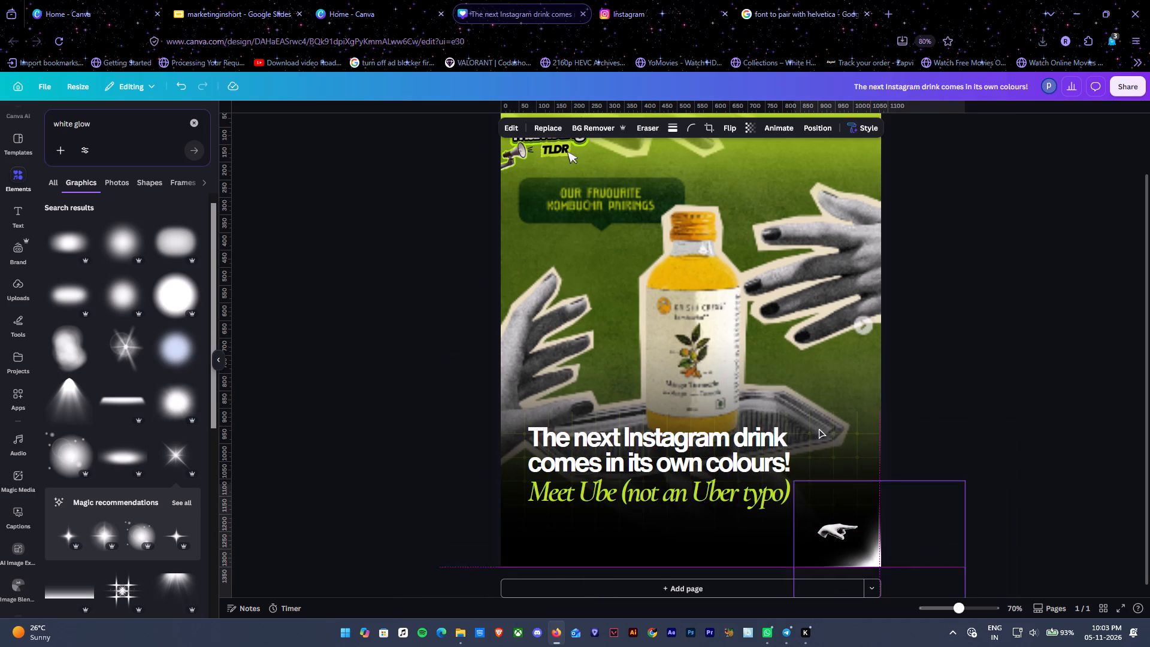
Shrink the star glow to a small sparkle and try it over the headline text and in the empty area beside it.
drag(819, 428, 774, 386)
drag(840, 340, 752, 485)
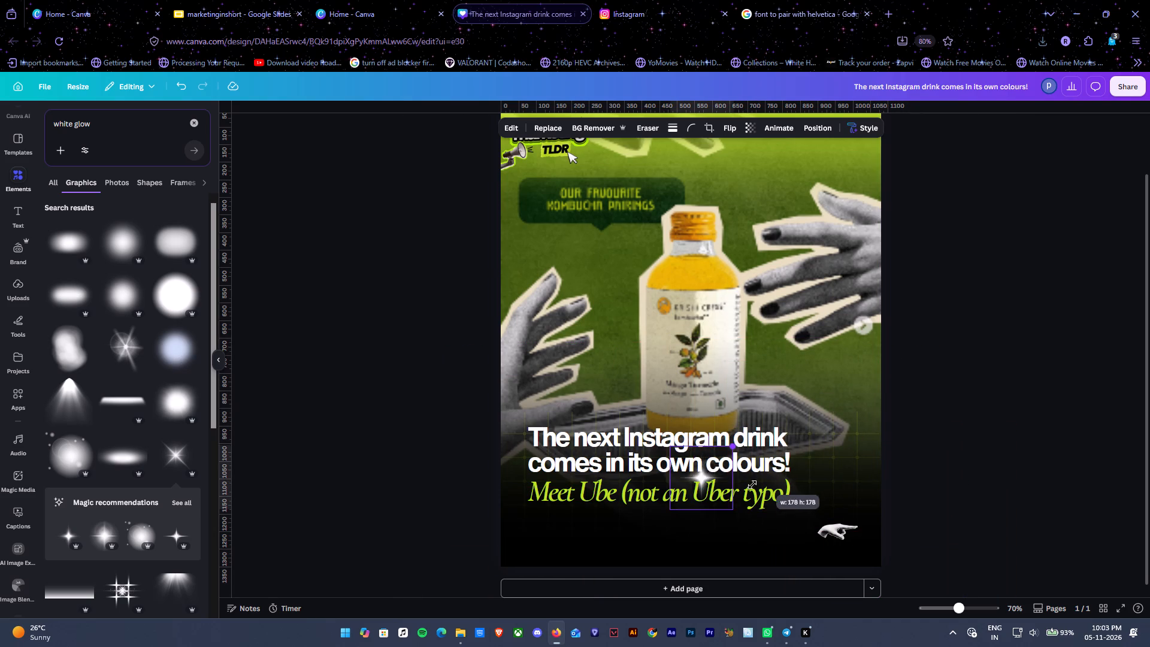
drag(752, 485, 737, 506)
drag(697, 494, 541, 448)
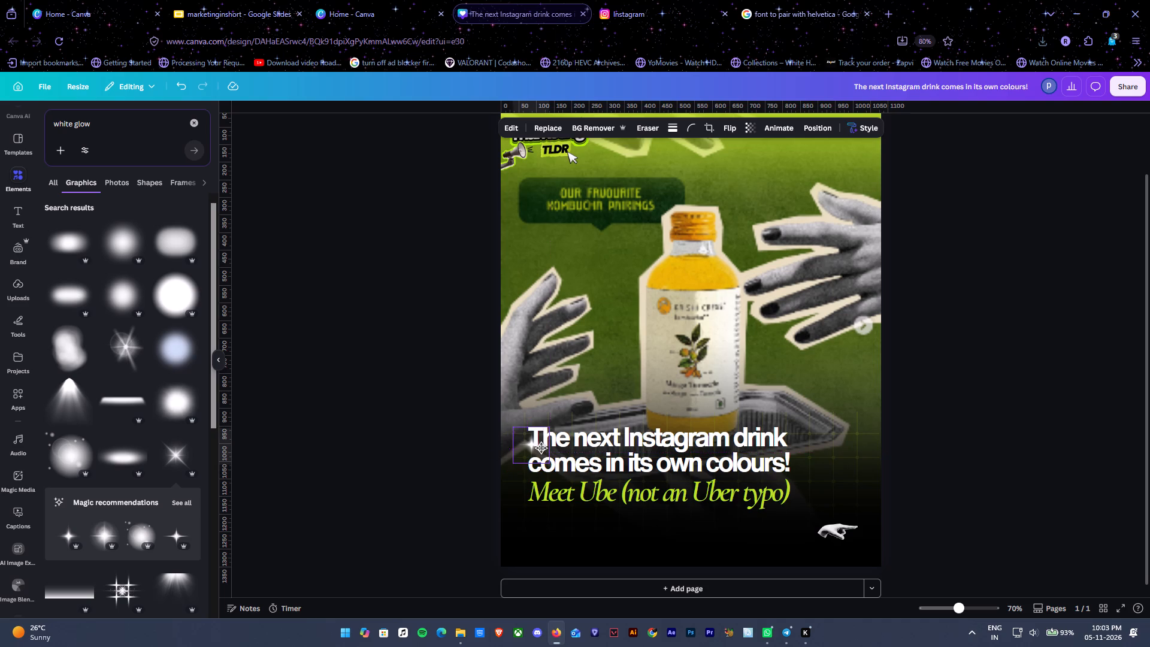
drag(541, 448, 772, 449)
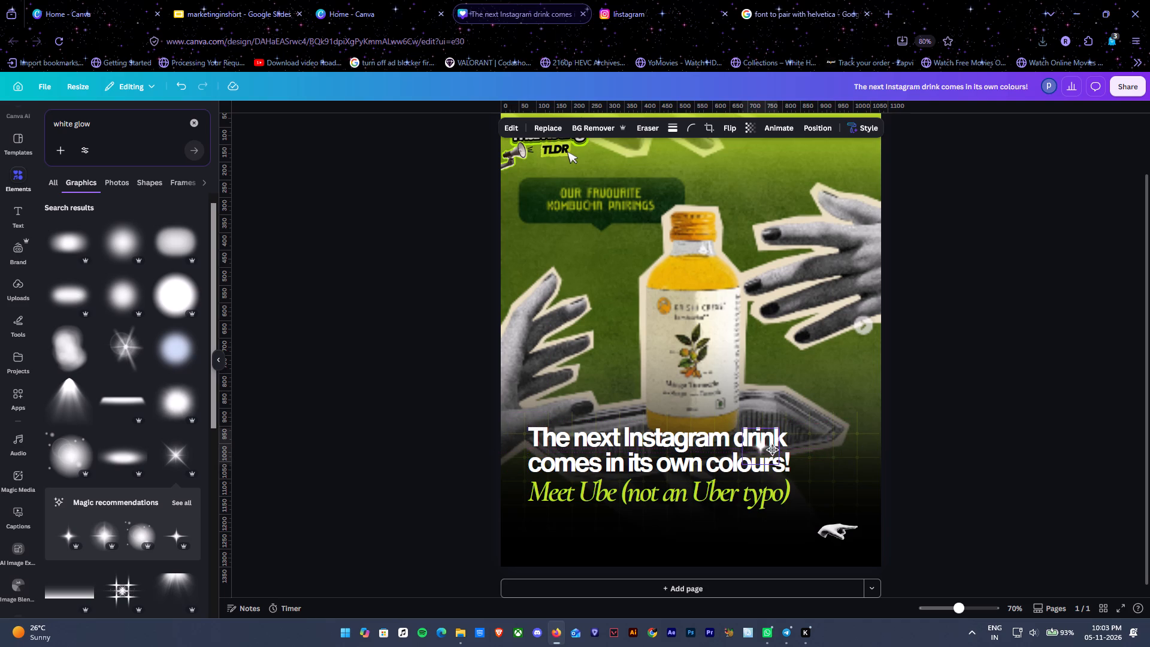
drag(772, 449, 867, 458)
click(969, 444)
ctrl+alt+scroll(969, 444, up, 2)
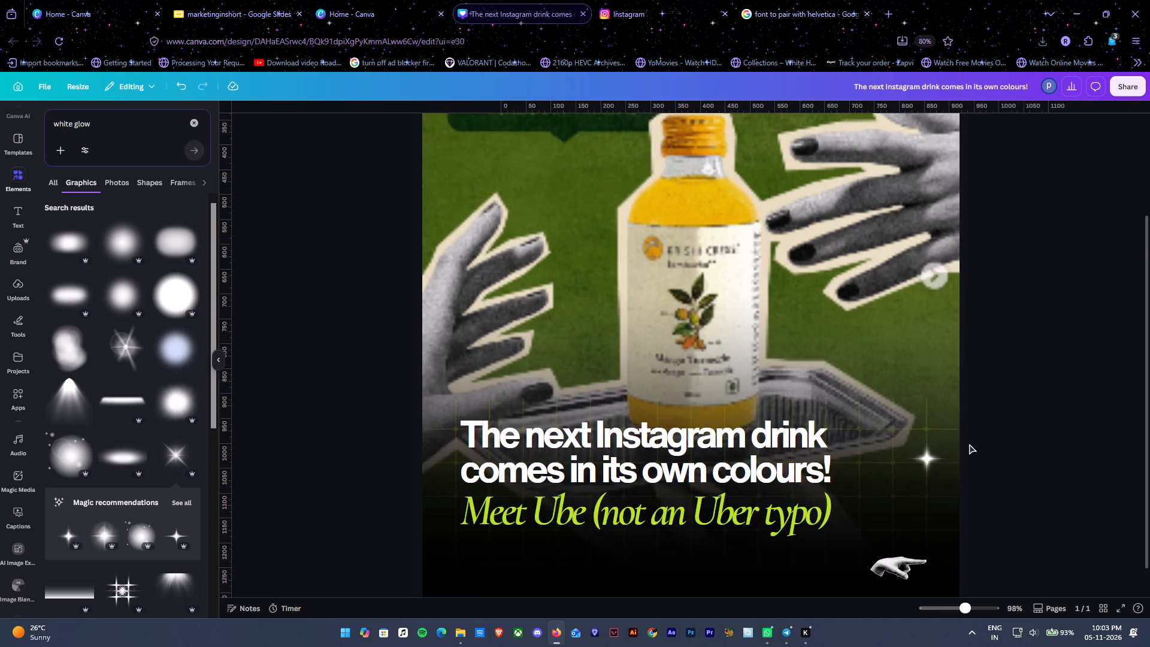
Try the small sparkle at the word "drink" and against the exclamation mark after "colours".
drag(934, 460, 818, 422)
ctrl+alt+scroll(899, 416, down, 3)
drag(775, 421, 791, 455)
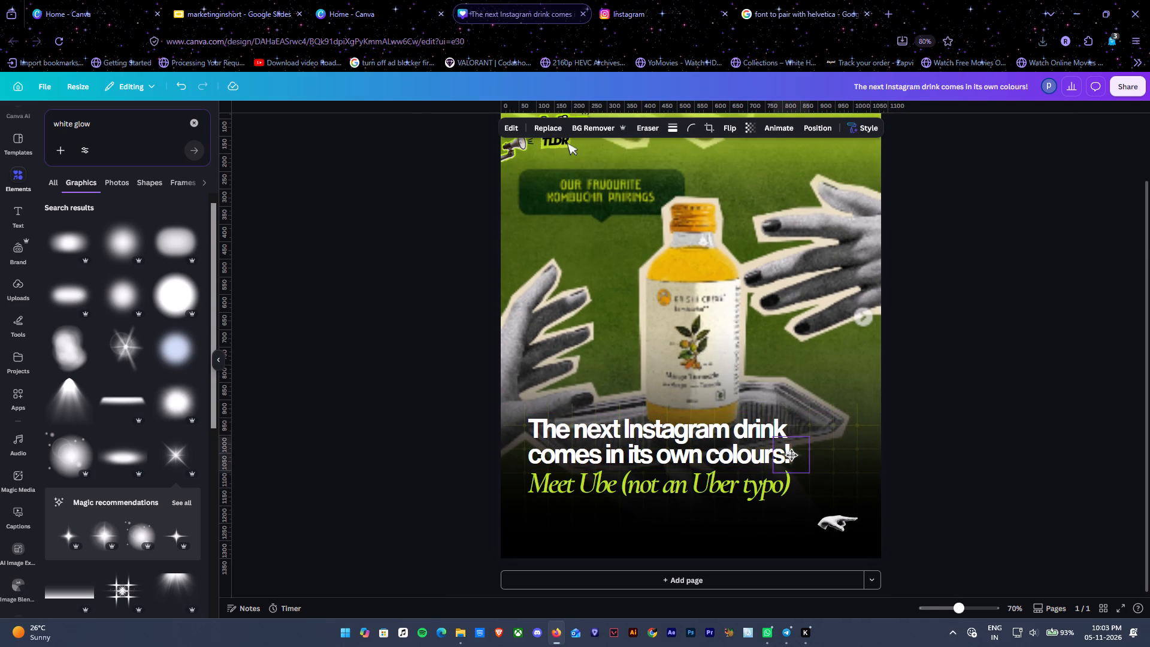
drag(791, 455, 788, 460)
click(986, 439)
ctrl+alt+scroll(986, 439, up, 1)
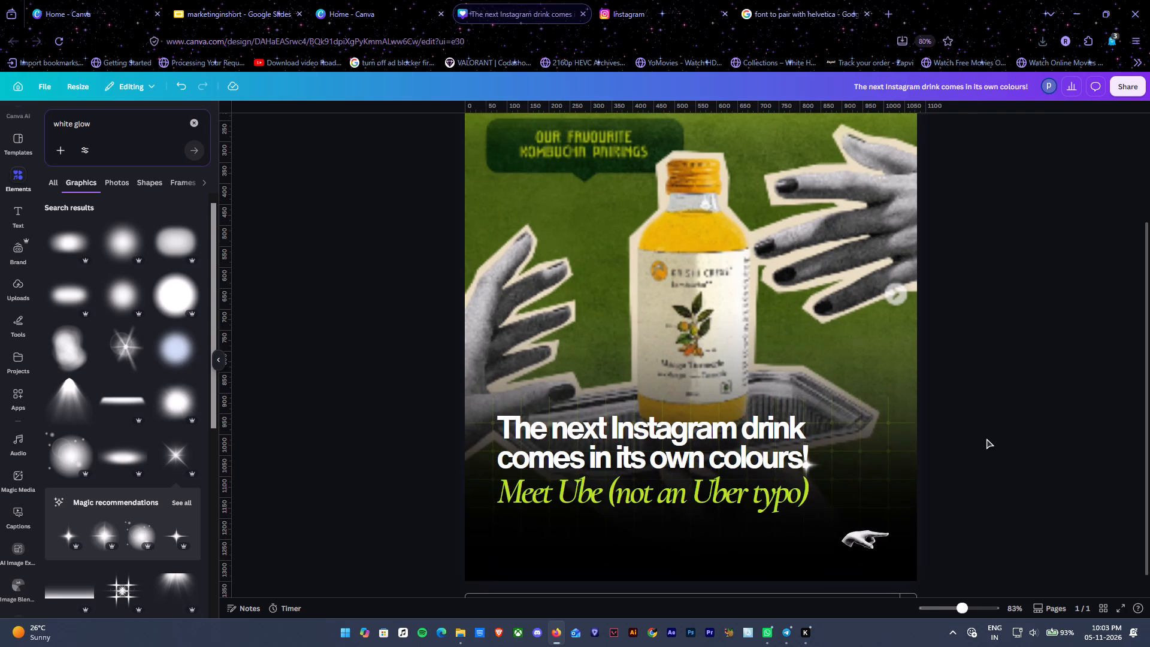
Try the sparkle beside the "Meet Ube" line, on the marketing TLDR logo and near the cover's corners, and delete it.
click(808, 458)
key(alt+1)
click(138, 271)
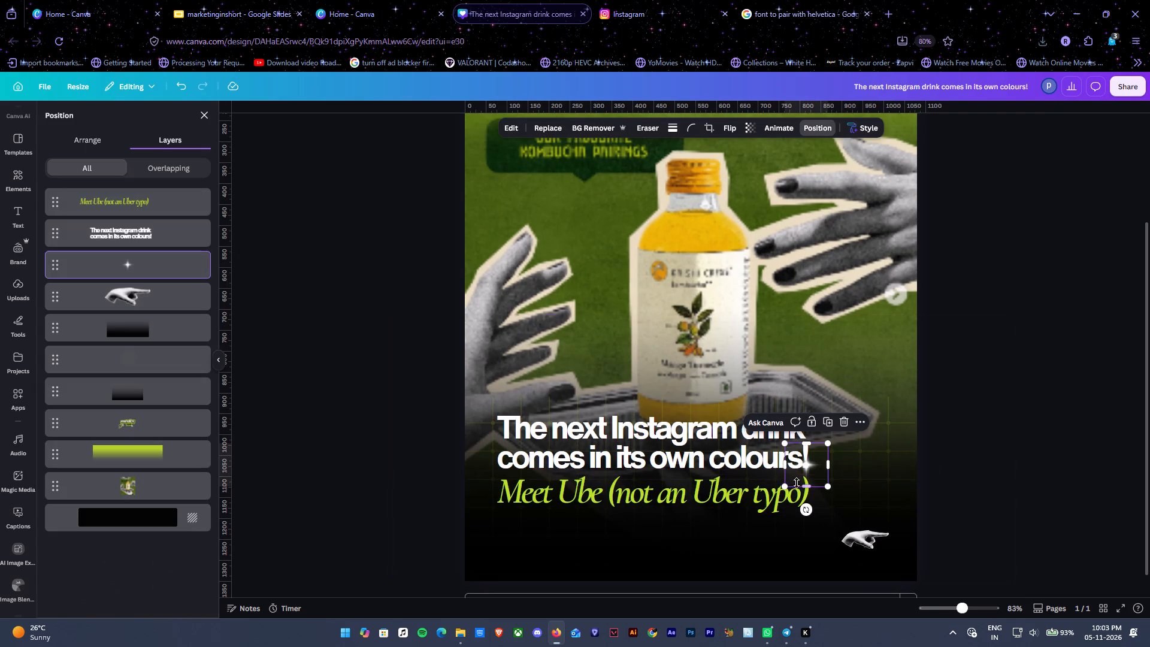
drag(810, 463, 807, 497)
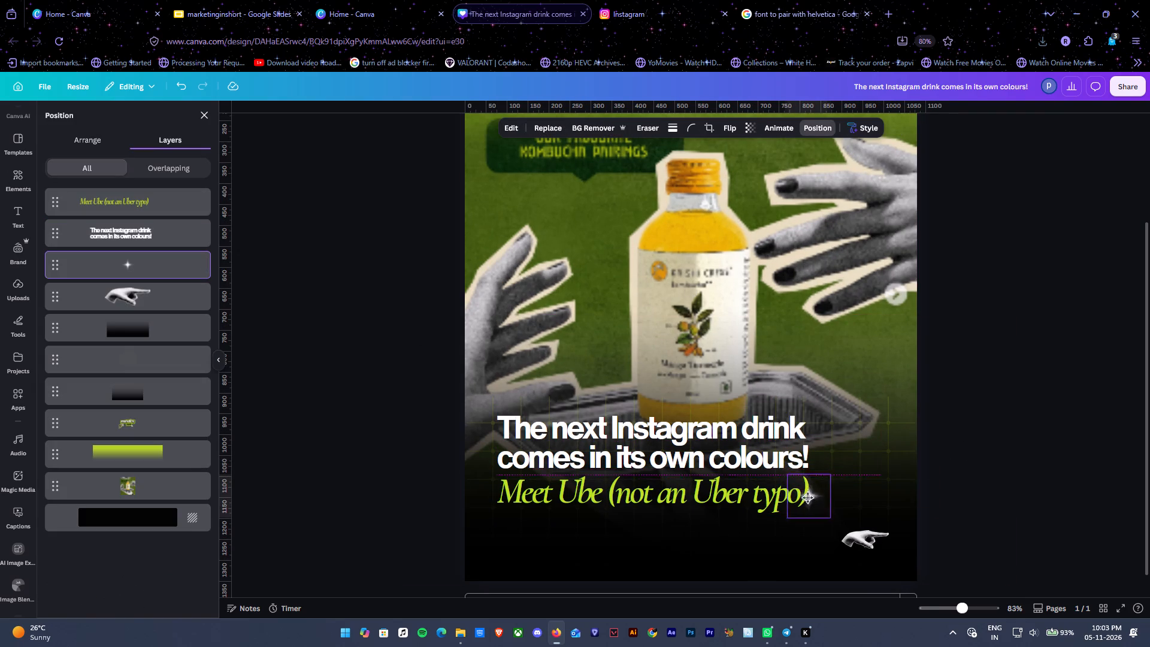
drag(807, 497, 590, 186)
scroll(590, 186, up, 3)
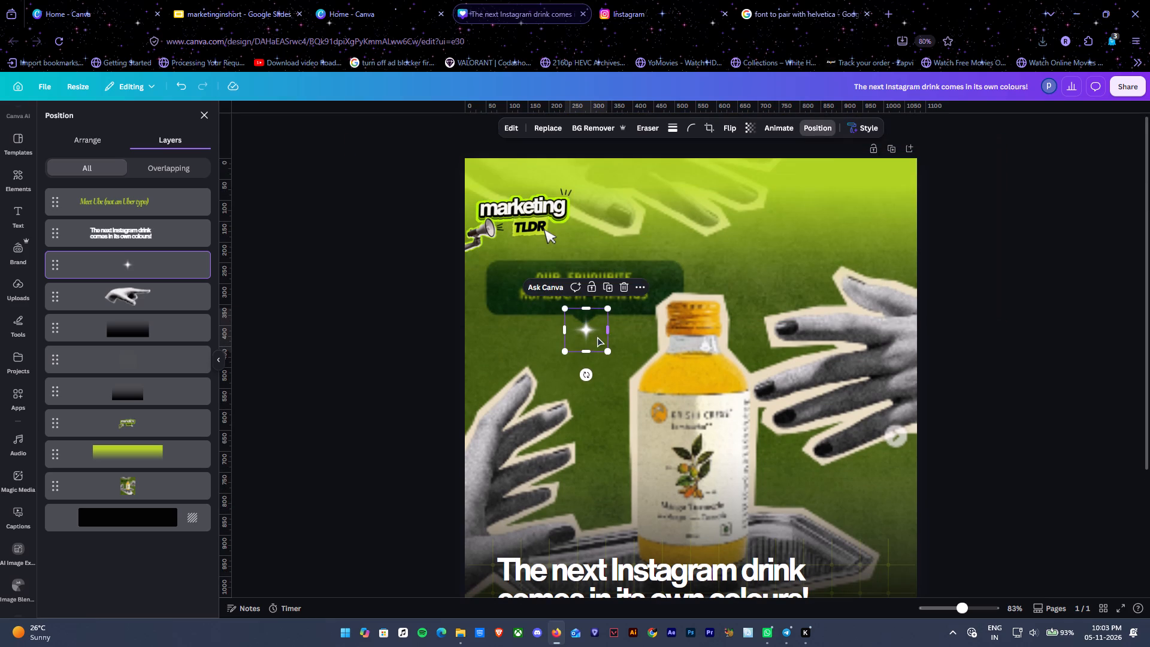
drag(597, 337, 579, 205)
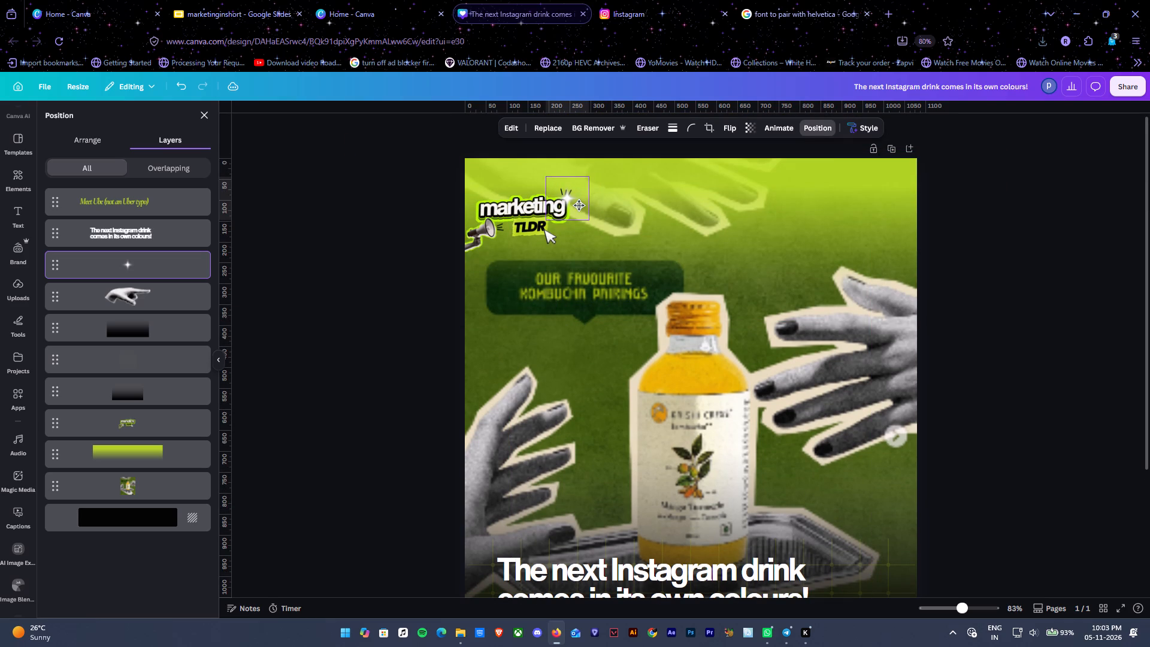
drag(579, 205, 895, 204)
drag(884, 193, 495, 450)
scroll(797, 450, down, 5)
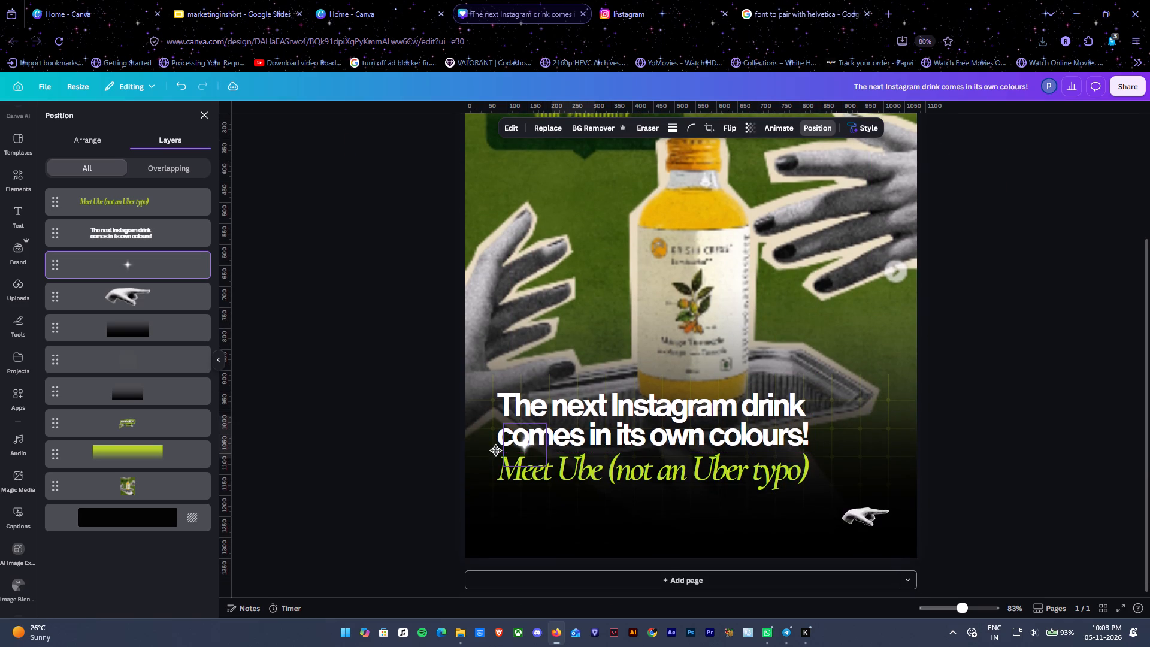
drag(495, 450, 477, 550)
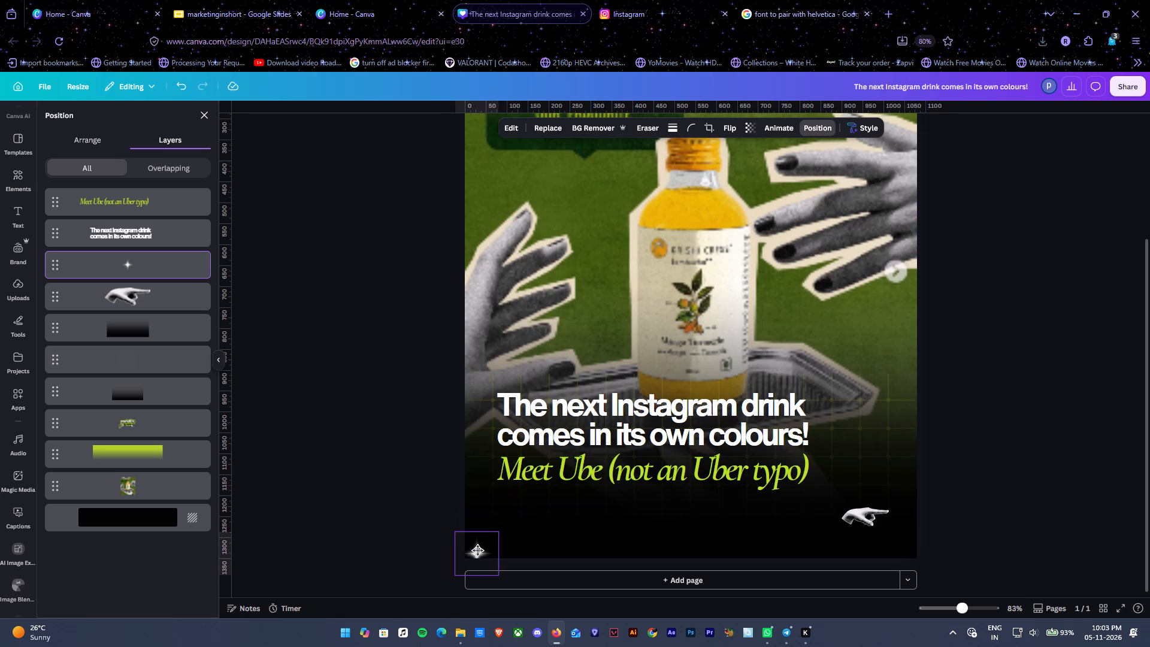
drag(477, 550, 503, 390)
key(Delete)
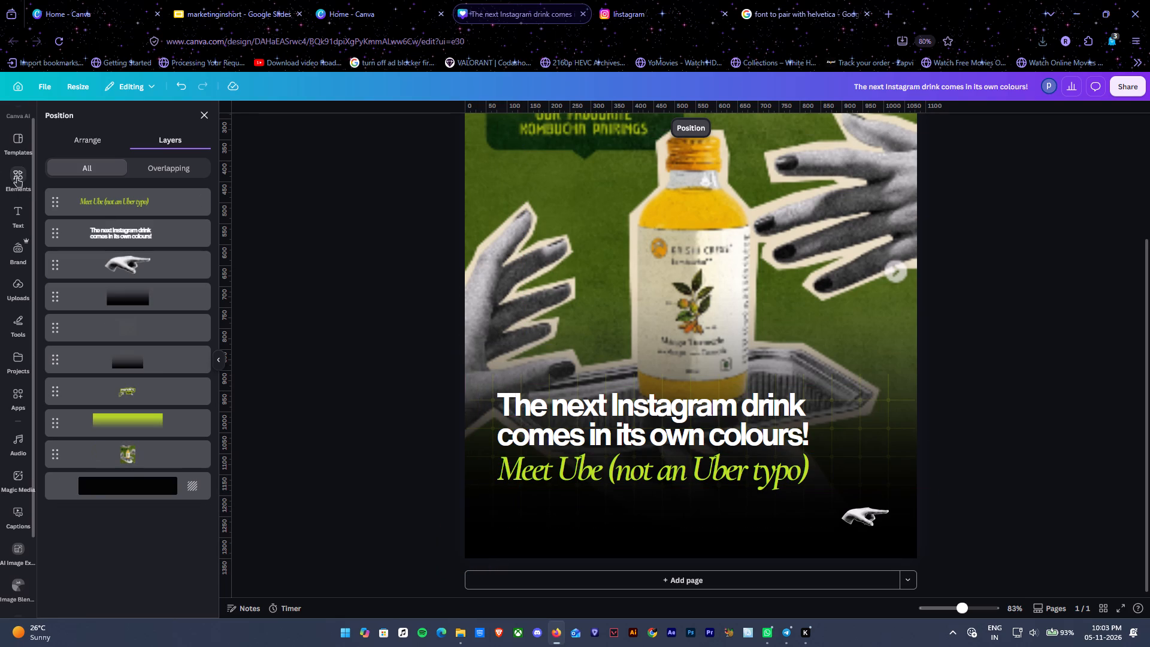
Add a soft round white glow from the "white glow" results, shrink it and place it at the word "Instagram" in the headline.
click(17, 178)
scroll(152, 418, down, 1)
scroll(152, 418, up, 3)
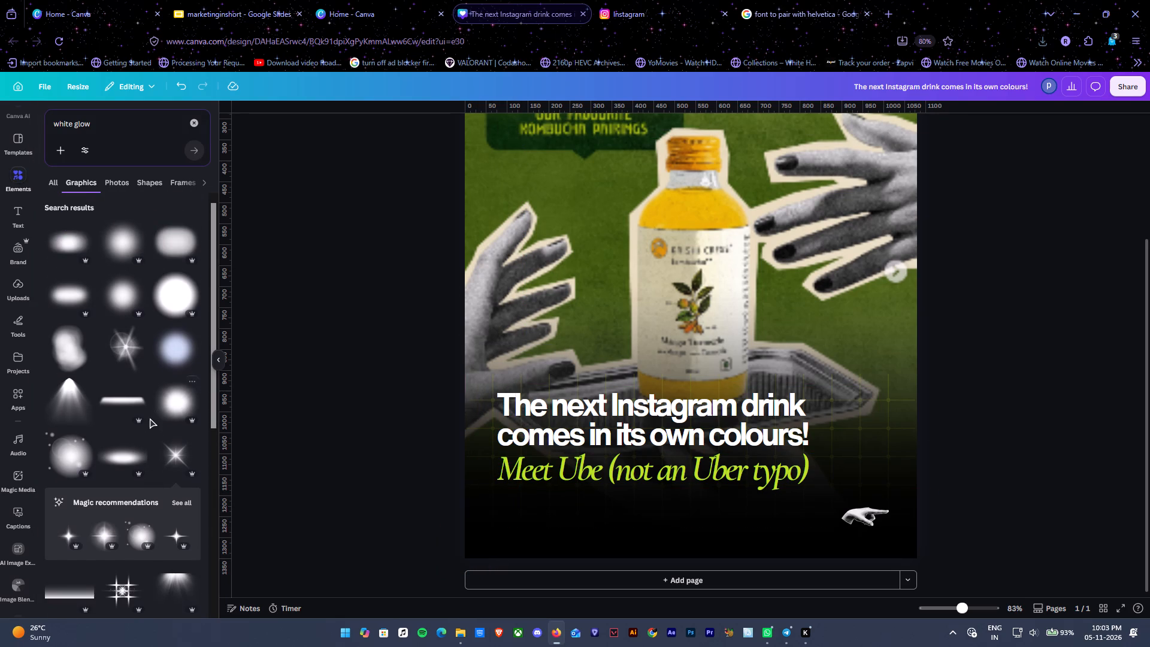
scroll(150, 418, down, 3)
scroll(150, 417, up, 5)
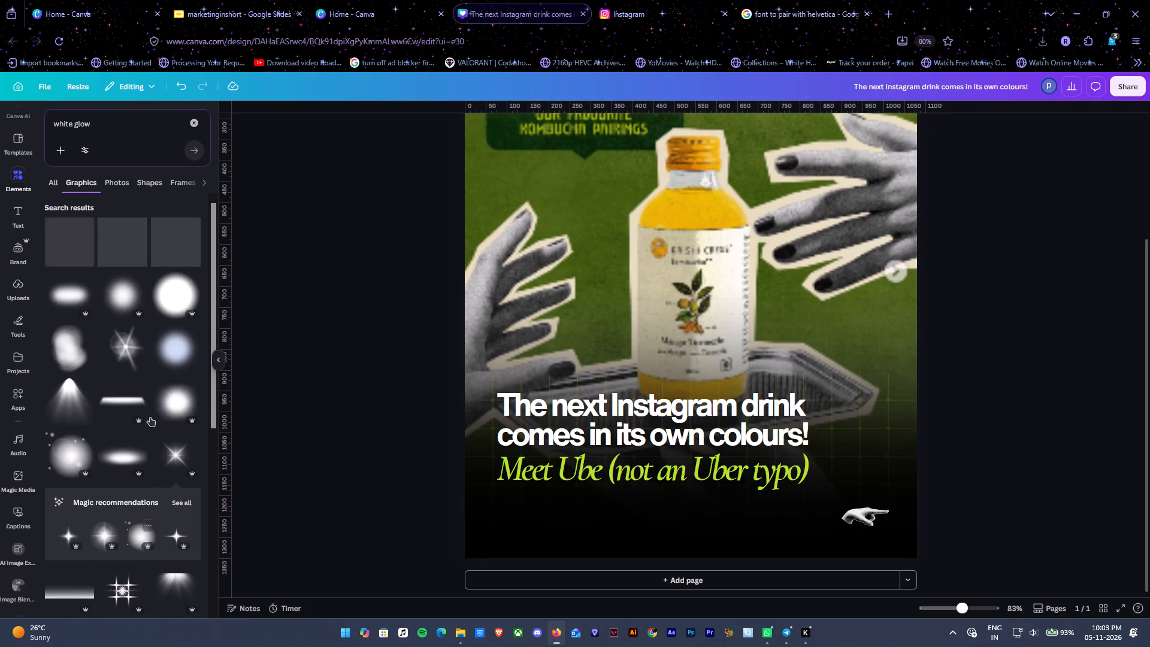
click(125, 239)
drag(755, 264, 750, 381)
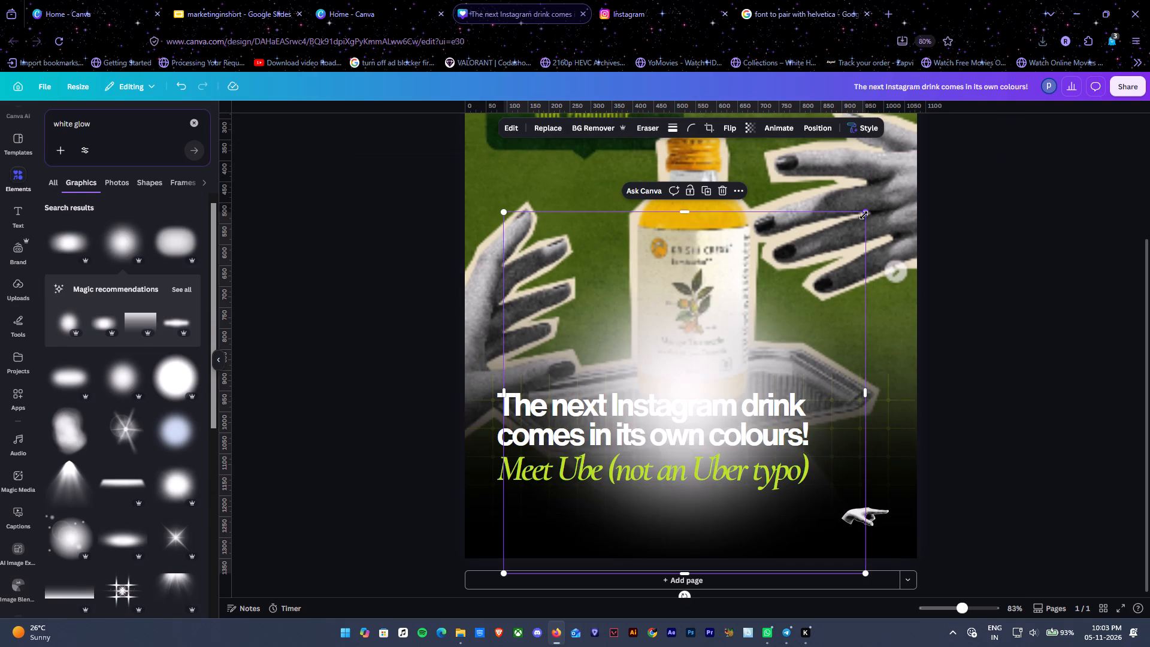
drag(864, 215, 586, 490)
drag(554, 546, 648, 421)
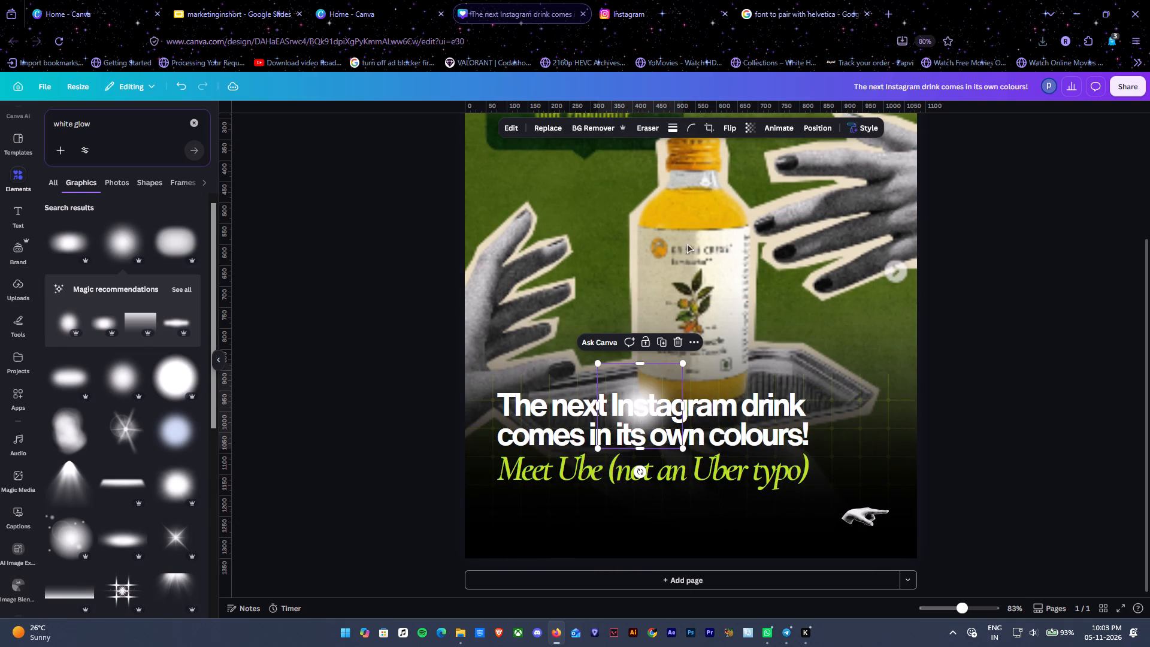
Make the white glow slightly transparent and move it to the end of the headline, around "drink" and "colours".
click(754, 124)
drag(727, 167, 699, 170)
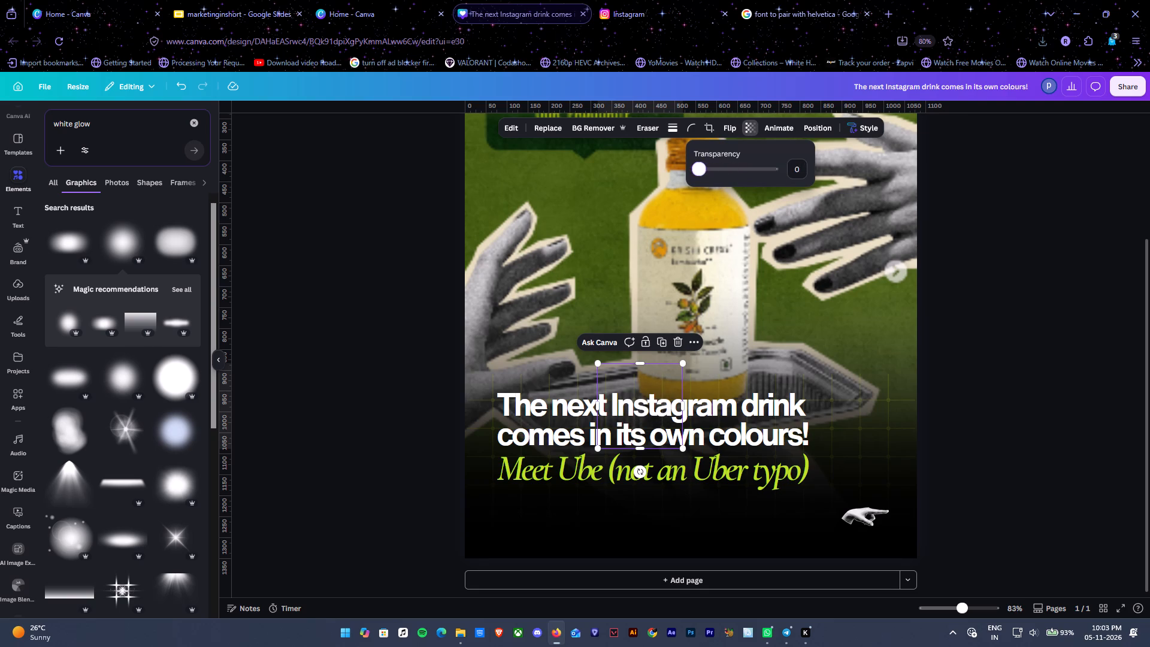
drag(699, 170, 713, 170)
drag(643, 429, 765, 420)
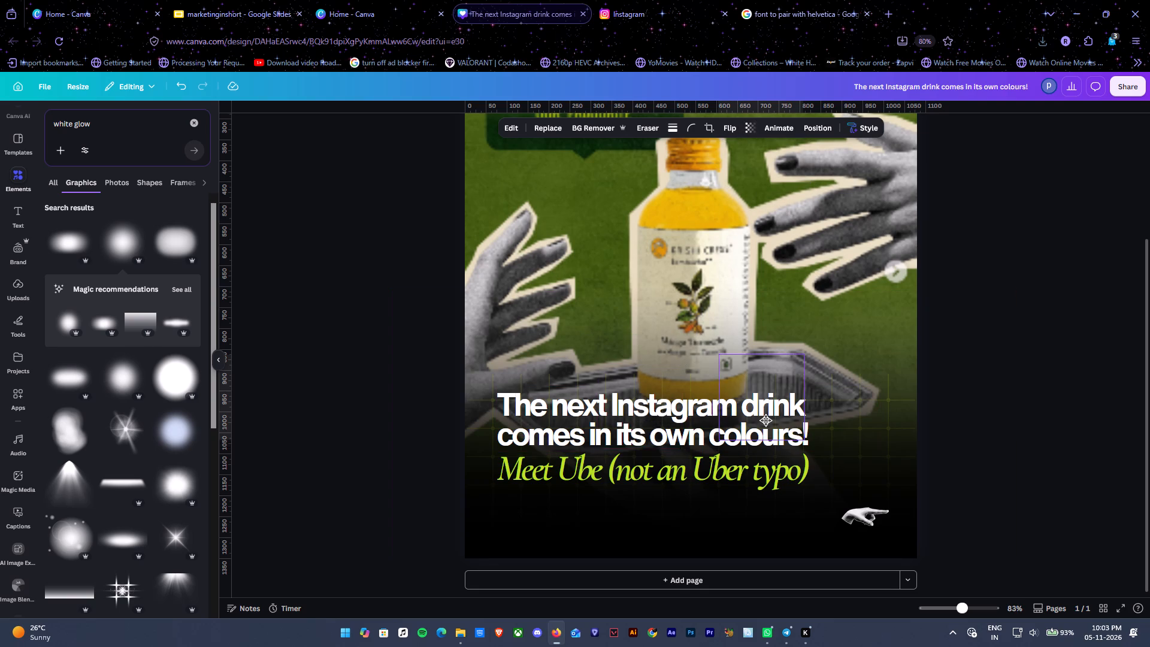
drag(765, 420, 759, 444)
Duplicate the white glow and place the copy over "The" at the start of the headline.
key(ctrl+d)
drag(769, 443, 526, 412)
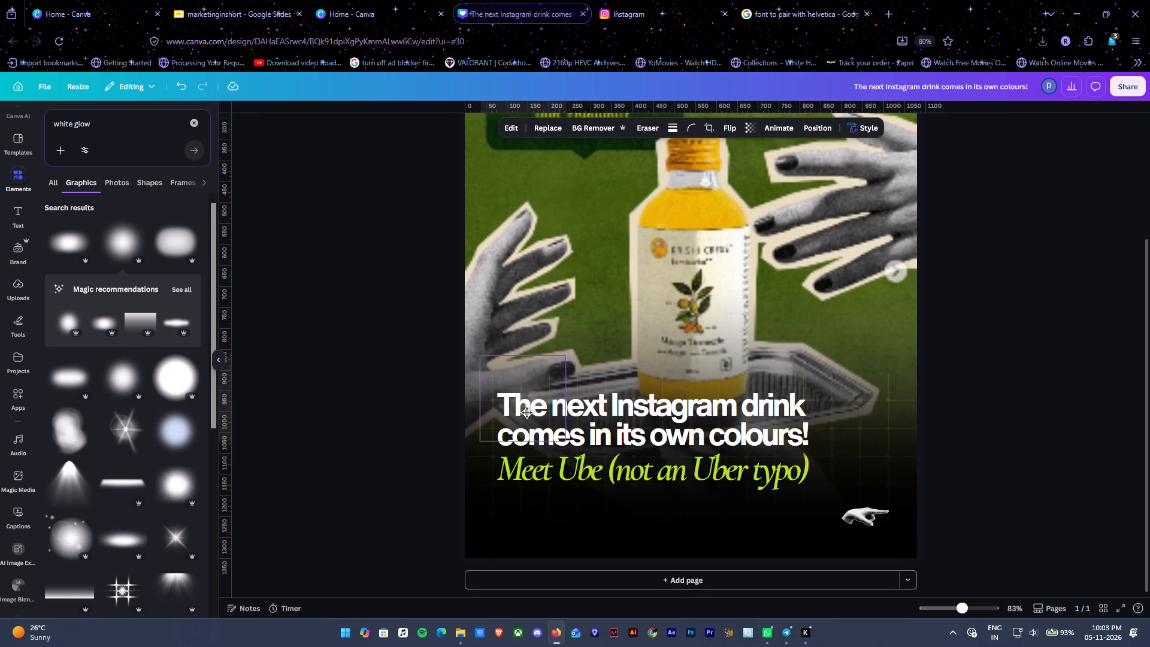
drag(526, 412, 526, 415)
click(1040, 378)
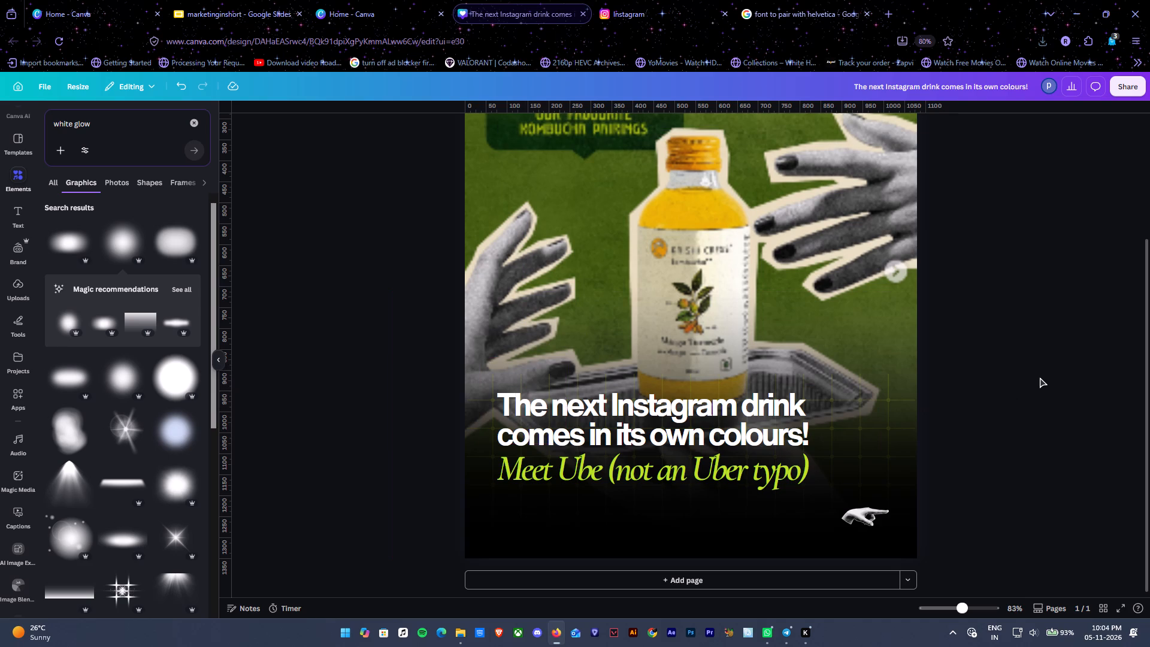
In the headline word "colours", recolour the first four letters individually: c red, o green, l light orange, o purple (#cb6ce6).
double_click(801, 429)
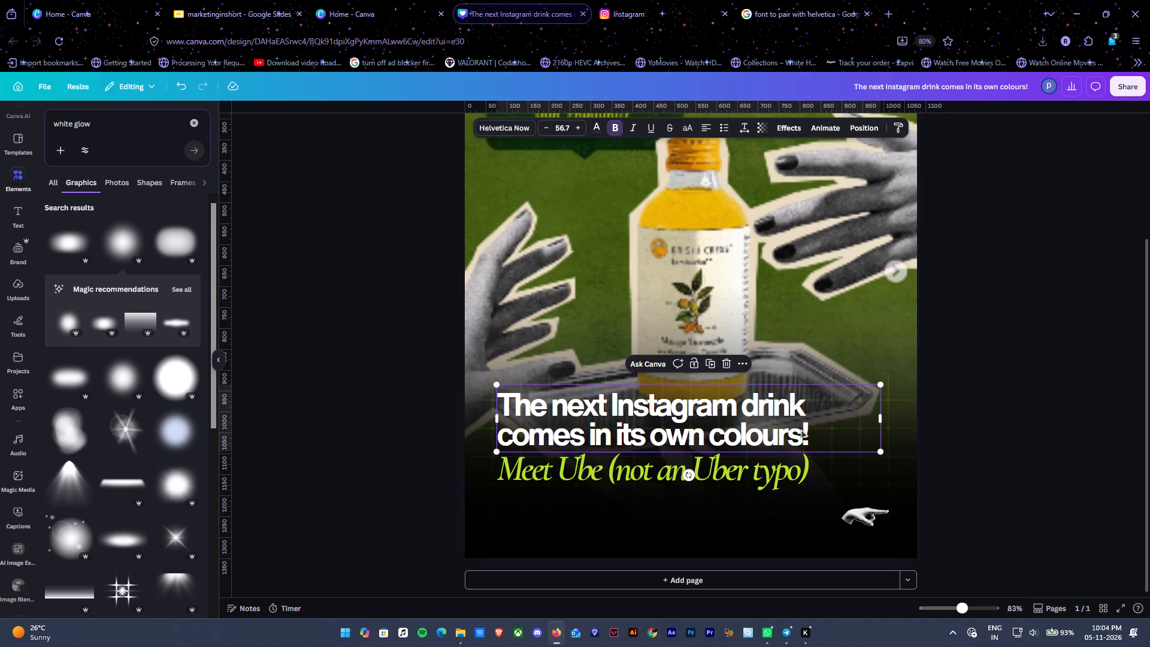
drag(809, 433, 712, 440)
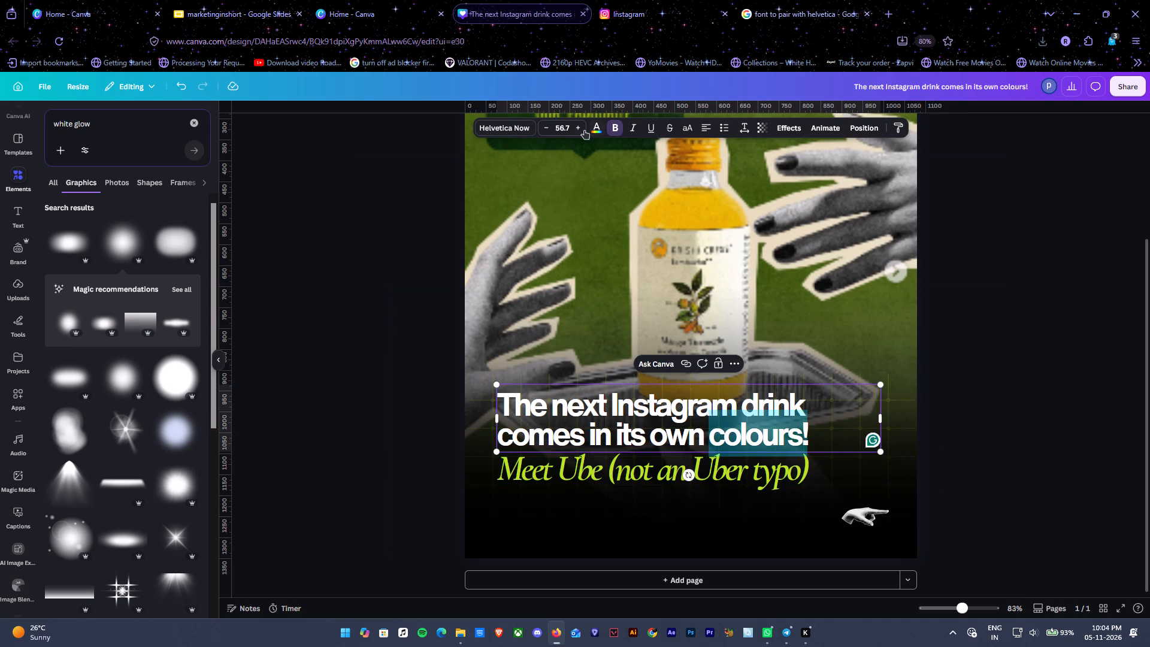
click(597, 130)
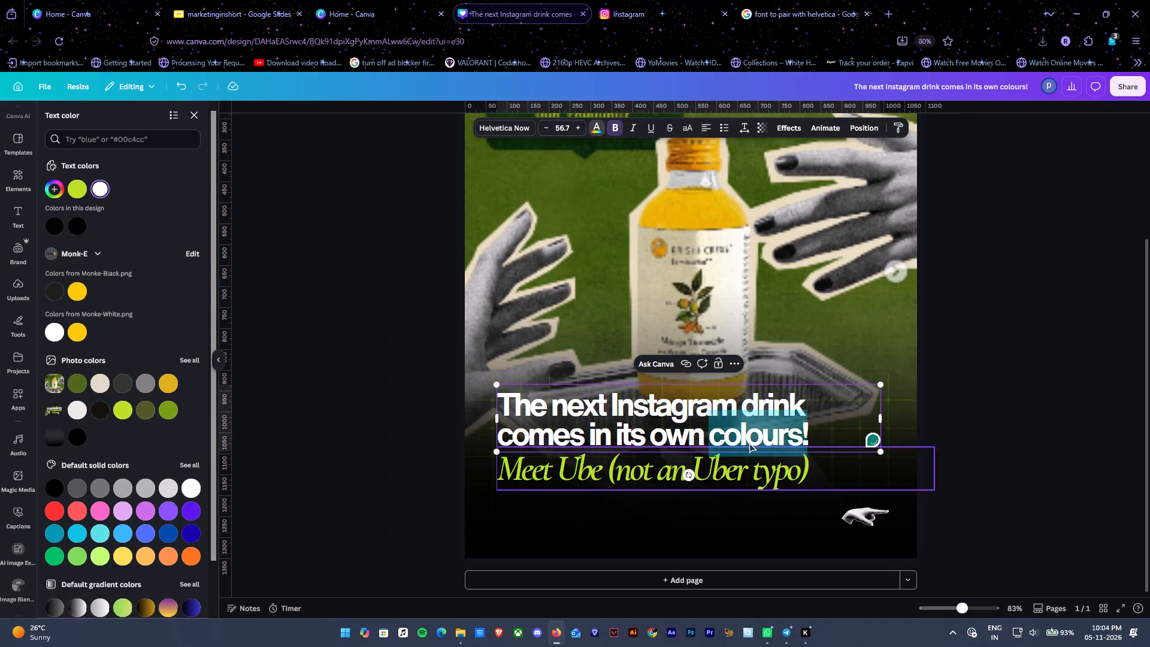
drag(725, 433, 719, 433)
drag(725, 436, 716, 434)
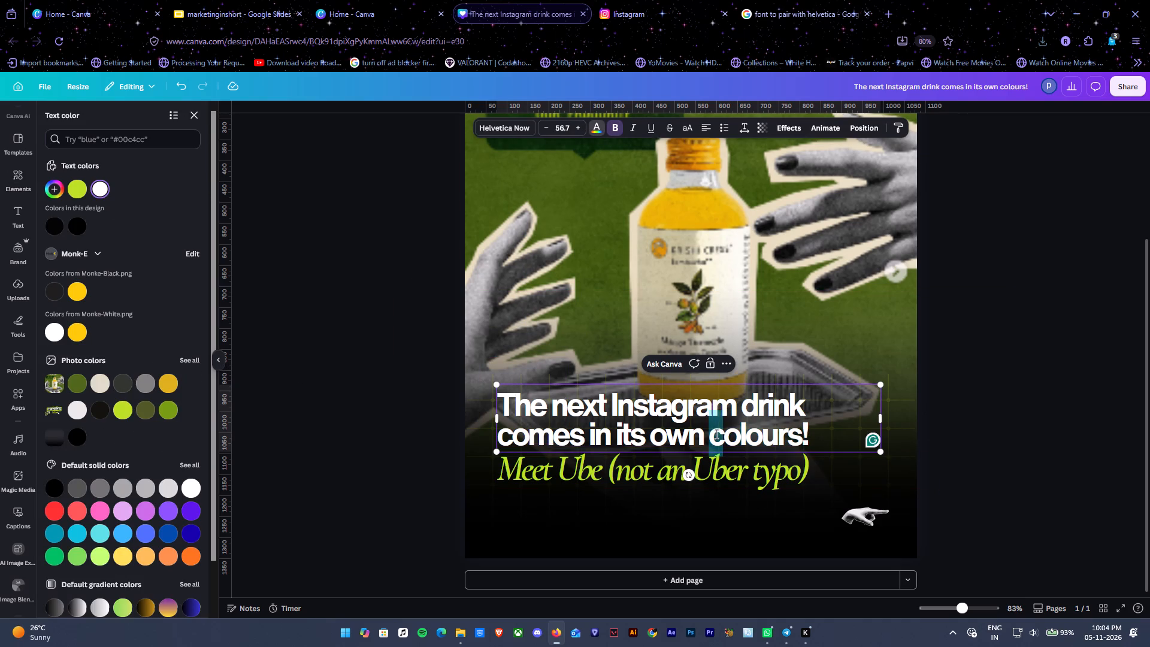
drag(716, 434, 714, 433)
click(54, 508)
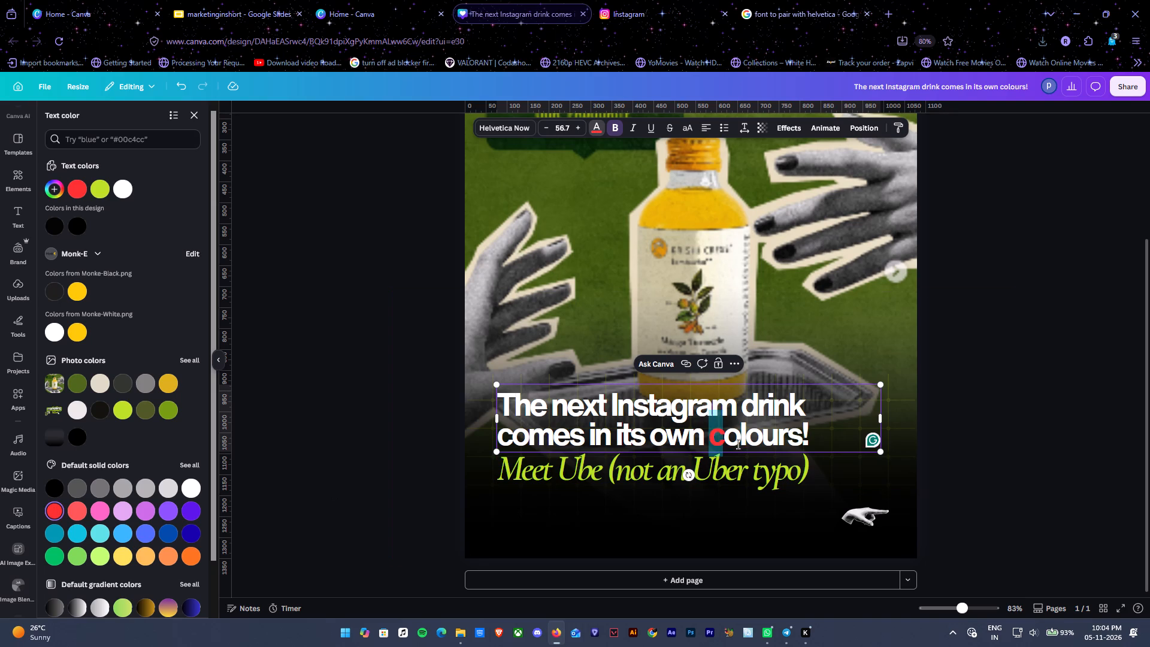
drag(737, 439, 729, 437)
click(84, 555)
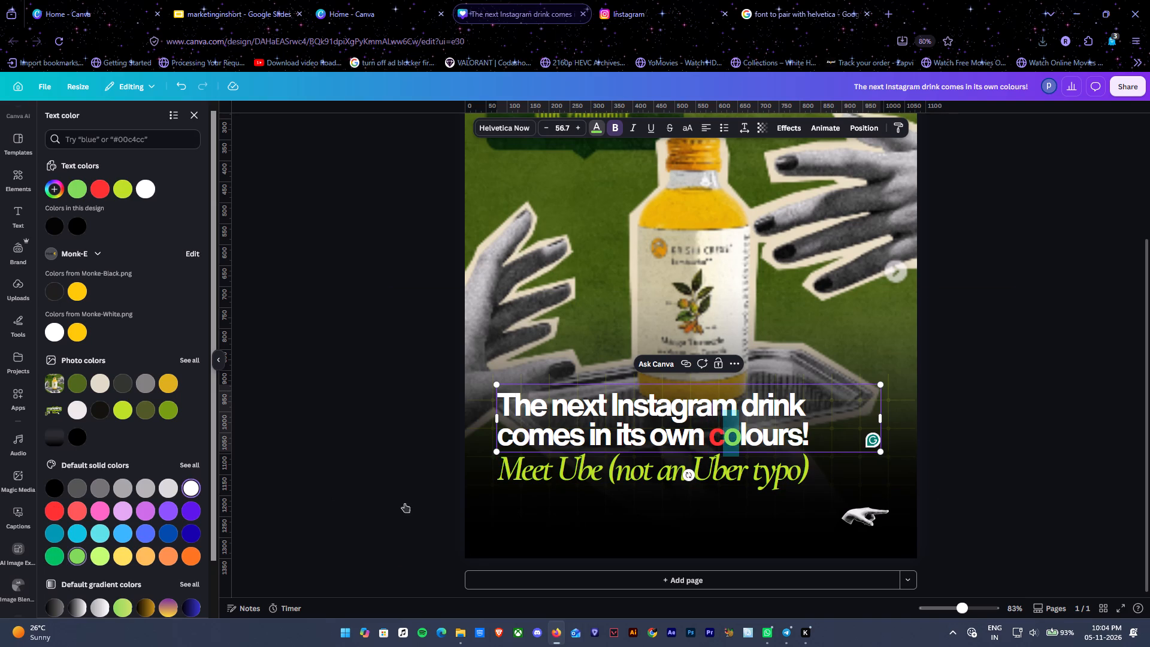
click(746, 437)
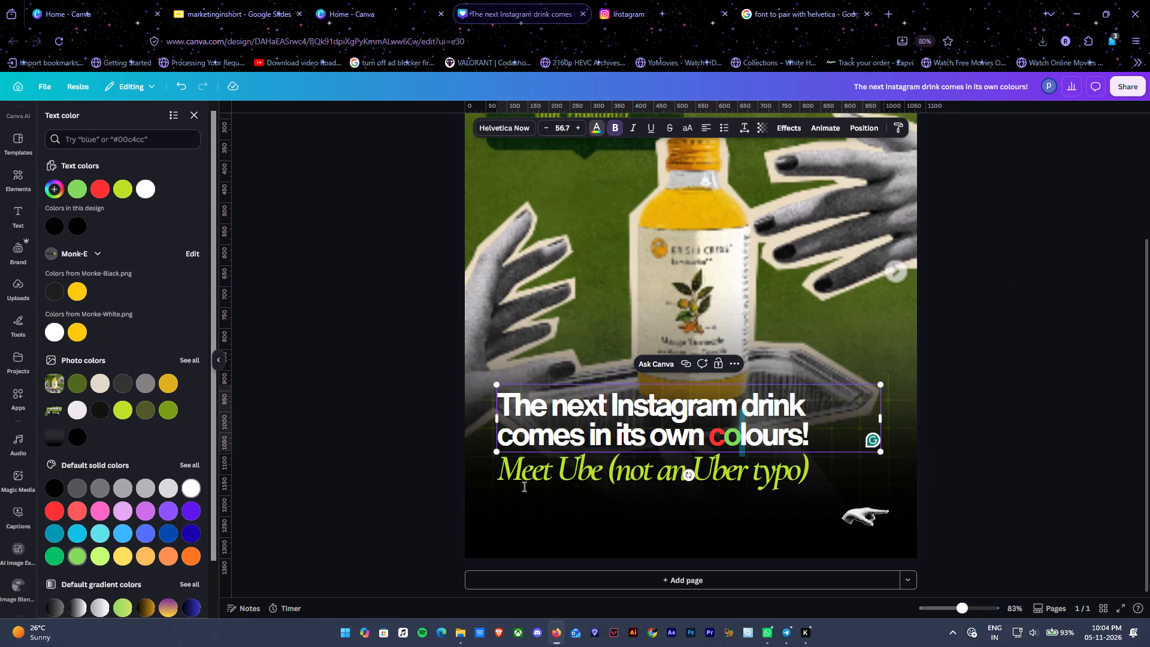
click(150, 554)
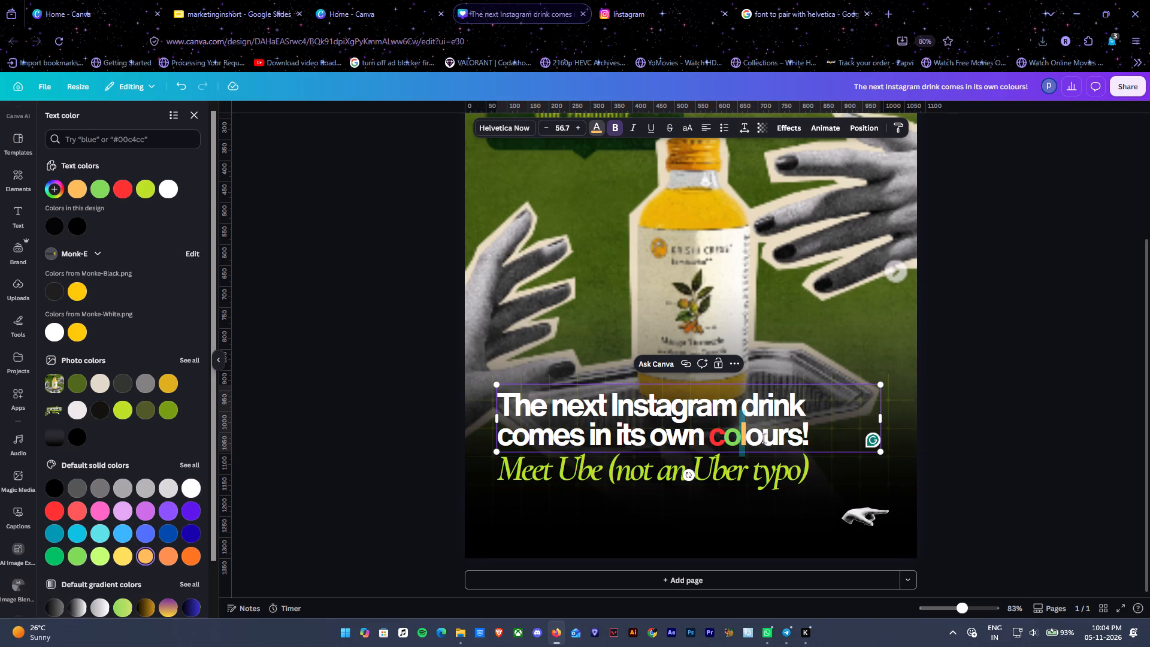
drag(764, 438, 752, 437)
click(141, 512)
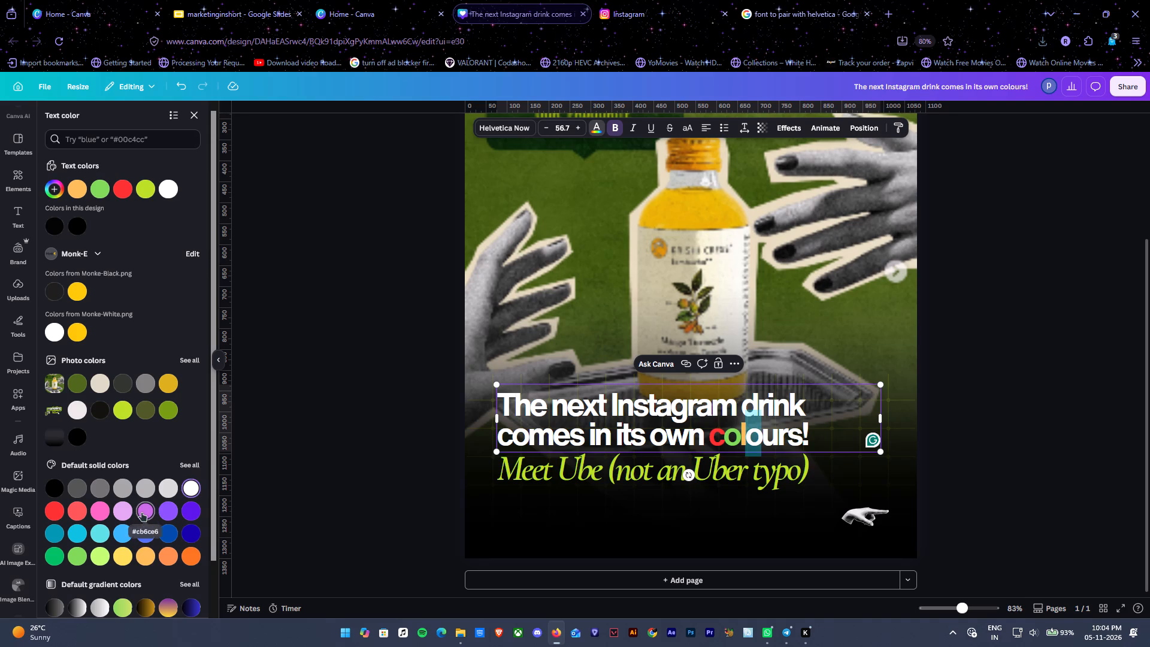
Recolour the remaining letters of "colours" individually: u pink, r orange (#ff751f) and s turquoise (#5ce1e6), keeping the exclamation mark white.
drag(775, 440, 767, 439)
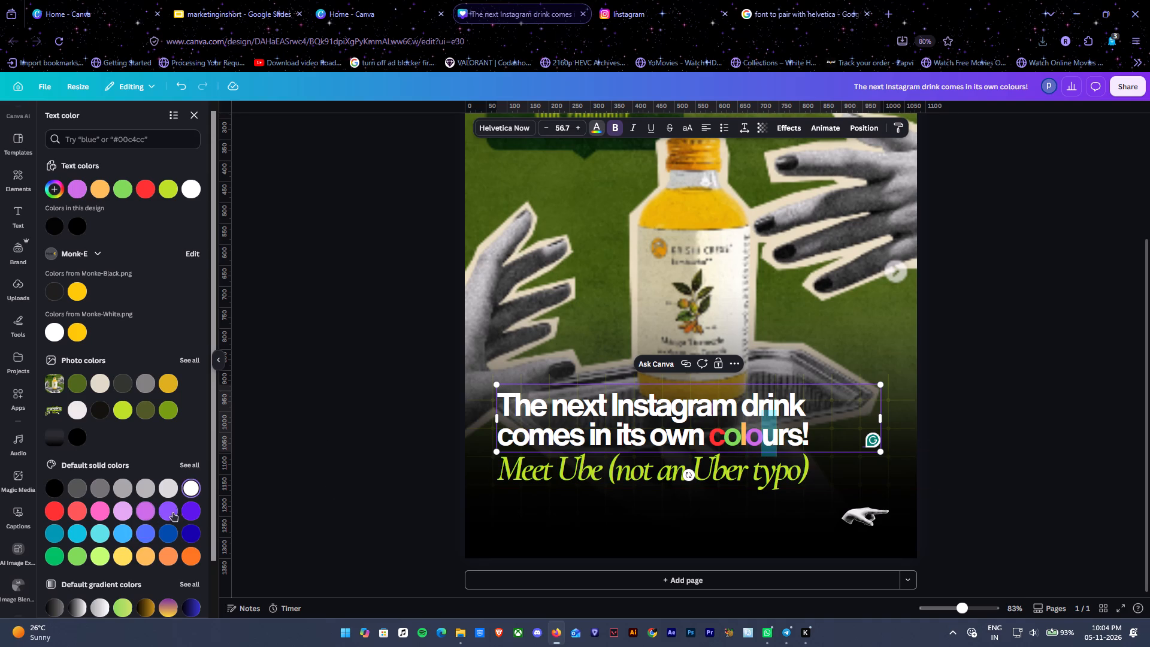
click(98, 512)
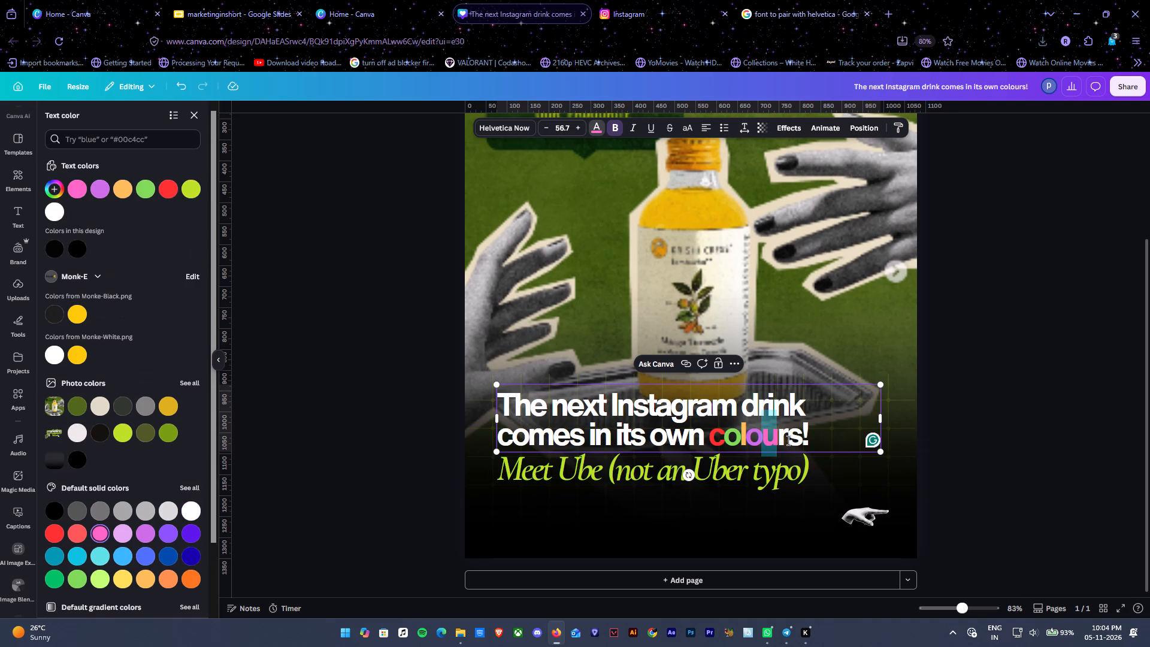
drag(788, 440, 782, 439)
click(196, 578)
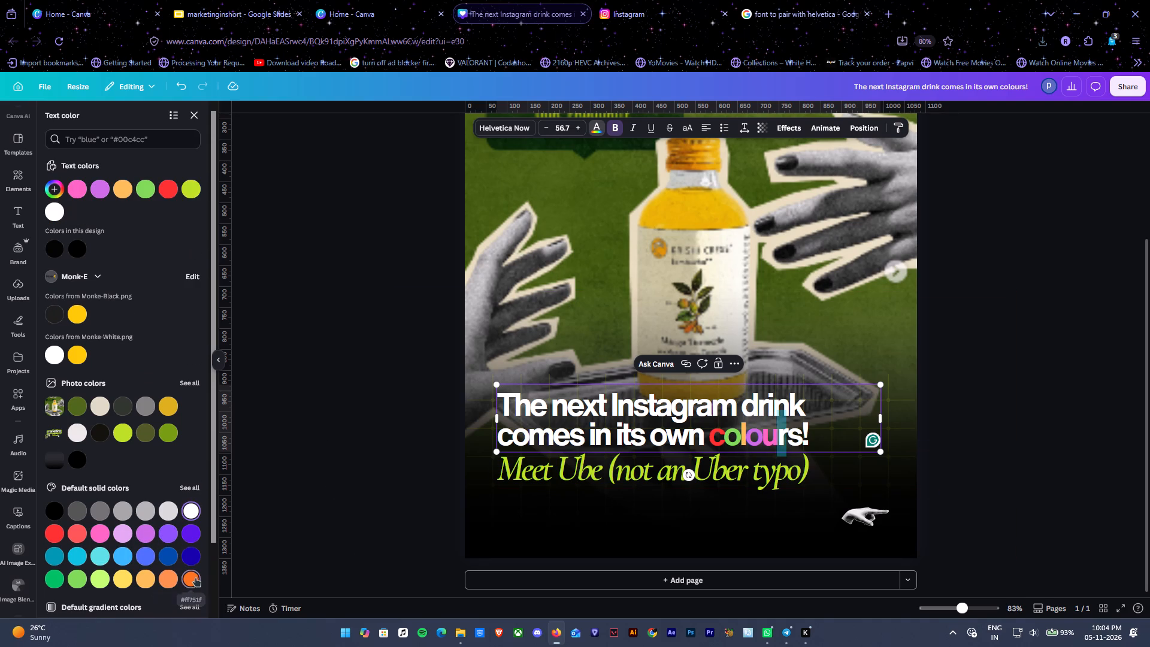
drag(805, 440, 790, 437)
click(97, 552)
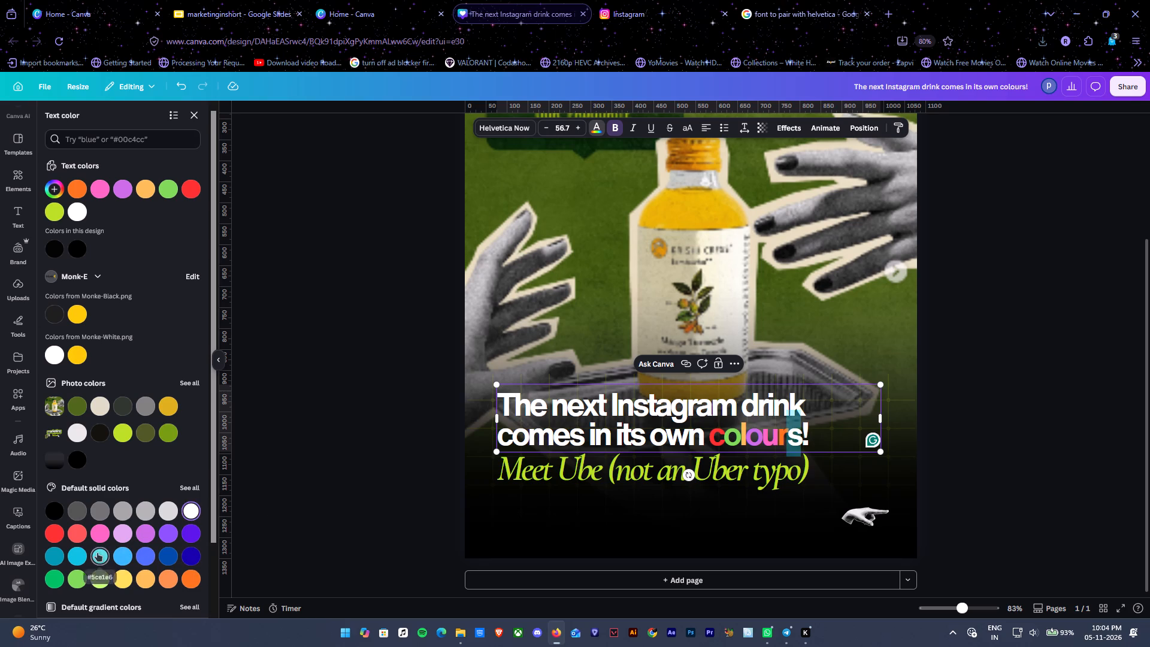
double_click(1077, 357)
ctrl+alt+scroll(976, 380, down, 1)
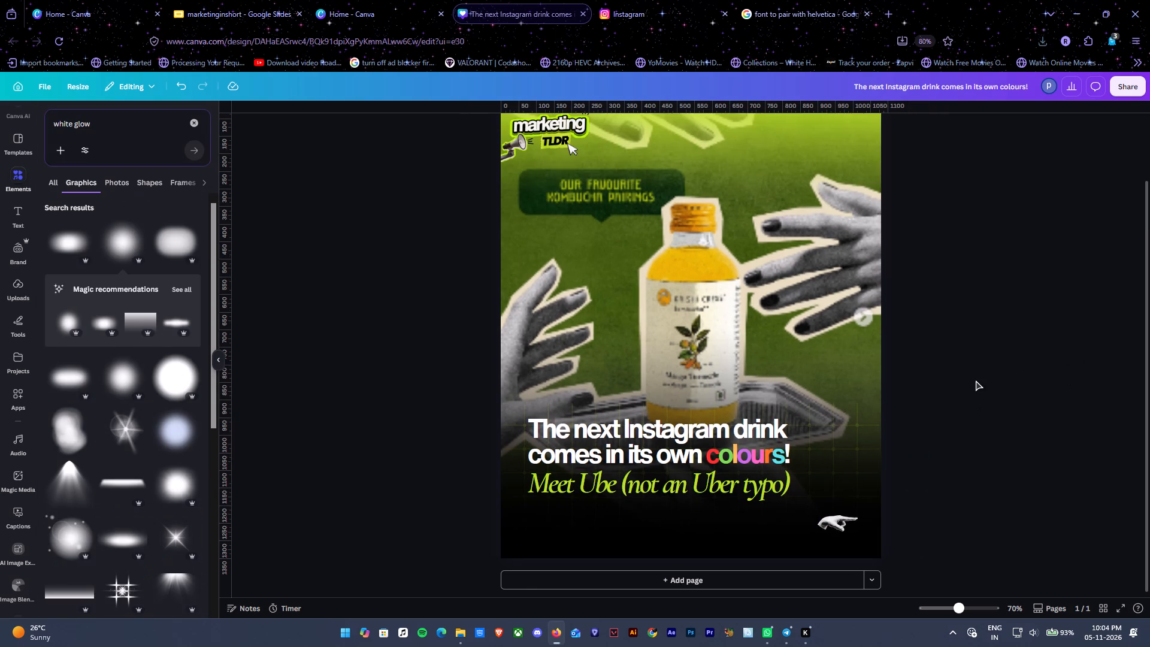
Enlarge the black gradient behind the headline and reposition it so it covers the bottom edge of the page.
ctrl+alt+scroll(976, 380, down, 1)
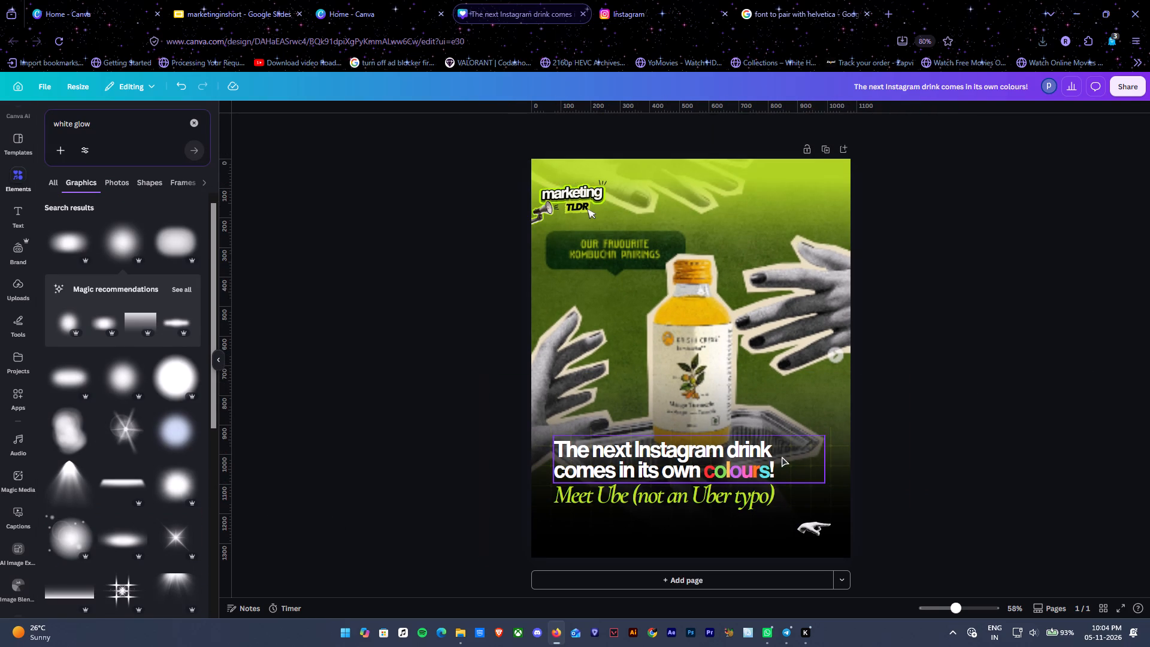
drag(848, 472, 849, 460)
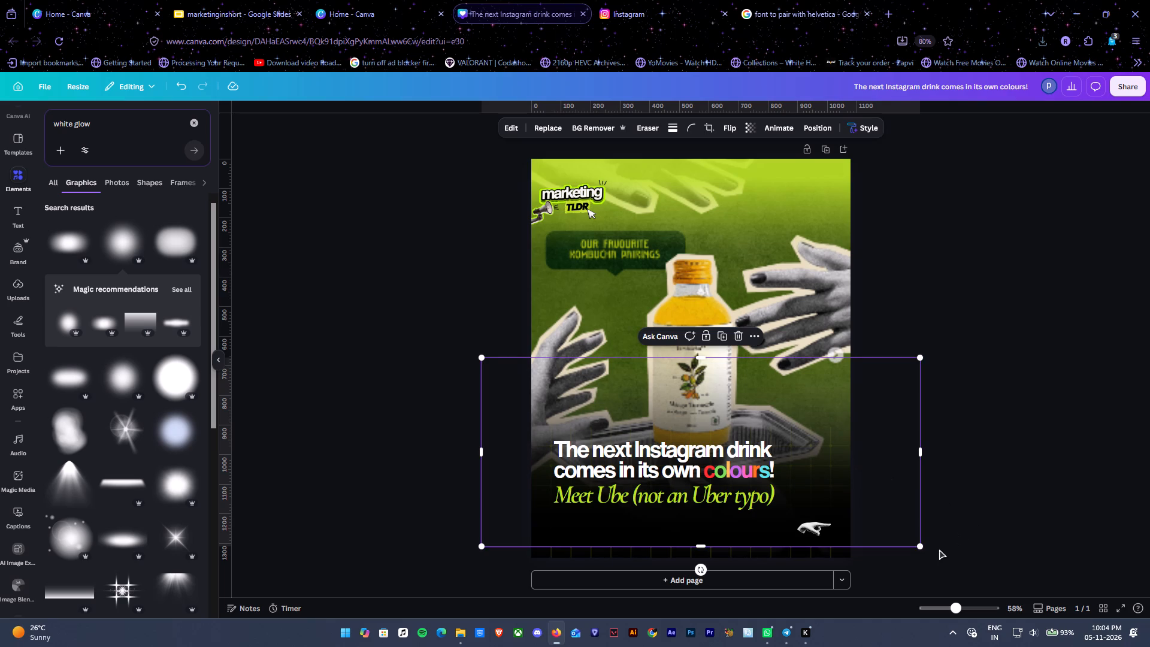
drag(921, 545, 993, 575)
drag(906, 482, 882, 473)
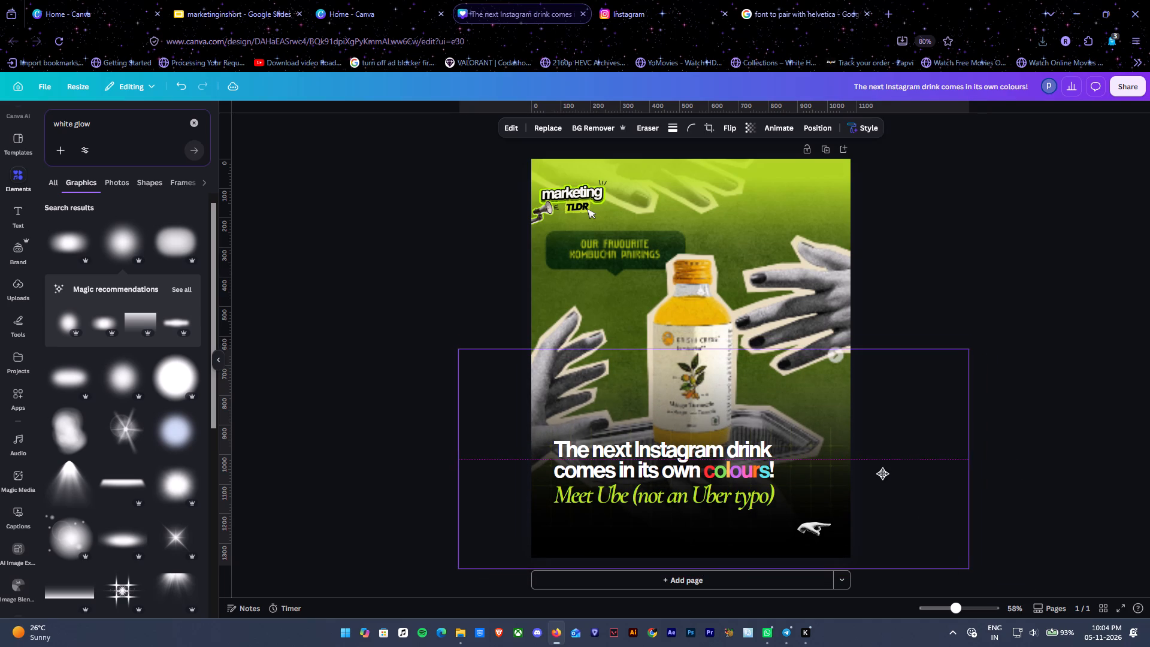
drag(882, 473, 882, 471)
double_click(1061, 341)
ctrl+alt+scroll(994, 448, up, 1)
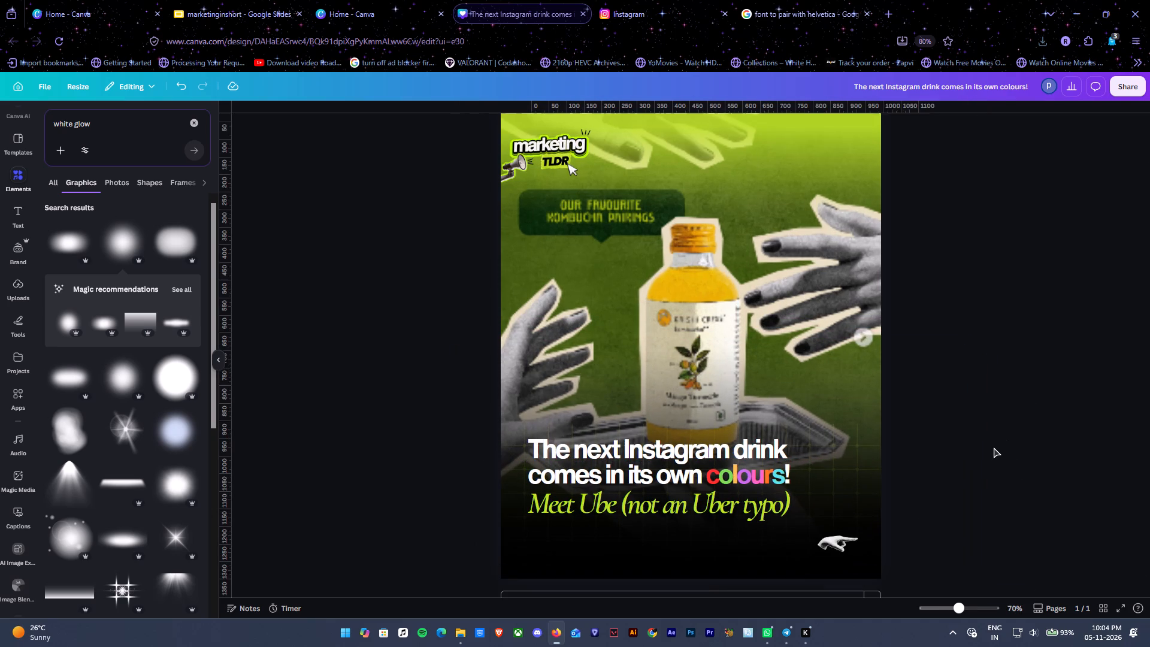
ctrl+alt+scroll(994, 448, up, 2)
ctrl+alt+scroll(994, 448, down, 4)
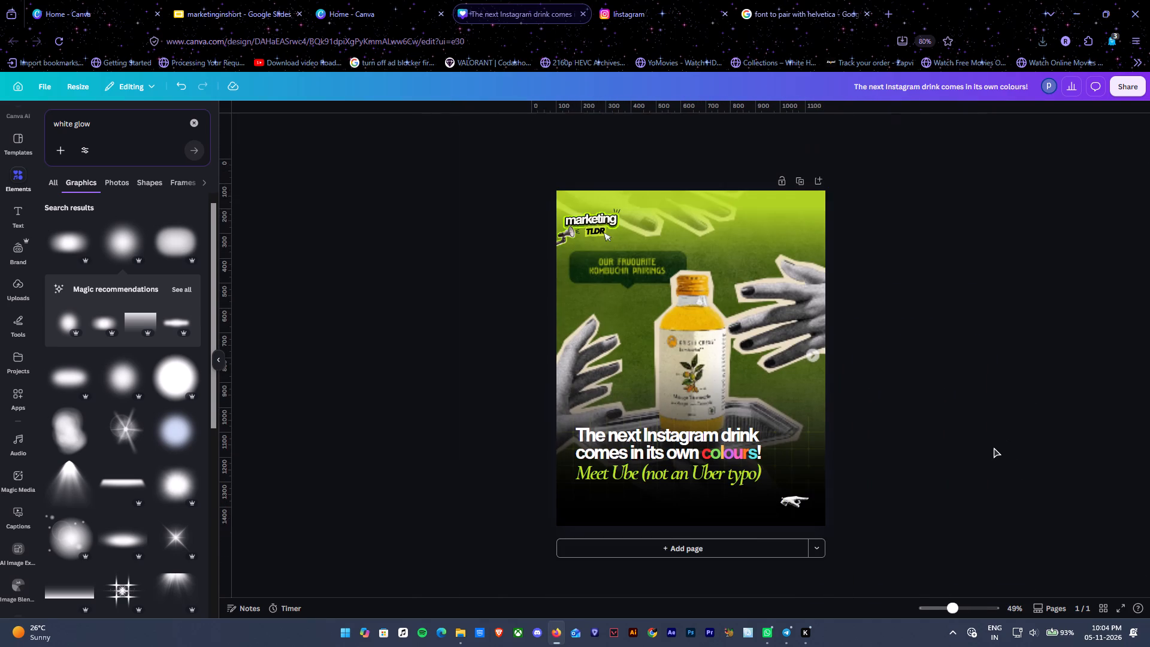
Duplicate the cover page as a second page.
click(768, 458)
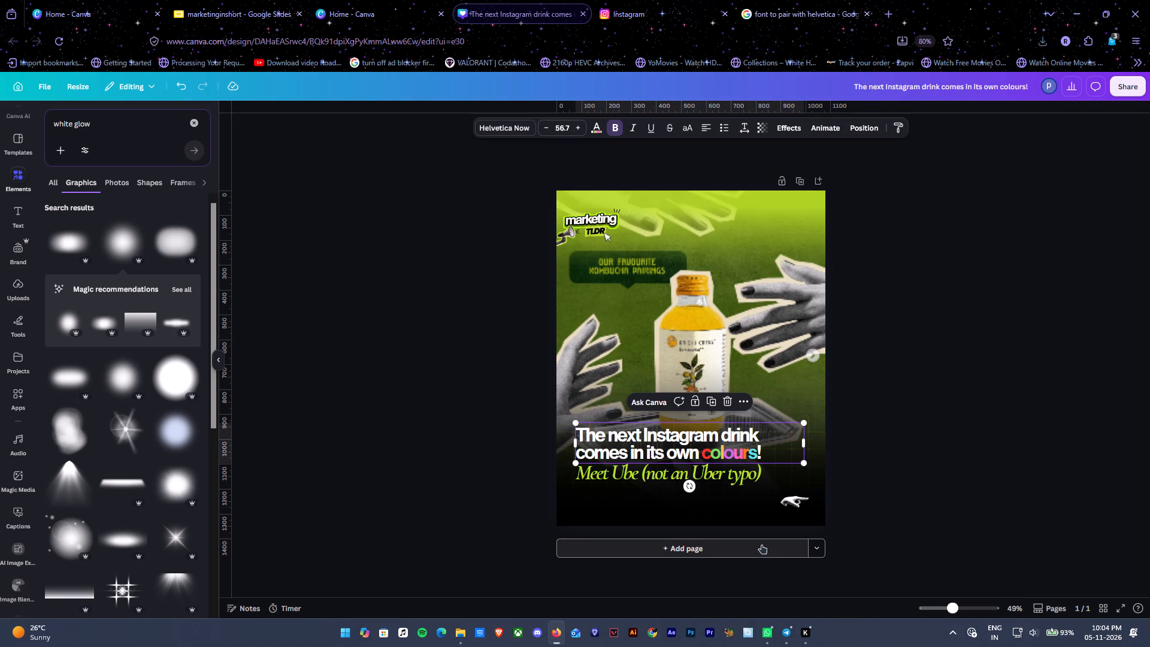
click(801, 180)
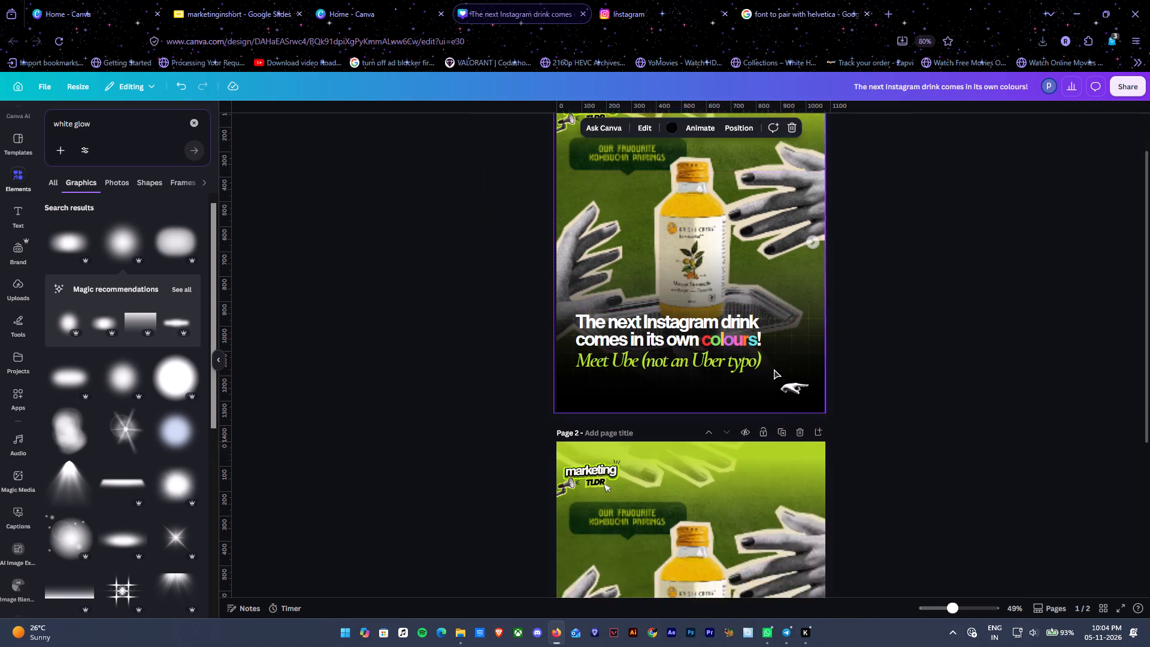
Recolour the lime gradient at the top of page 2 white and set its transparency to about 34.
click(767, 242)
click(612, 126)
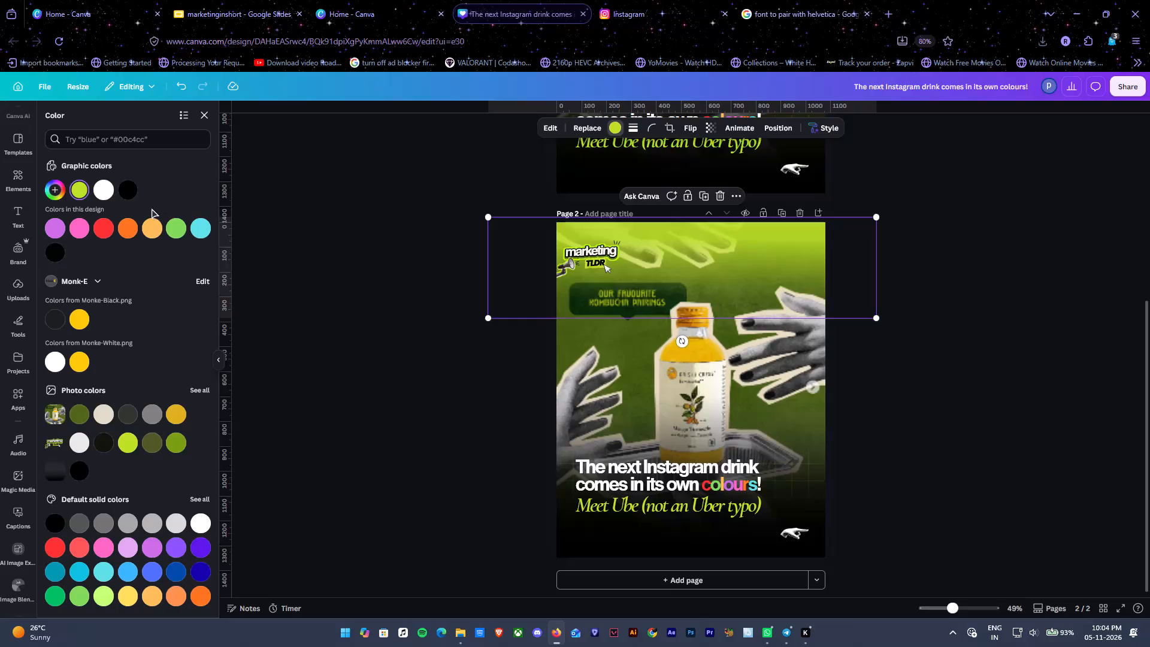
click(100, 184)
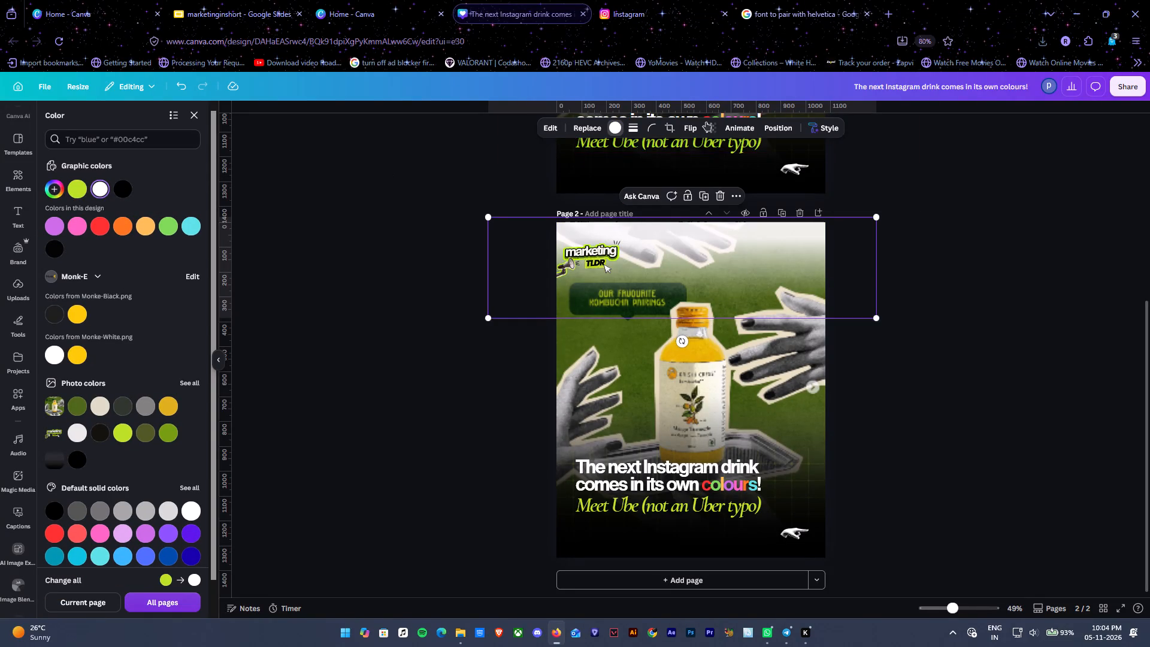
click(716, 127)
click(702, 162)
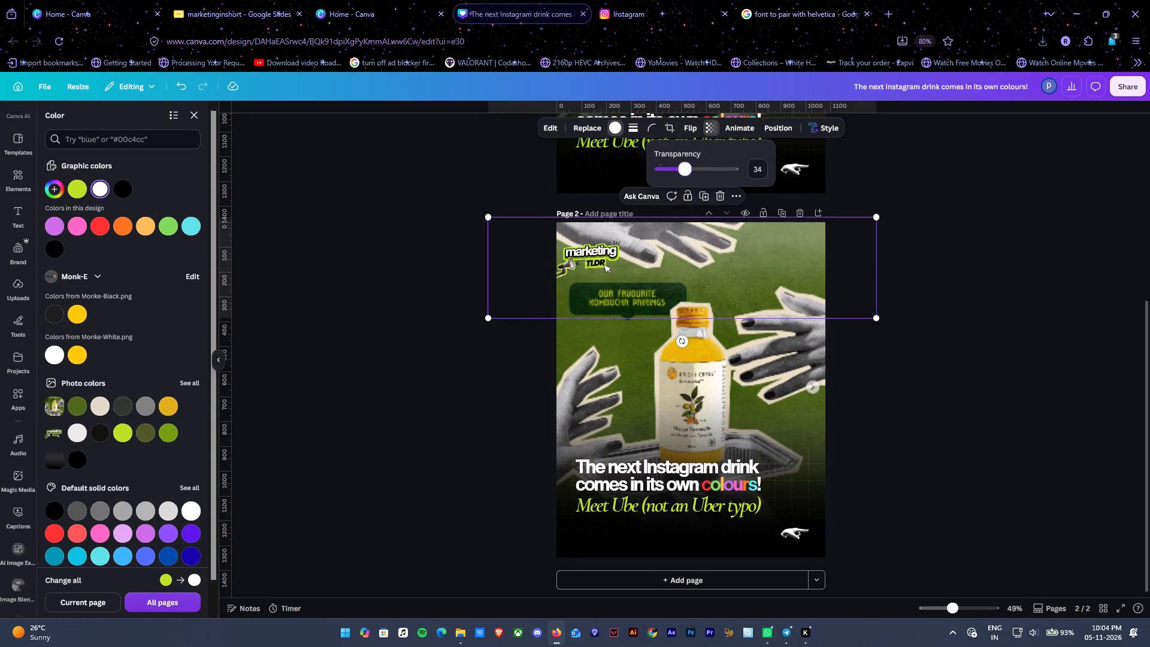
double_click(1041, 189)
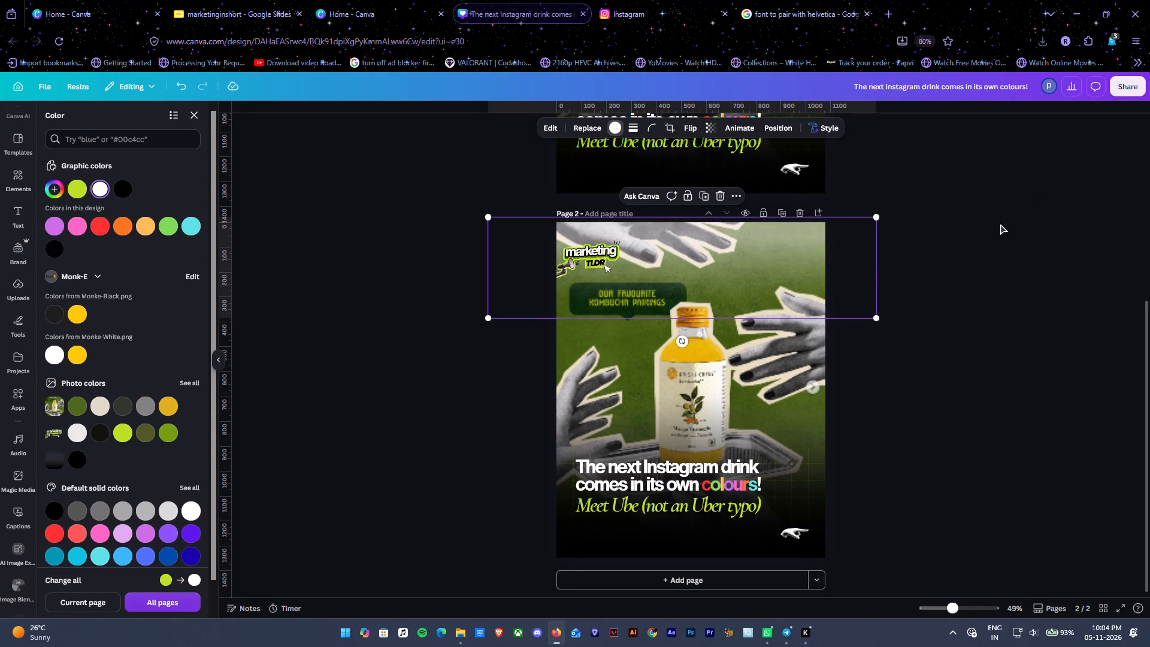
Increase the transparency of the lime gradient at the top of page 1 to soften it.
scroll(931, 330, up, 6)
click(725, 170)
click(710, 128)
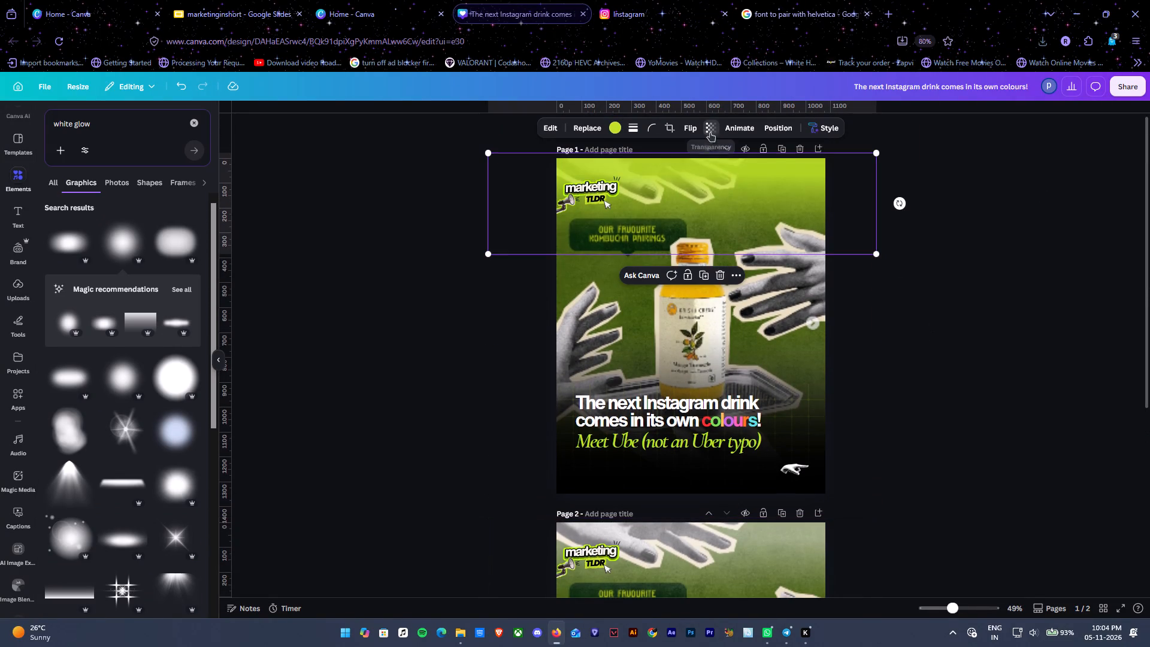
drag(706, 161, 703, 166)
drag(706, 170, 713, 168)
double_click(1010, 211)
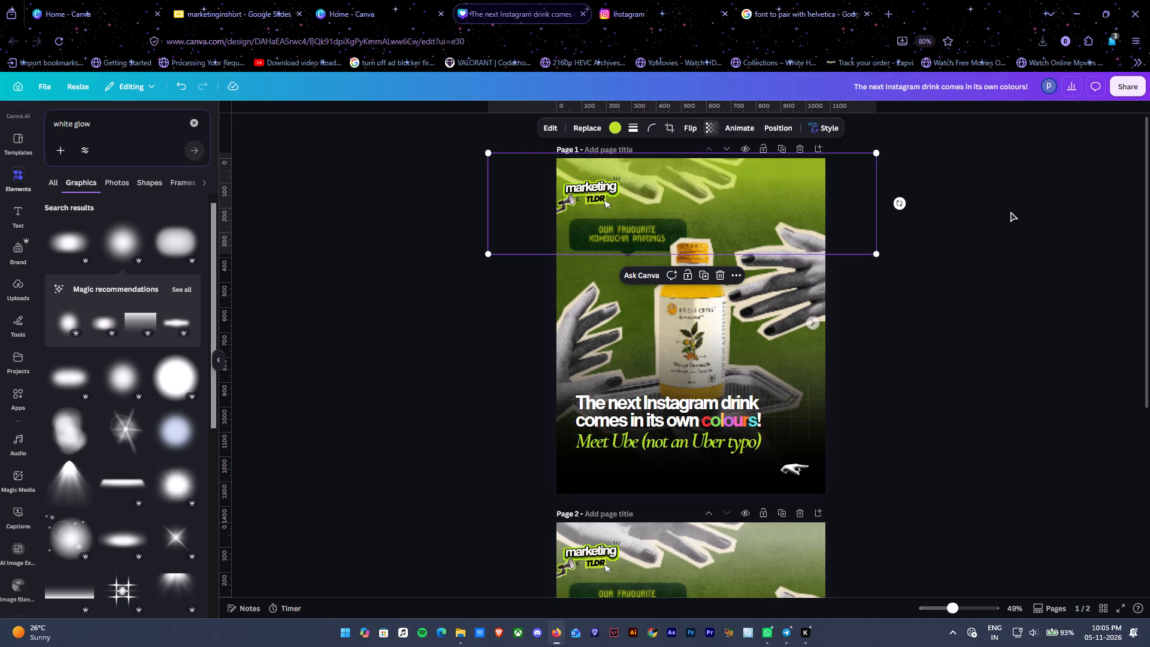
Select the word "colours" in page 2's headline and make it plain white.
scroll(1010, 211, down, 6)
double_click(750, 491)
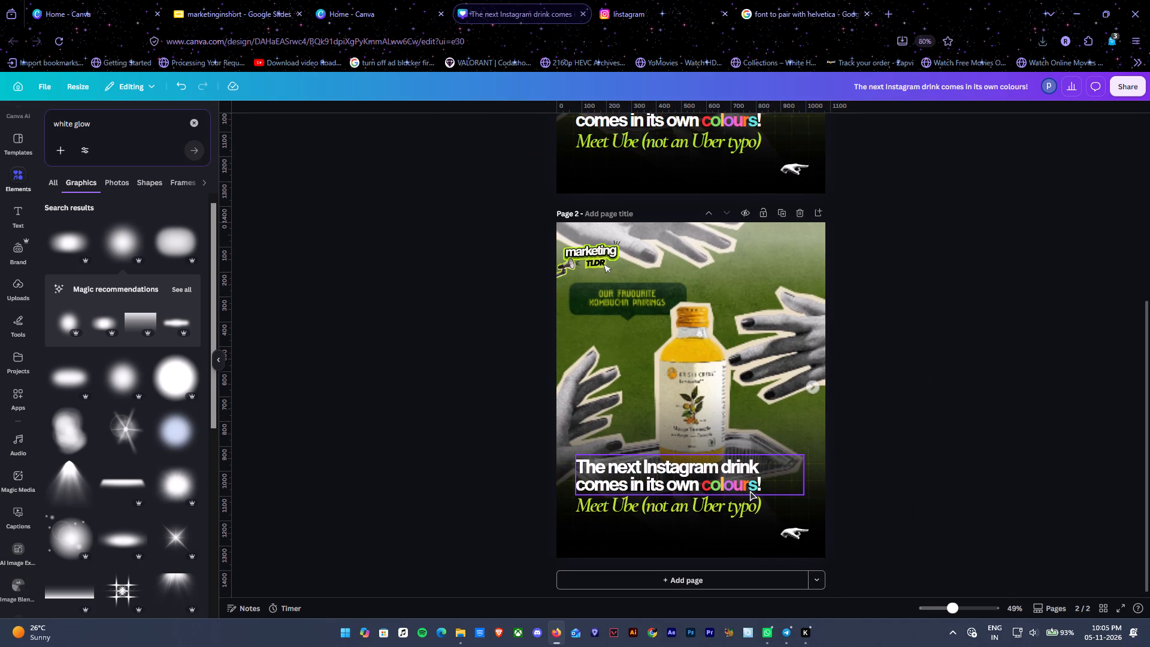
Recolour the multicoloured word "colours" in page 2's headline white.
drag(767, 485, 710, 486)
drag(774, 483, 701, 485)
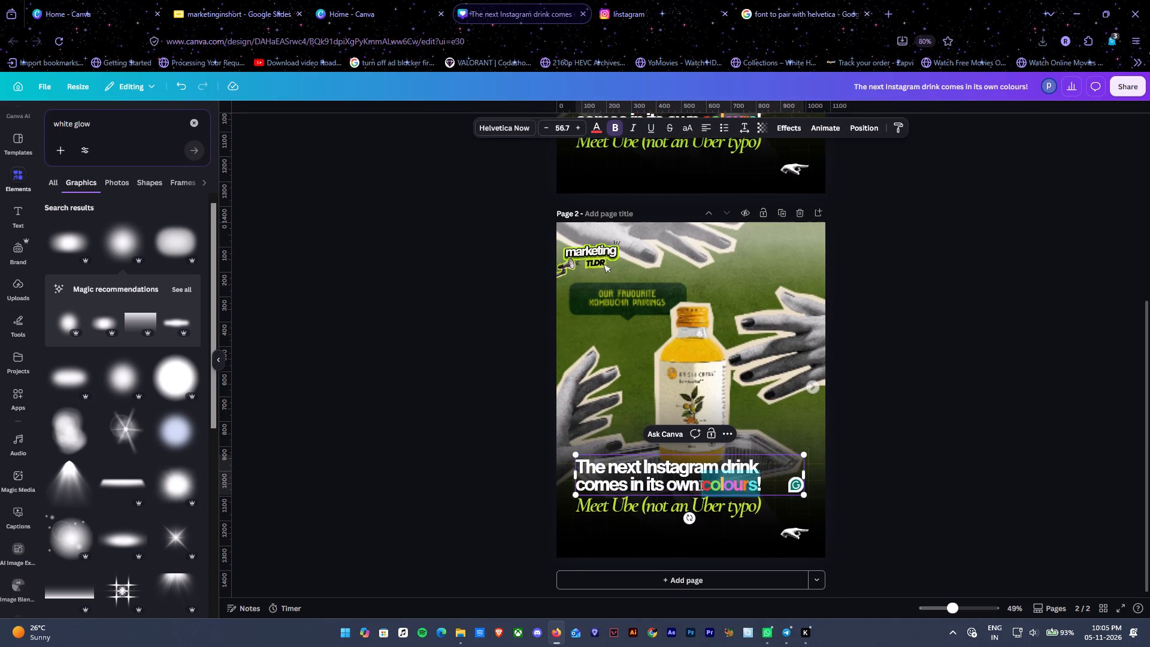
drag(701, 485, 704, 485)
click(603, 128)
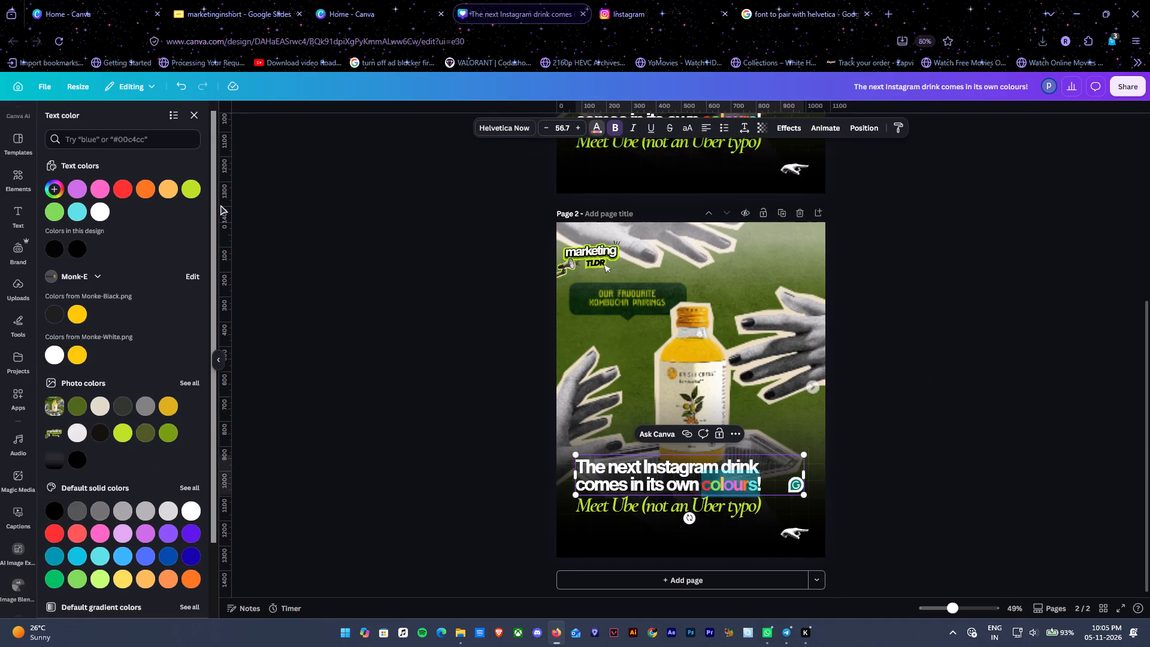
click(105, 210)
double_click(954, 303)
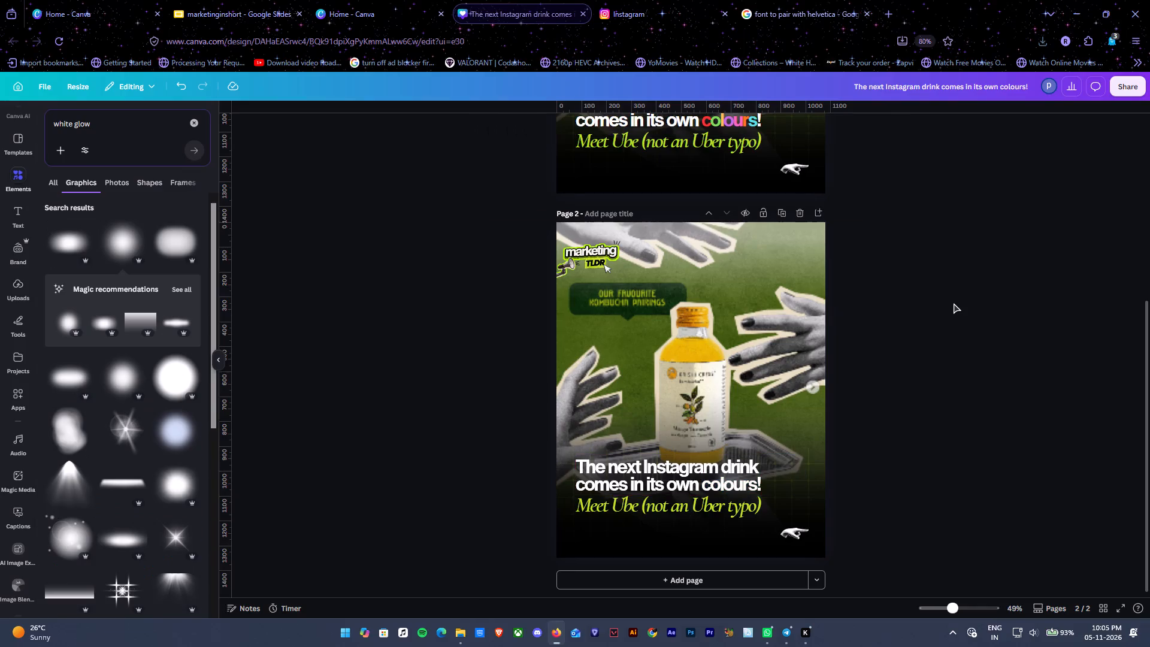
In the marketinginshort Google Slides script, select the paragraph beginning "A naturally purple yam from the Philippines", and return to the Canva design.
click(376, 0)
click(207, 0)
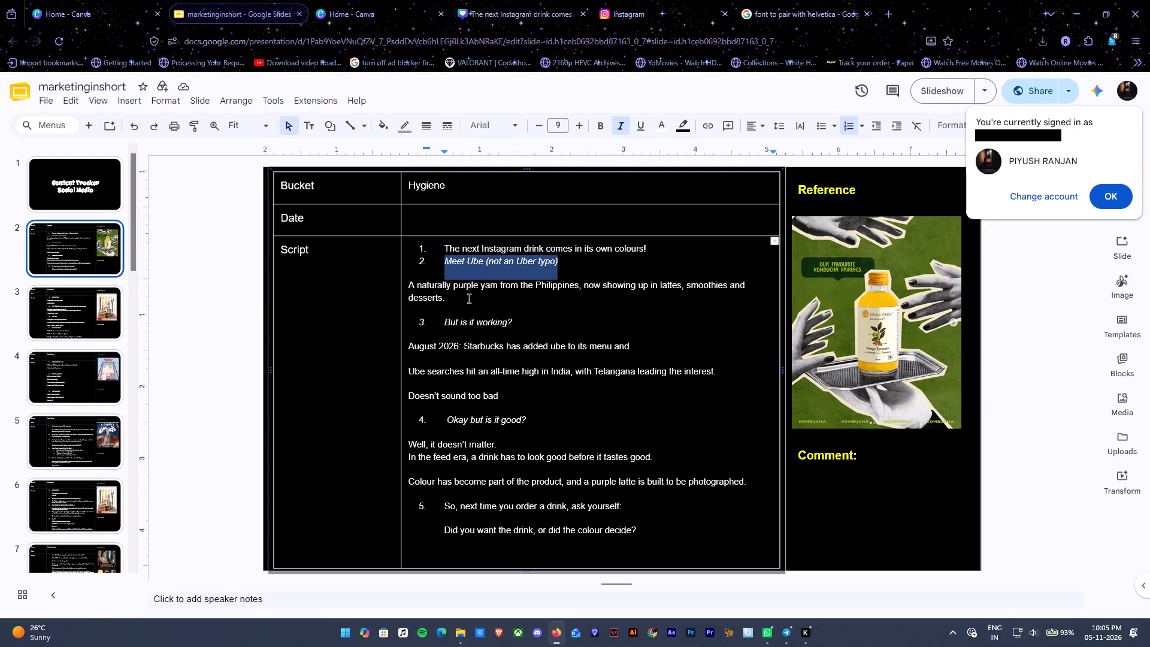
drag(465, 303, 426, 285)
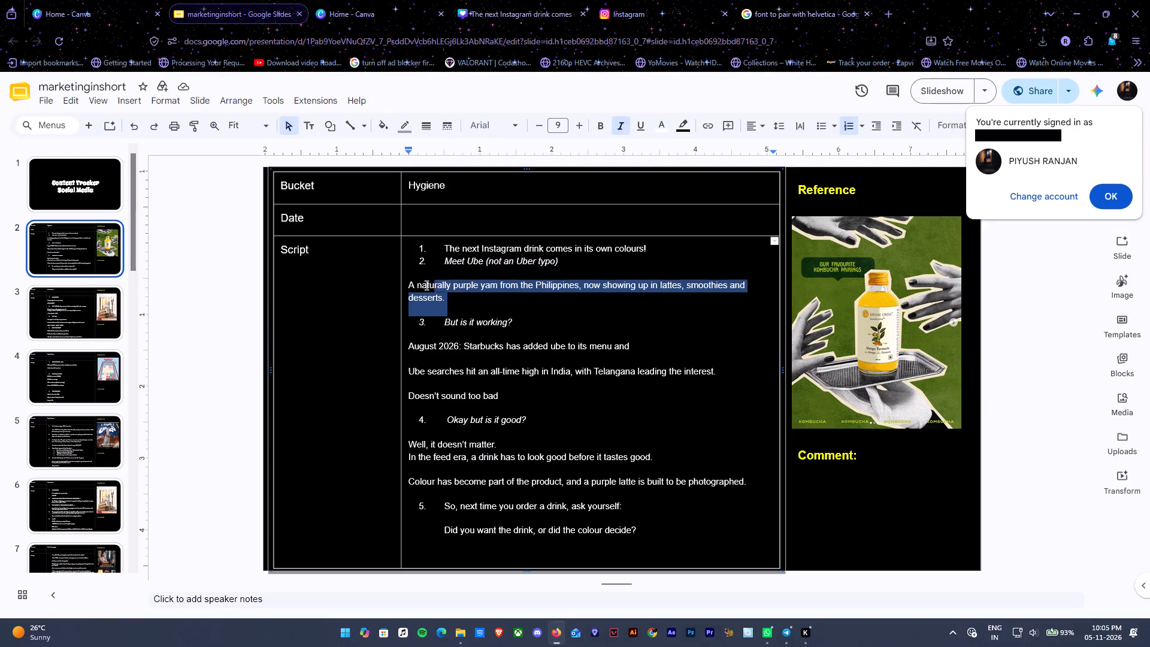
drag(426, 285, 408, 285)
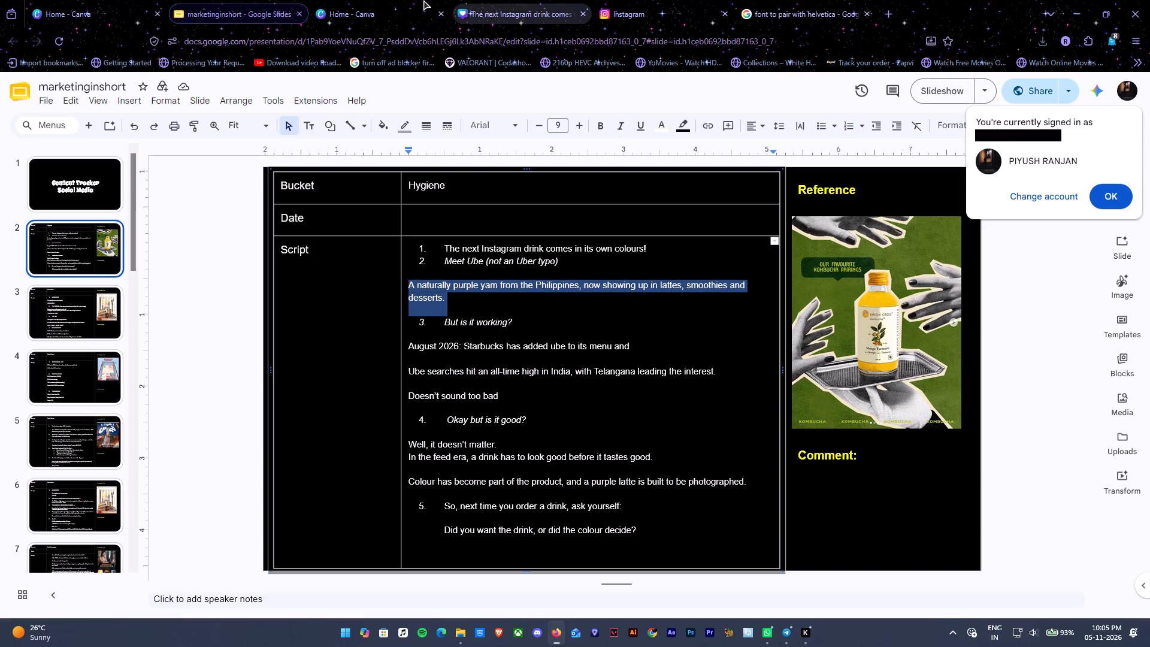
click(517, 0)
Examine page 2's headline, serif "Meet Ube" line and pointing-hand accent up close.
click(994, 383)
ctrl+alt+scroll(951, 494, up, 4)
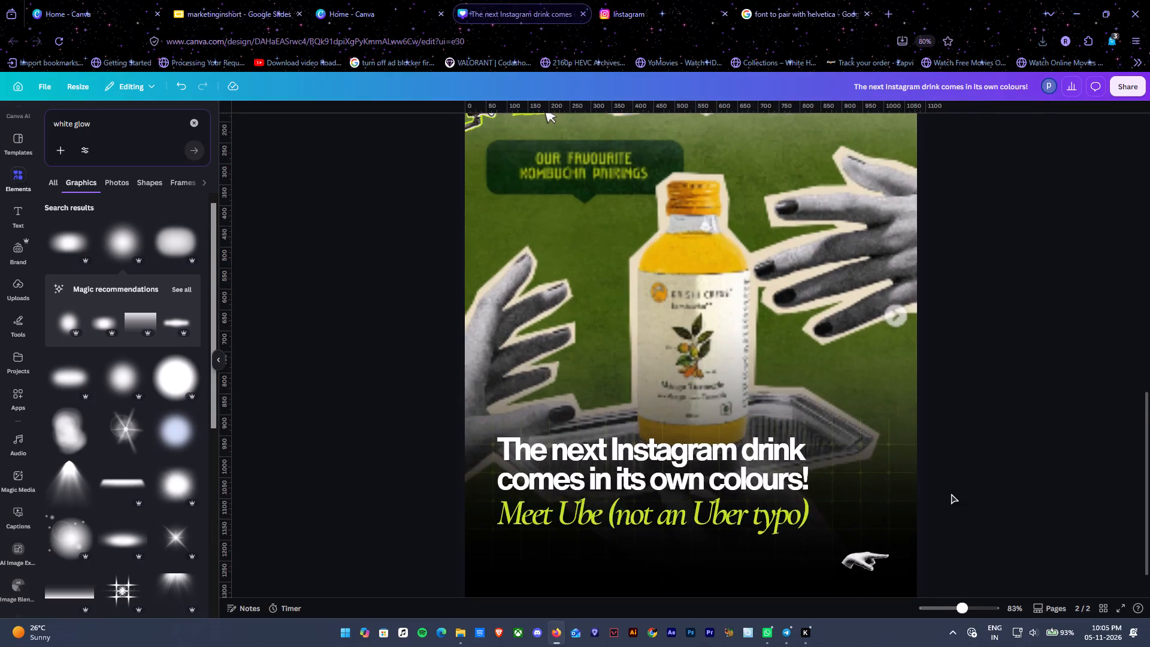
ctrl+alt+scroll(951, 494, up, 2)
ctrl+alt+scroll(951, 494, down, 4)
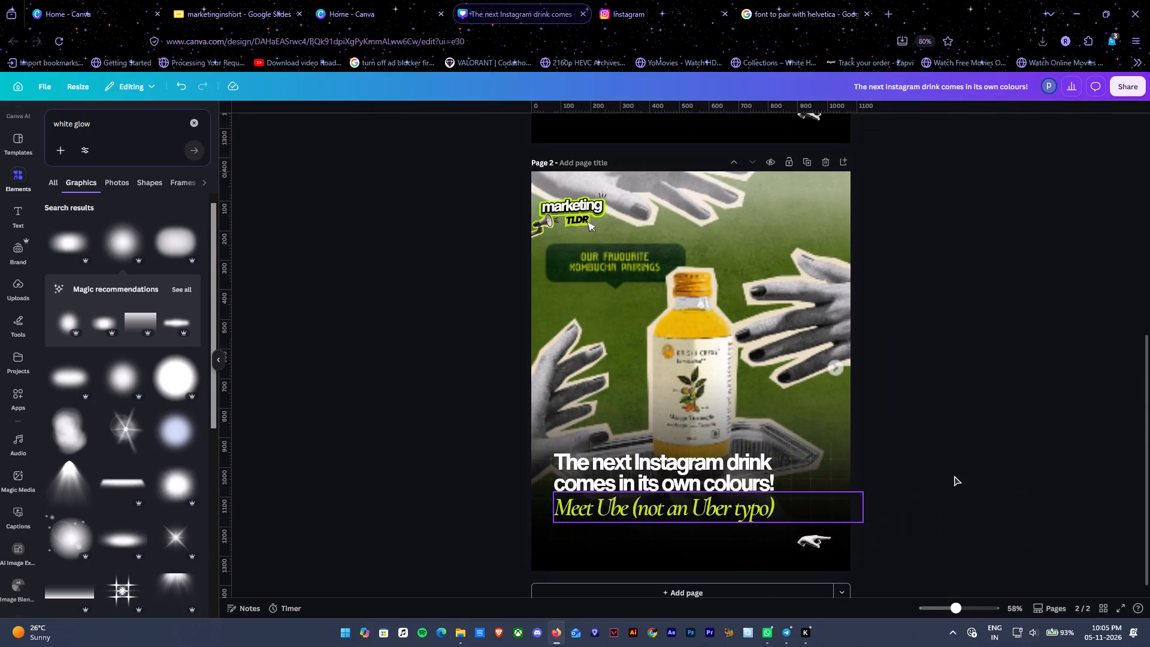
click(961, 440)
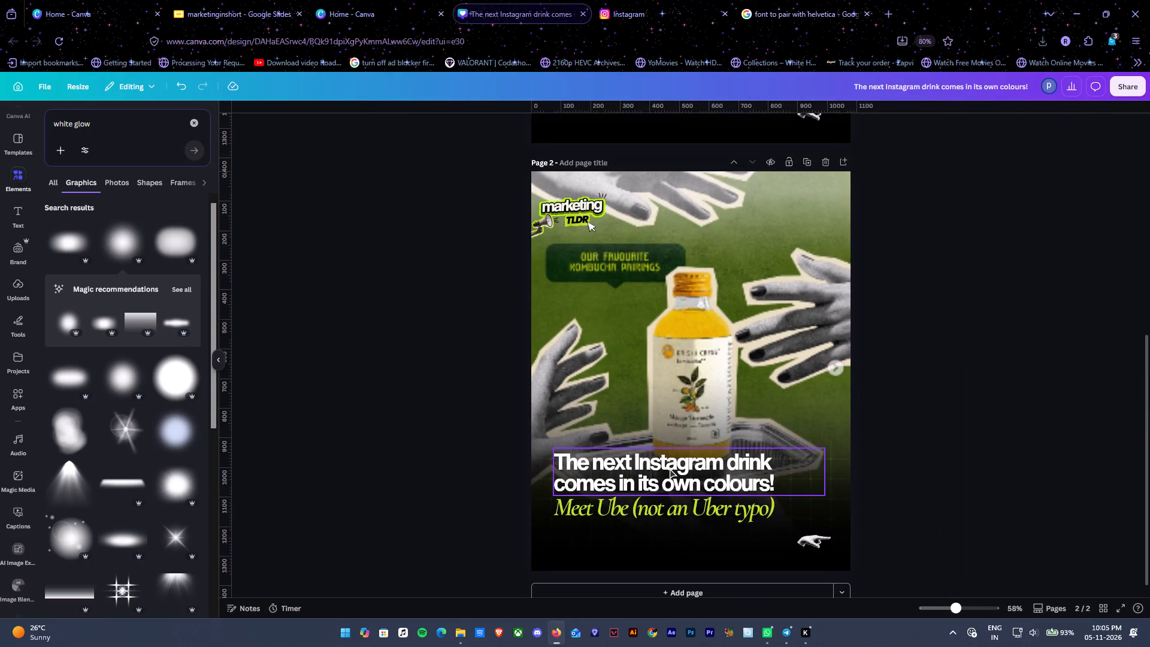
click(828, 544)
ctrl+alt+scroll(1022, 535, up, 4)
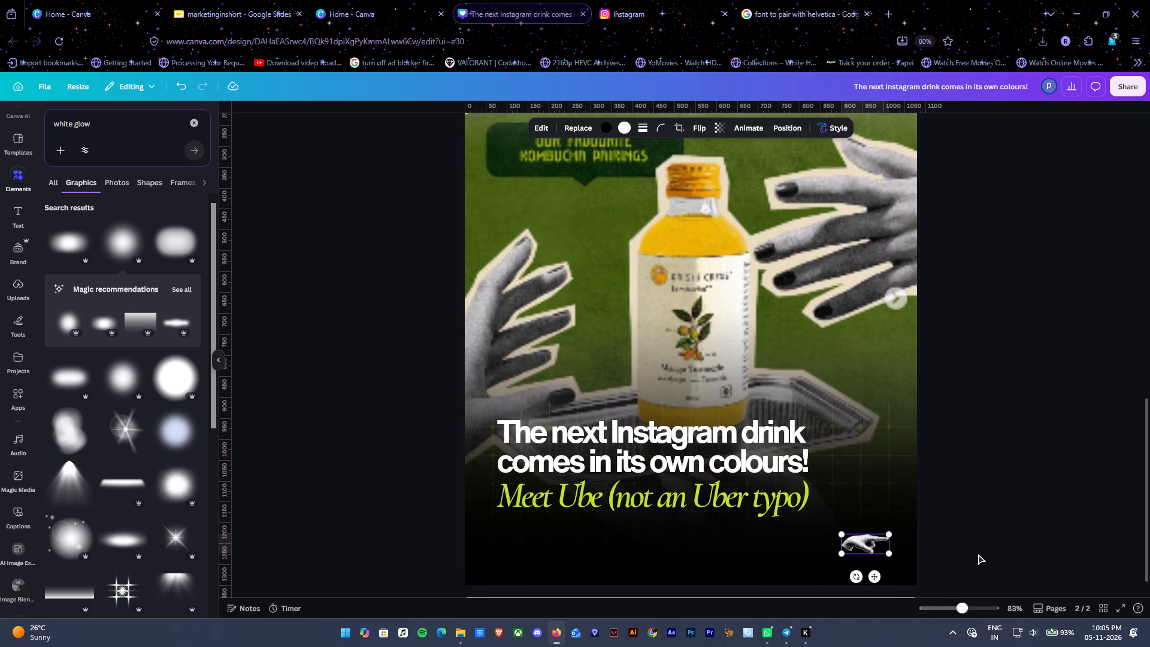
click(890, 554)
click(882, 544)
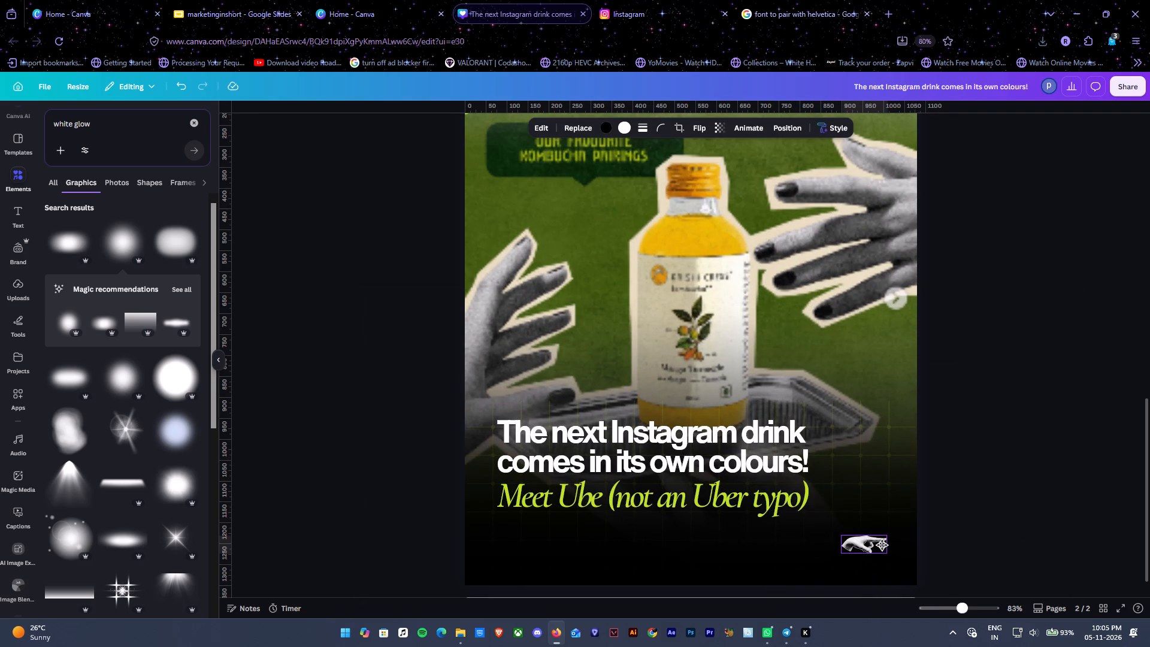
click(989, 474)
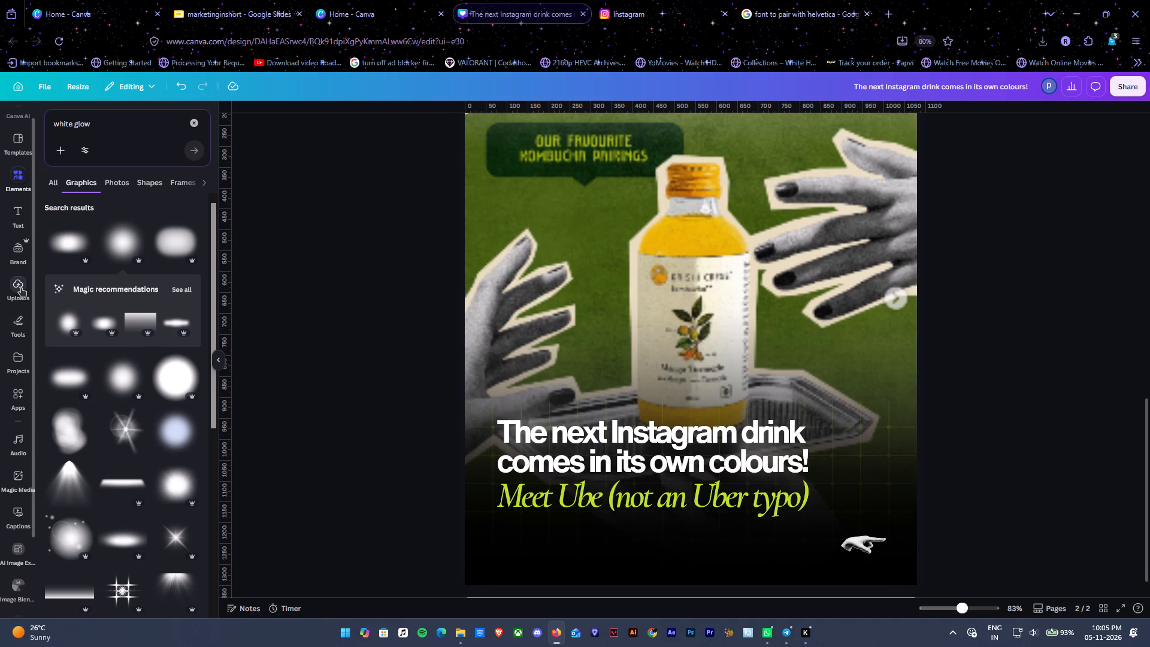
Add page numbers to all pages in the numbers-only format.
click(25, 214)
click(99, 446)
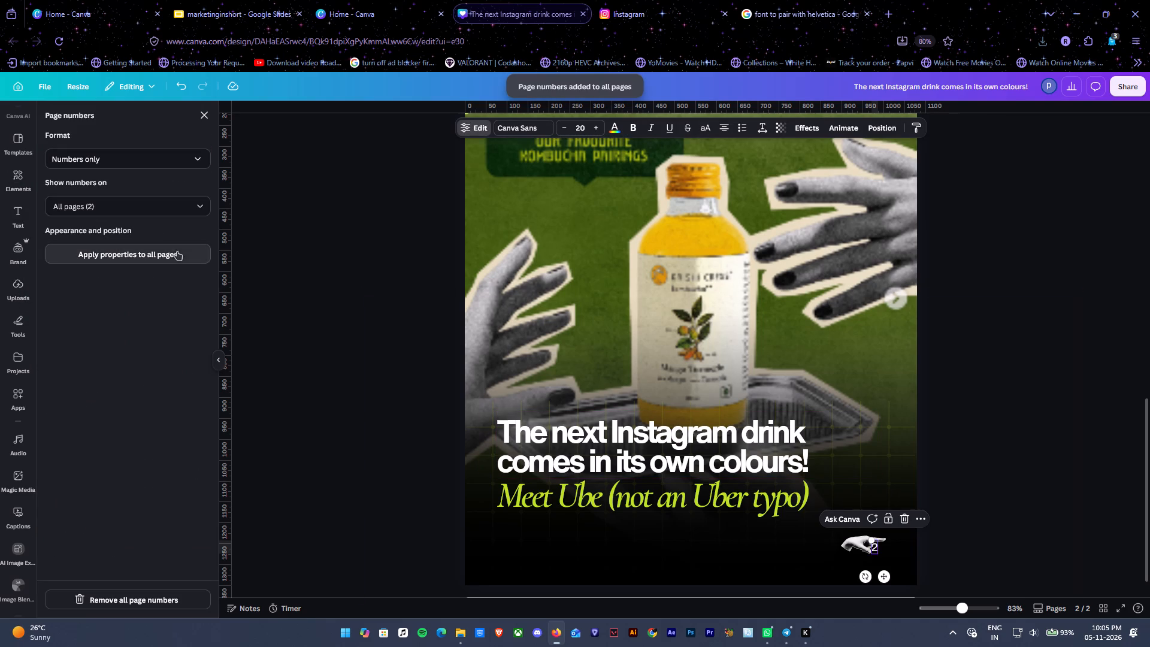
click(143, 213)
click(144, 207)
click(151, 166)
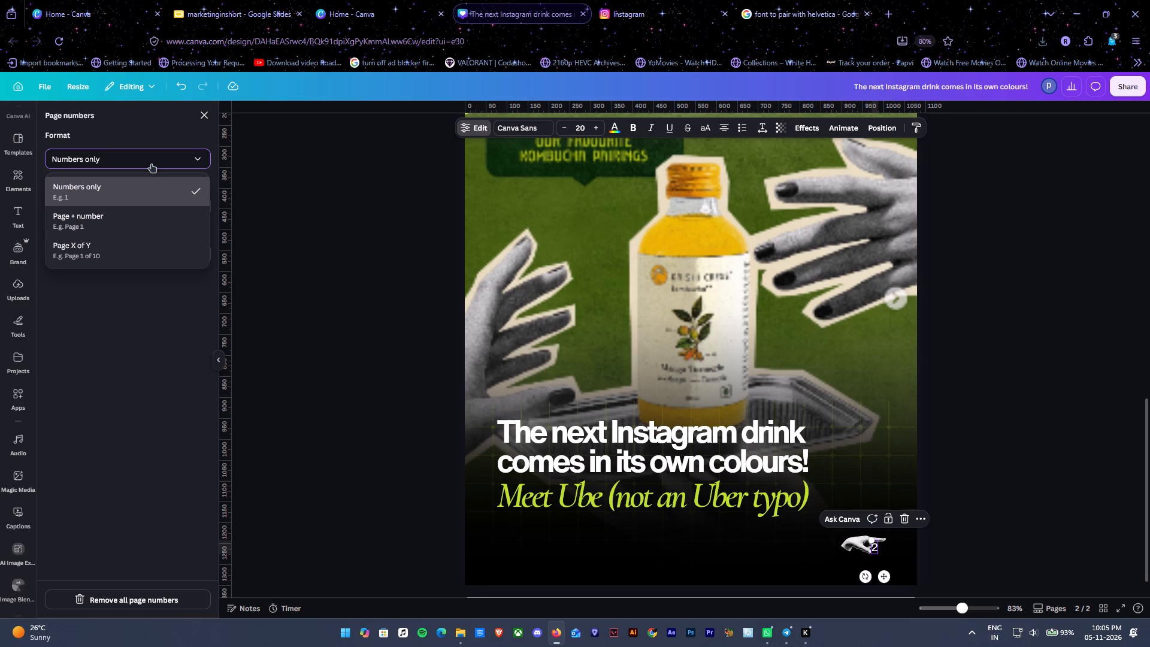
Keep the numbers-only format and apply page 1's page number properties to all pages.
click(151, 164)
ctrl+alt+scroll(501, 364, down, 3)
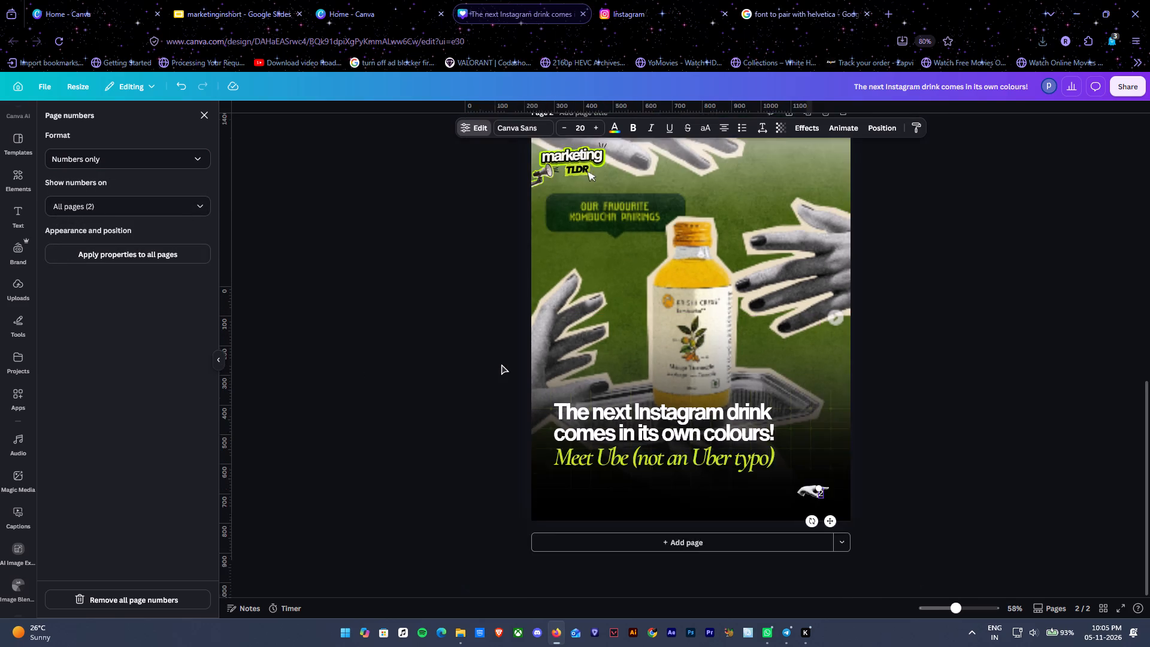
scroll(834, 370, up, 5)
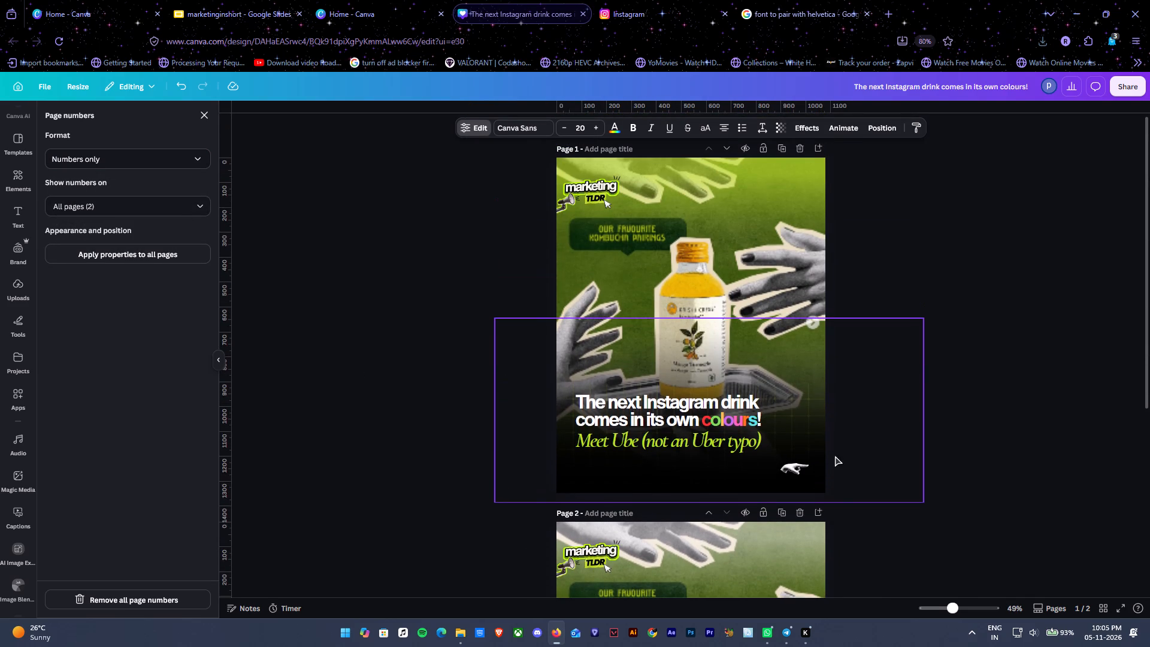
scroll(837, 483, down, 1)
scroll(810, 374, up, 1)
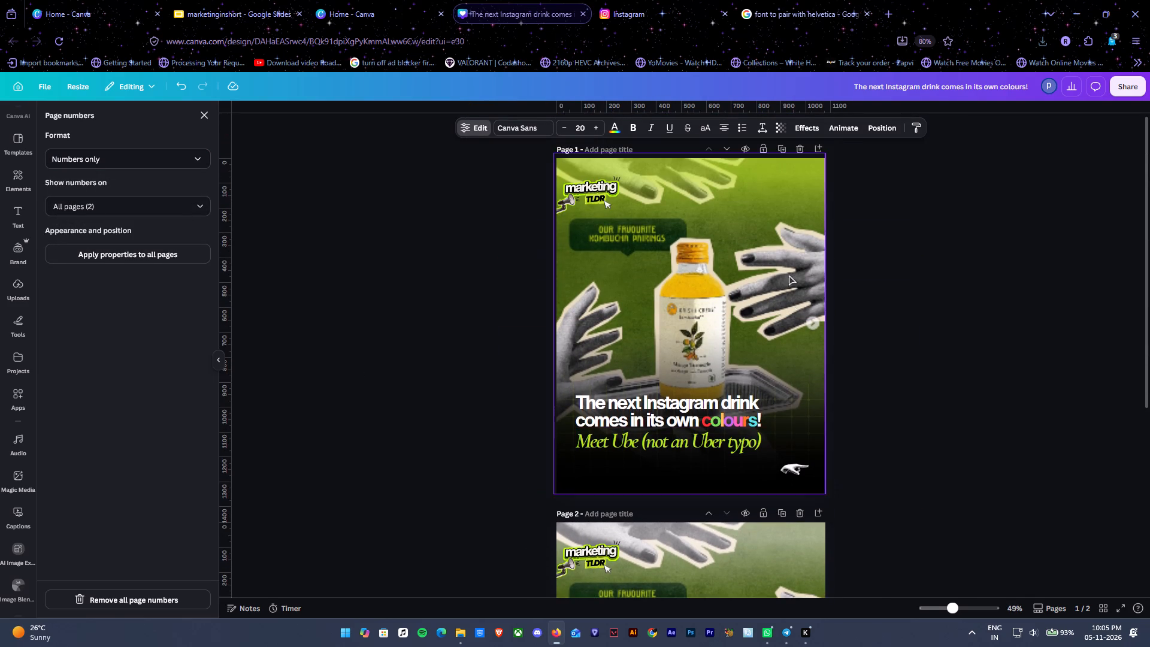
click(792, 235)
click(810, 318)
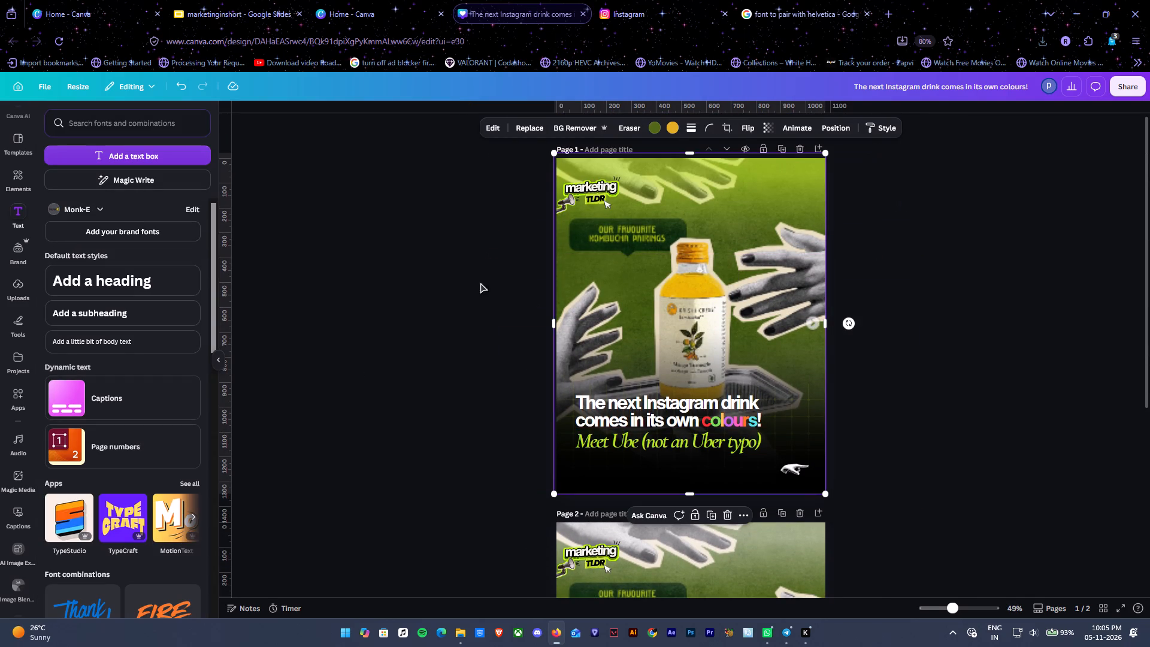
click(132, 451)
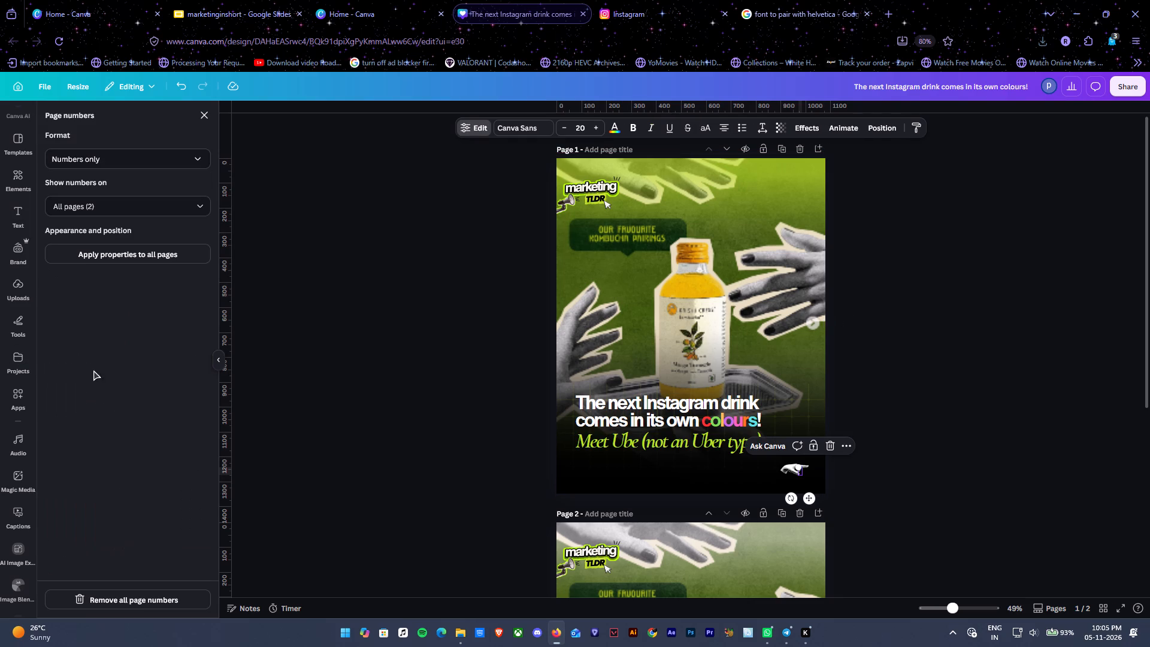
click(146, 257)
Move page 1's page number off the pointing hand to just above it and recolour the number white.
ctrl+alt+scroll(927, 486, up, 5)
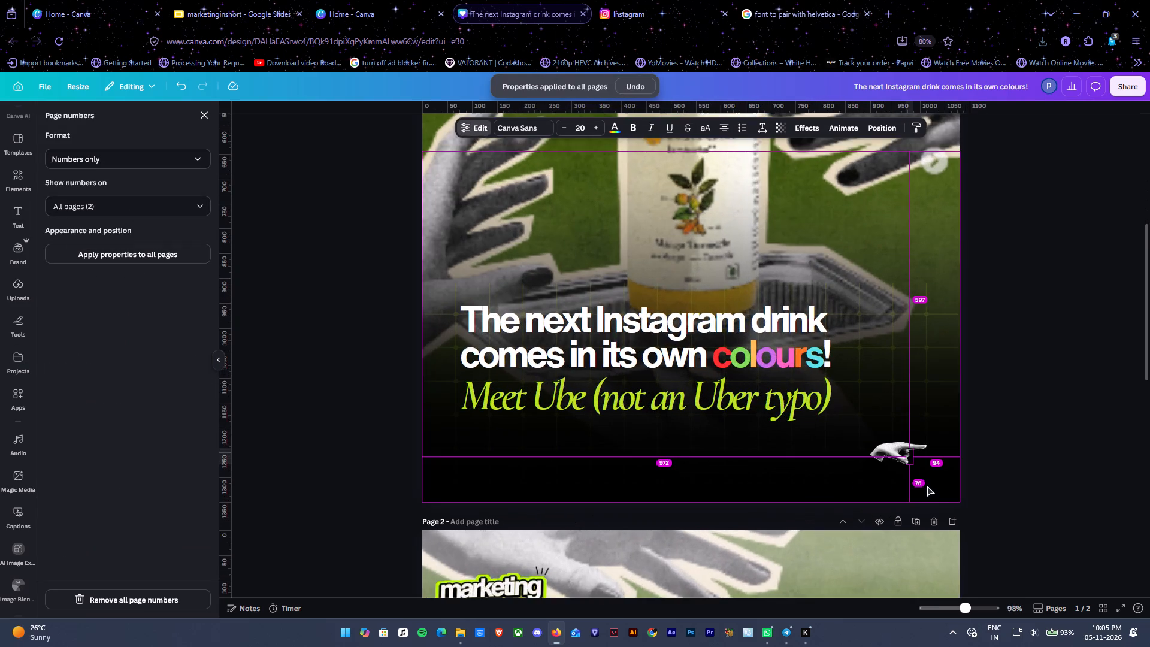
drag(960, 487, 940, 441)
click(940, 437)
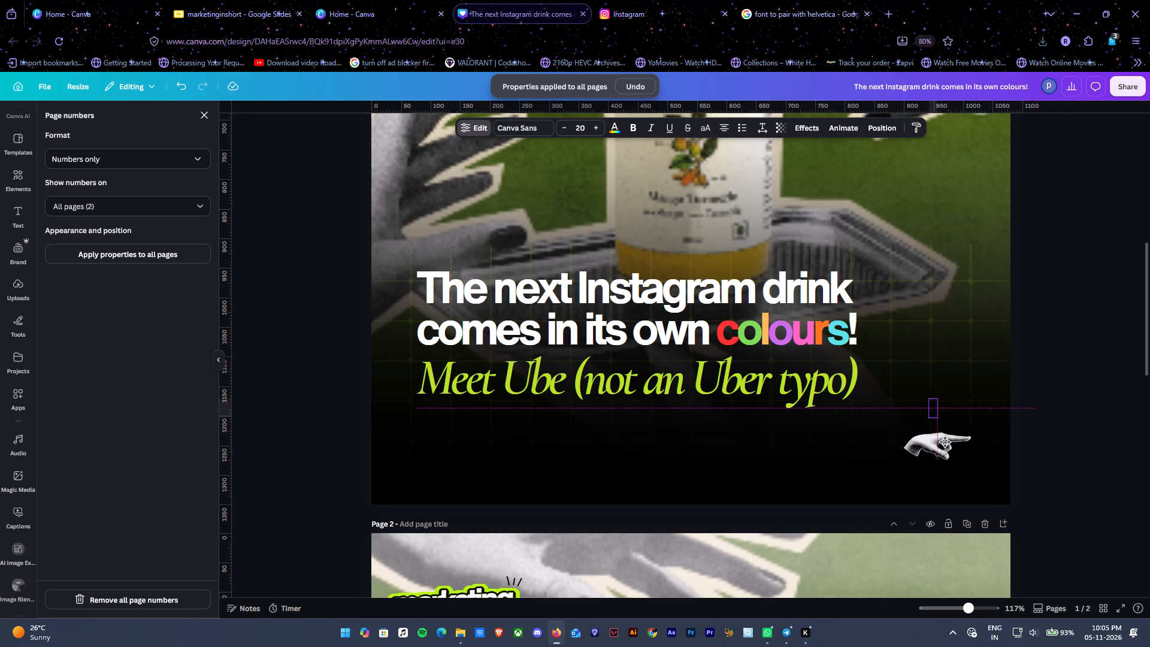
click(616, 129)
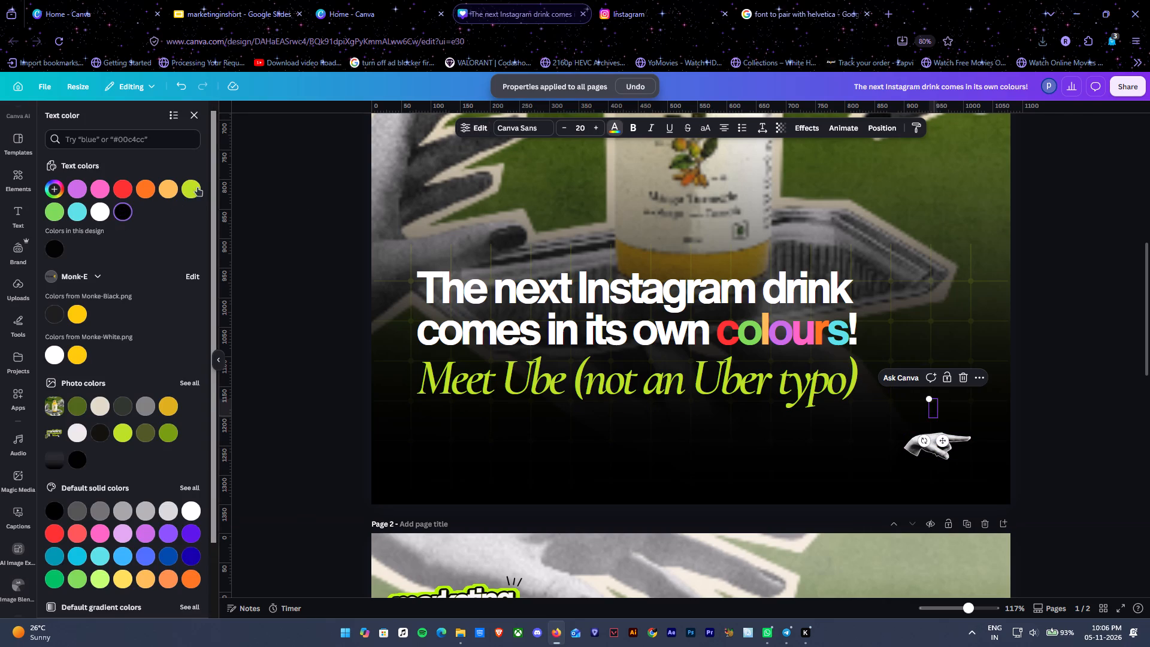
click(197, 186)
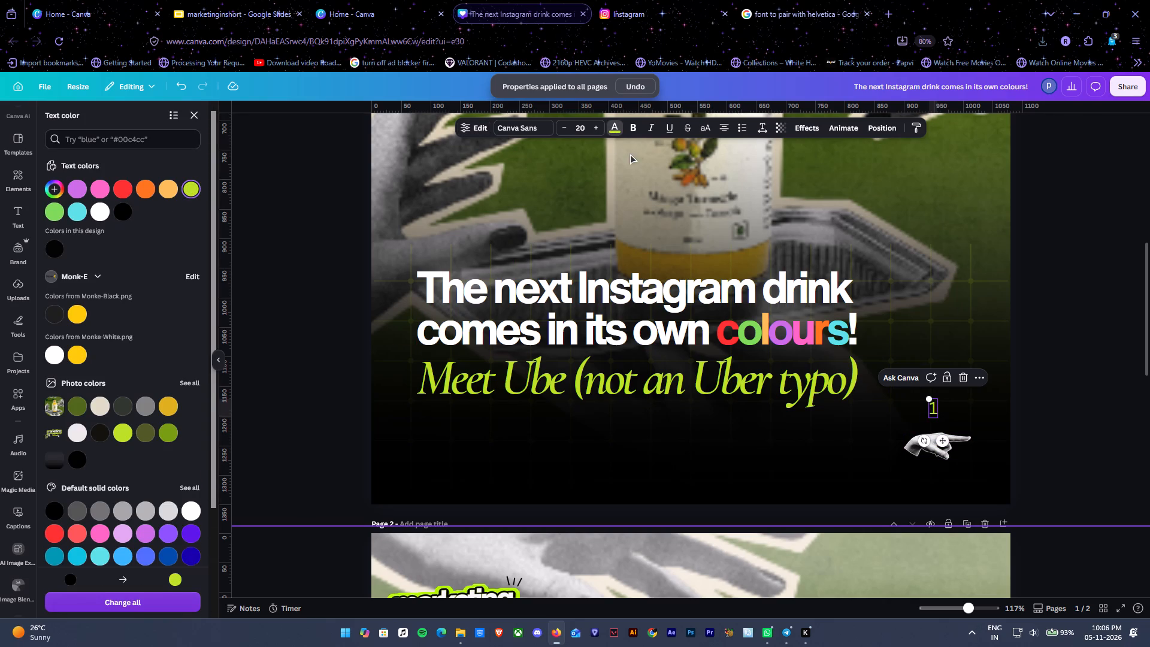
click(102, 213)
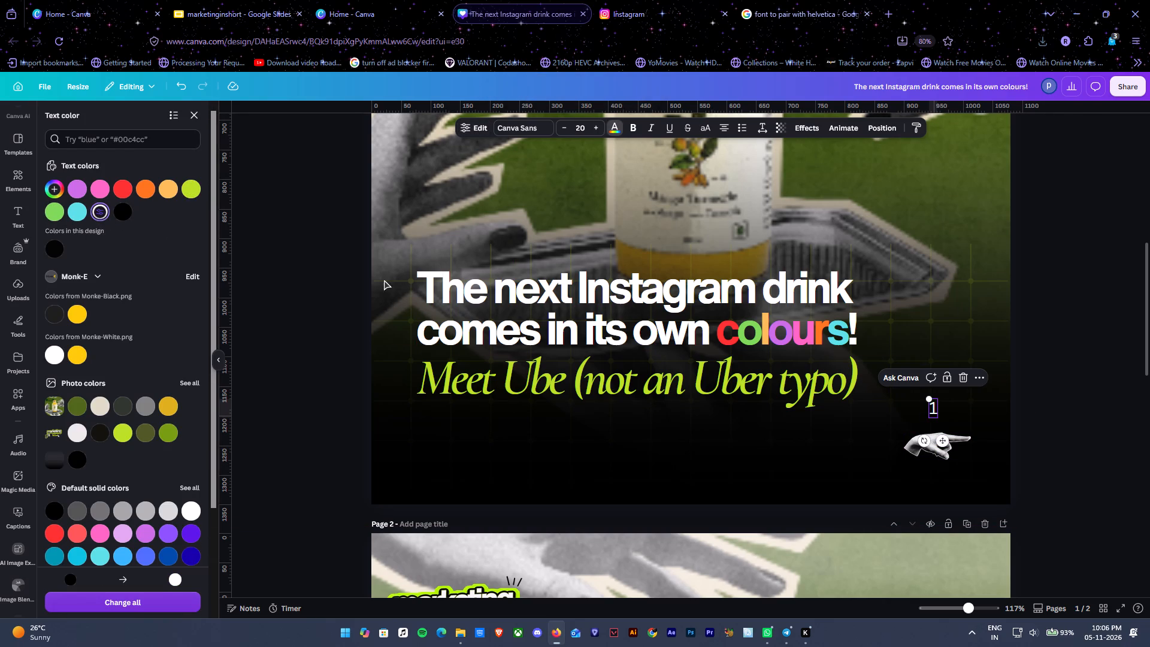
Place the page number immediately left of page 1's pointing hand, shifting the hand slightly right towards the page edge.
drag(943, 440, 898, 470)
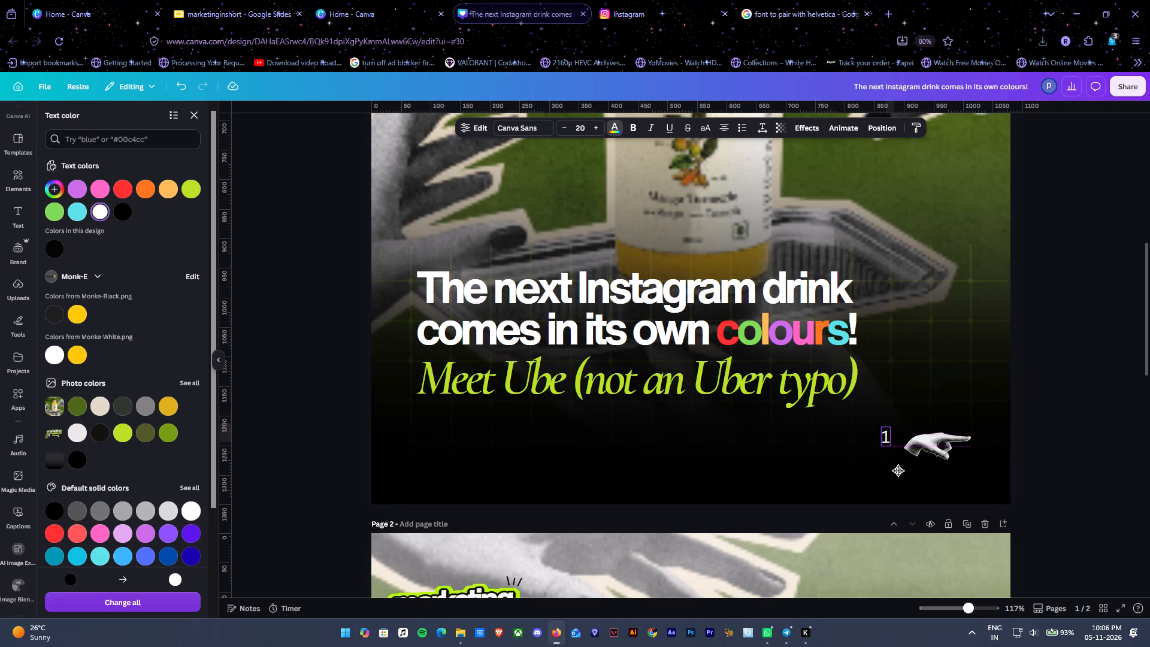
drag(898, 470, 905, 479)
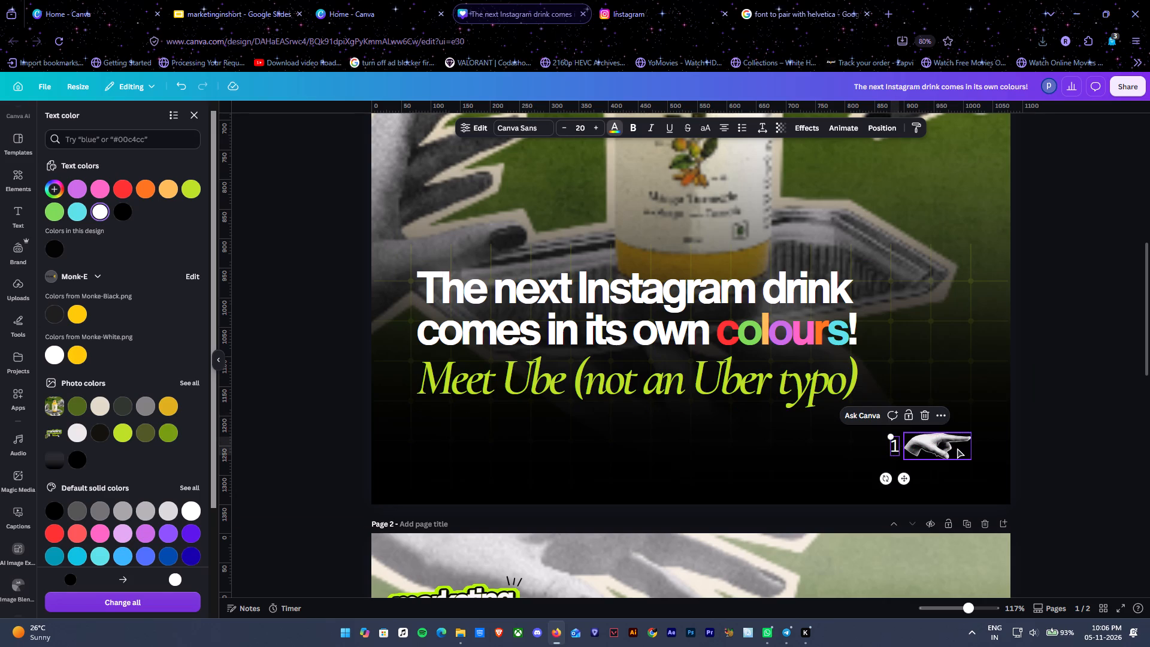
drag(957, 448, 970, 448)
drag(897, 447, 904, 447)
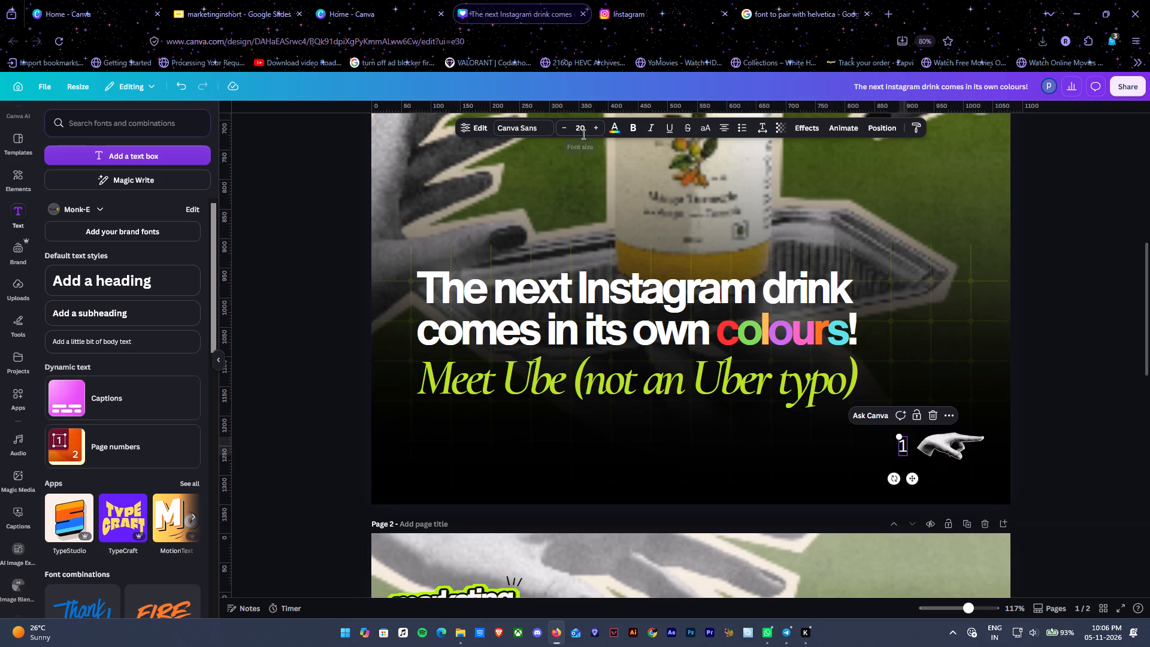
Set the font of page 1's page number to Agrandir.
click(515, 134)
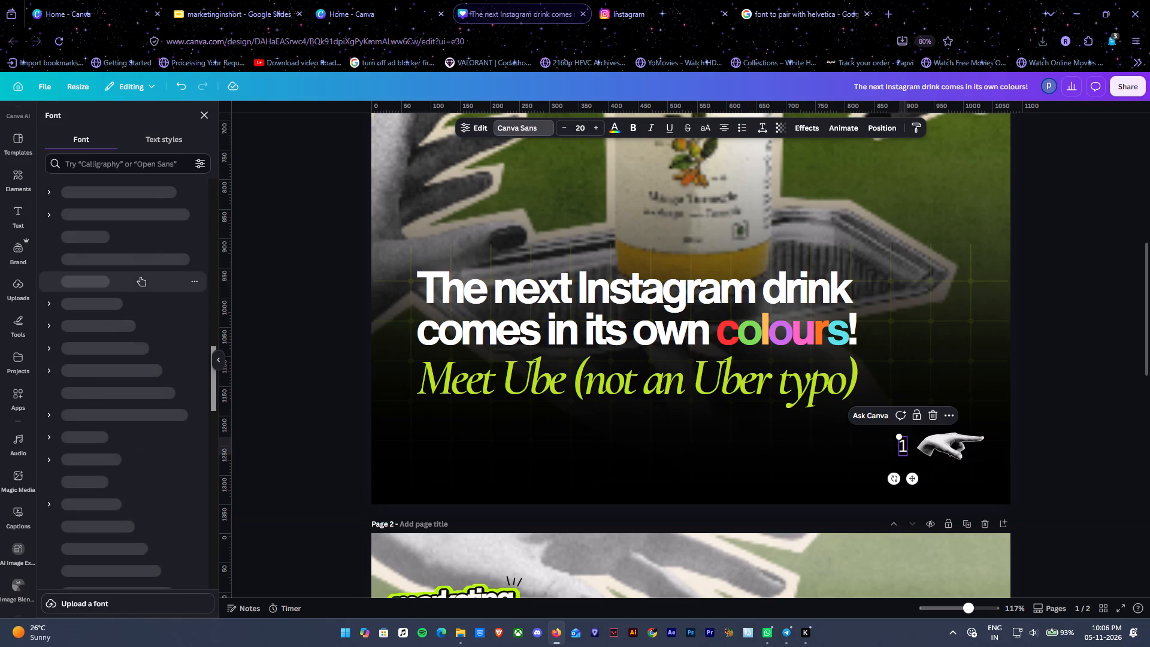
click(98, 214)
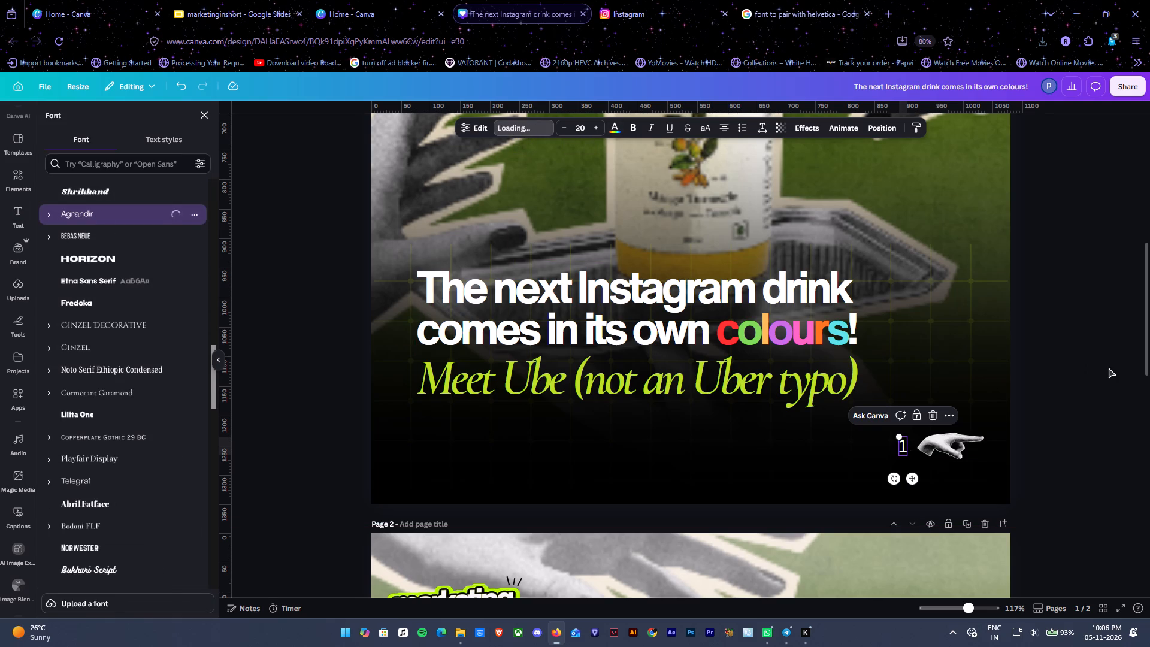
click(1107, 364)
click(1107, 364)
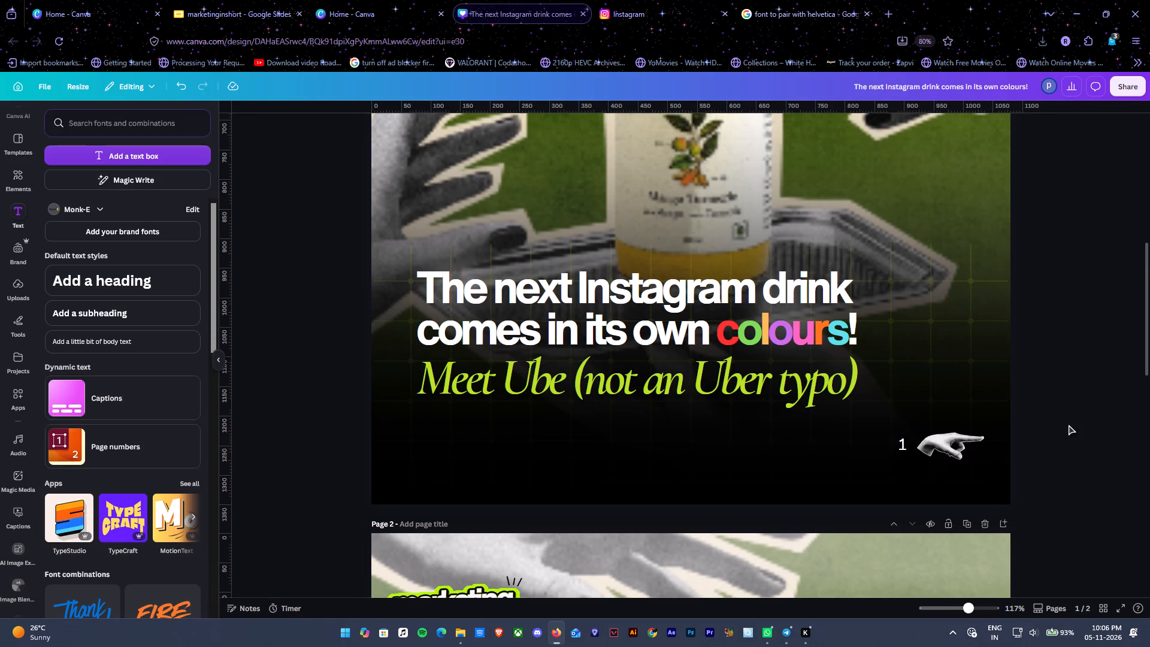
Apply the appearance and position of page 1's page number to all pages.
ctrl+alt+scroll(1069, 425, up, 3)
click(986, 451)
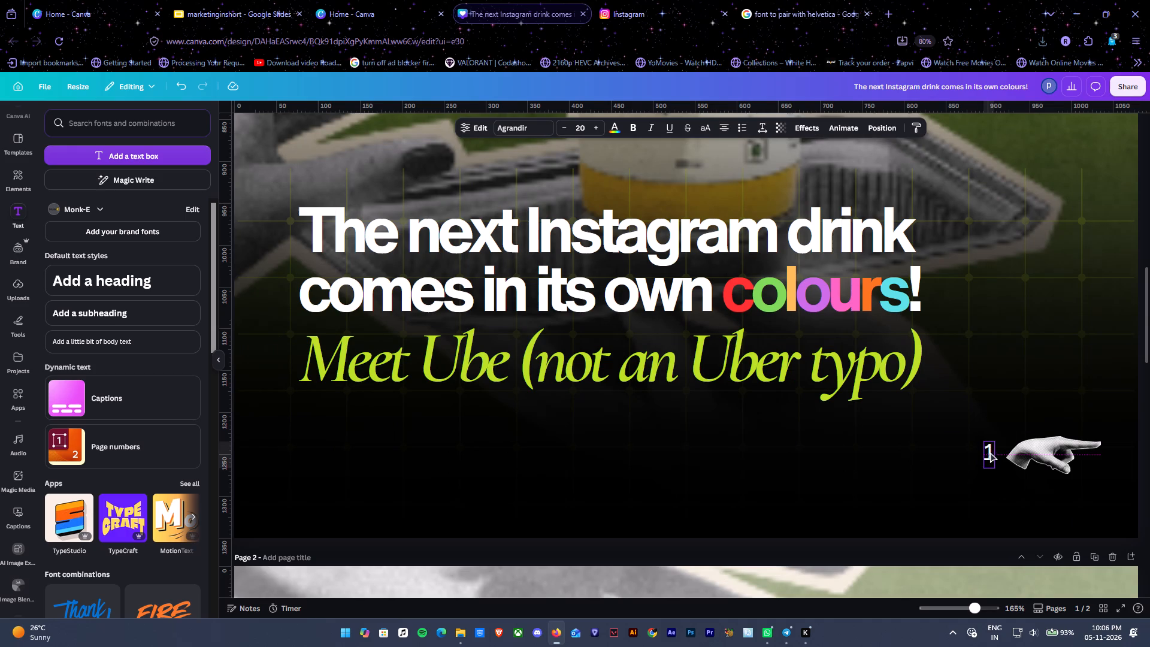
click(123, 439)
click(124, 256)
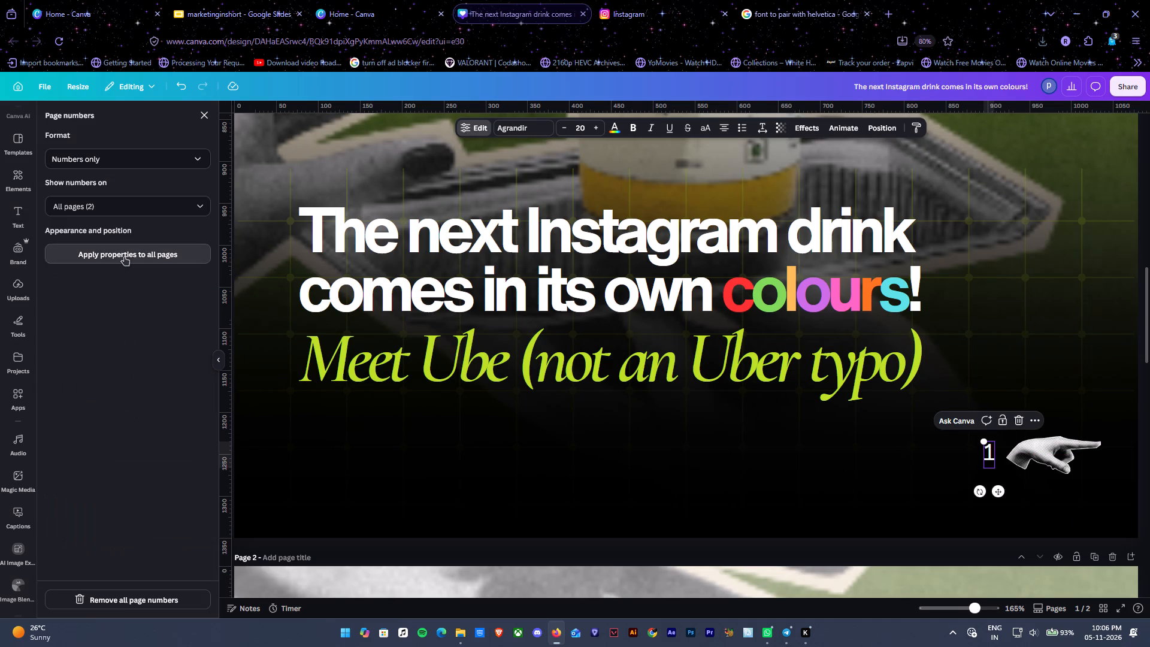
ctrl+alt+scroll(730, 456, down, 6)
scroll(728, 455, down, 3)
scroll(1046, 463, down, 7)
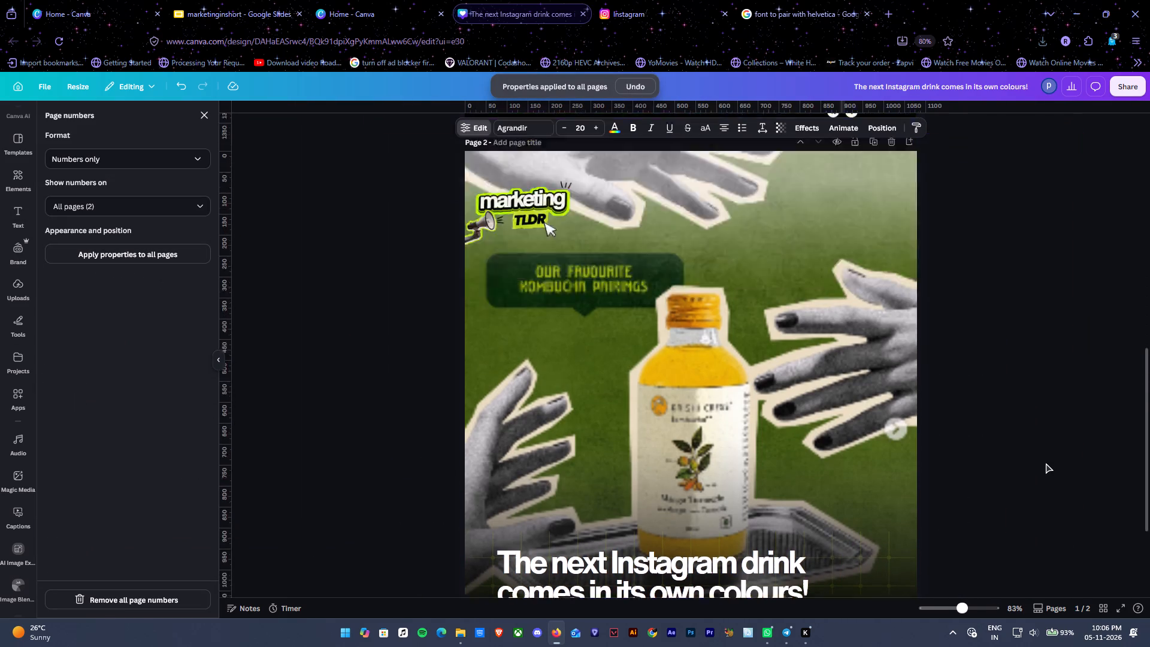
click(1046, 463)
Replace page 2's pointing hand with a copy of page 1's, placed beside the page number.
scroll(1006, 510, up, 4)
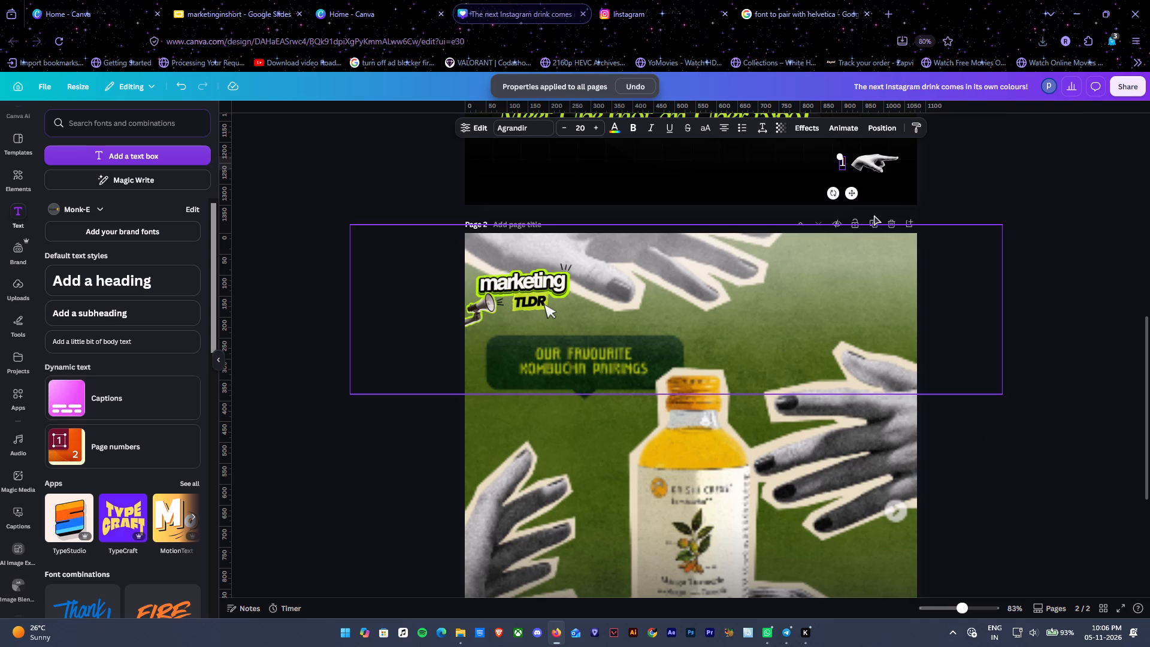
click(879, 166)
key(ctrl+c)
scroll(901, 421, down, 8)
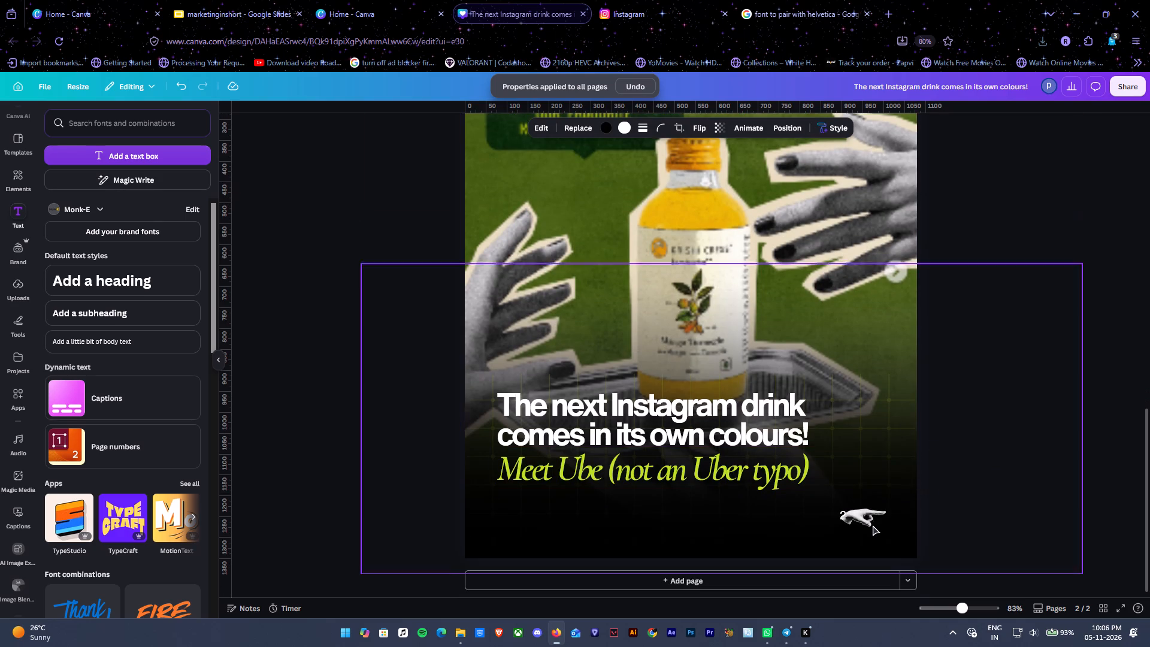
click(873, 521)
key(Delete)
click(874, 517)
key(ctrl+v)
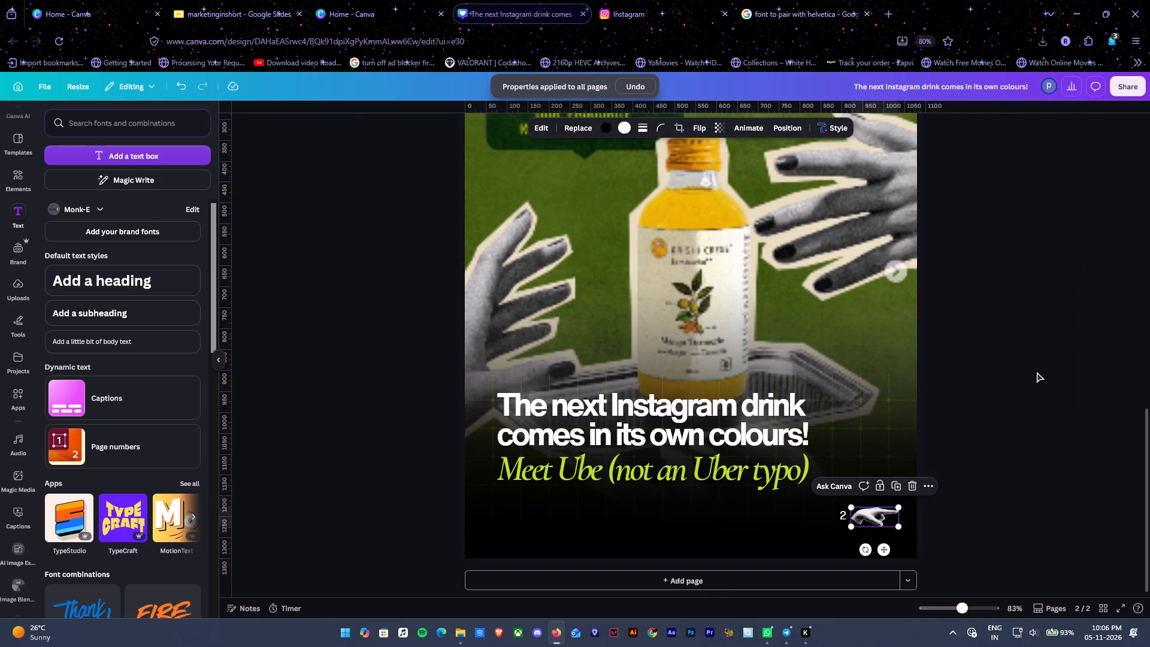
click(1037, 371)
Set the design's sharing access to anyone with the link and copy the link.
click(1133, 91)
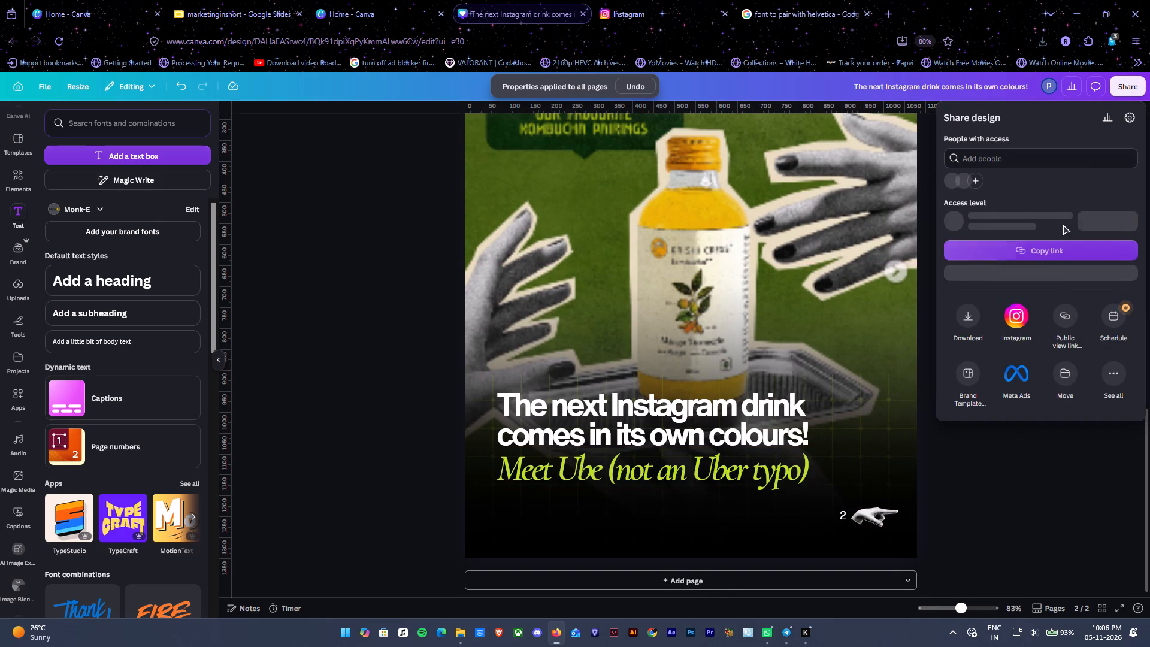
click(1042, 218)
click(1028, 292)
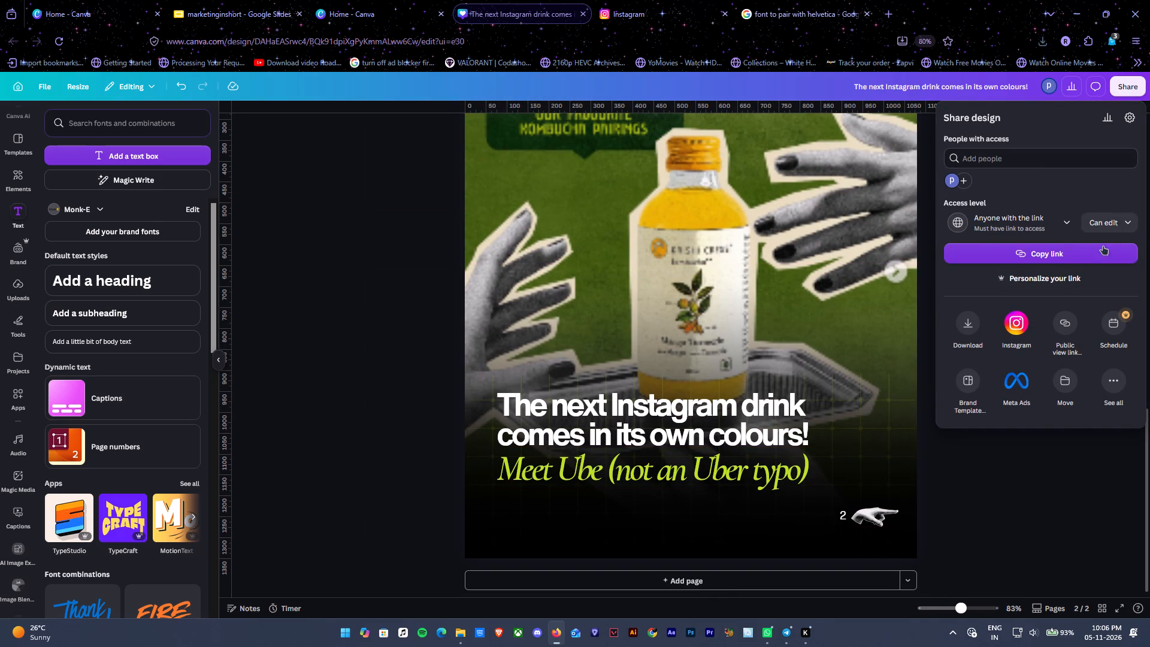
click(1090, 253)
click(964, 542)
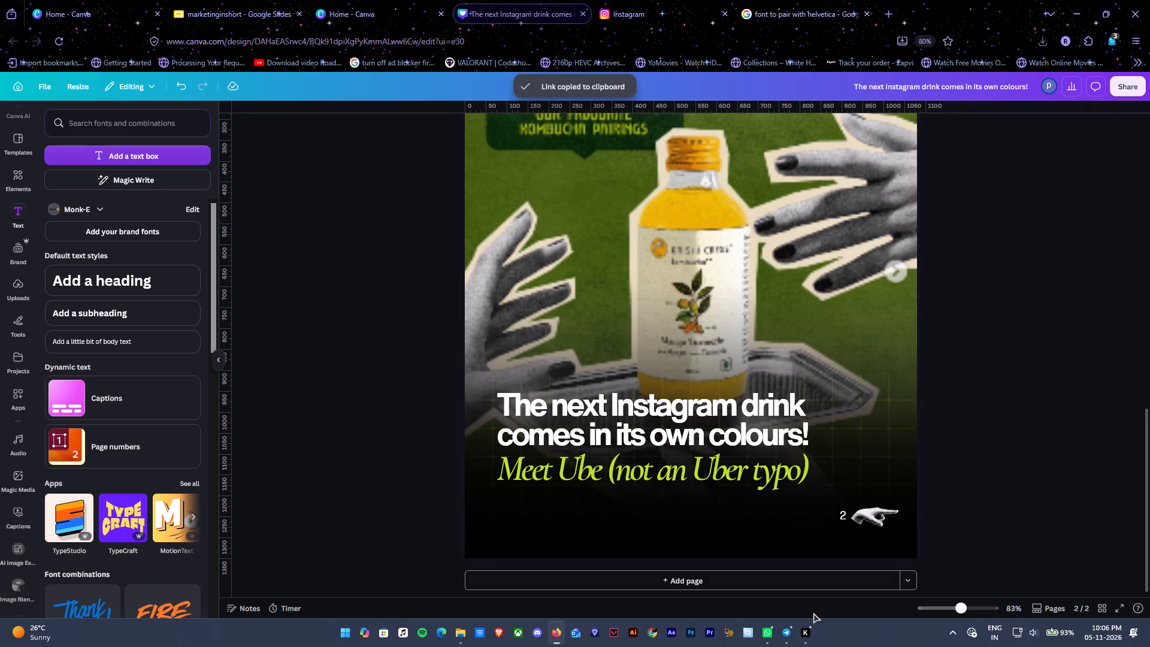
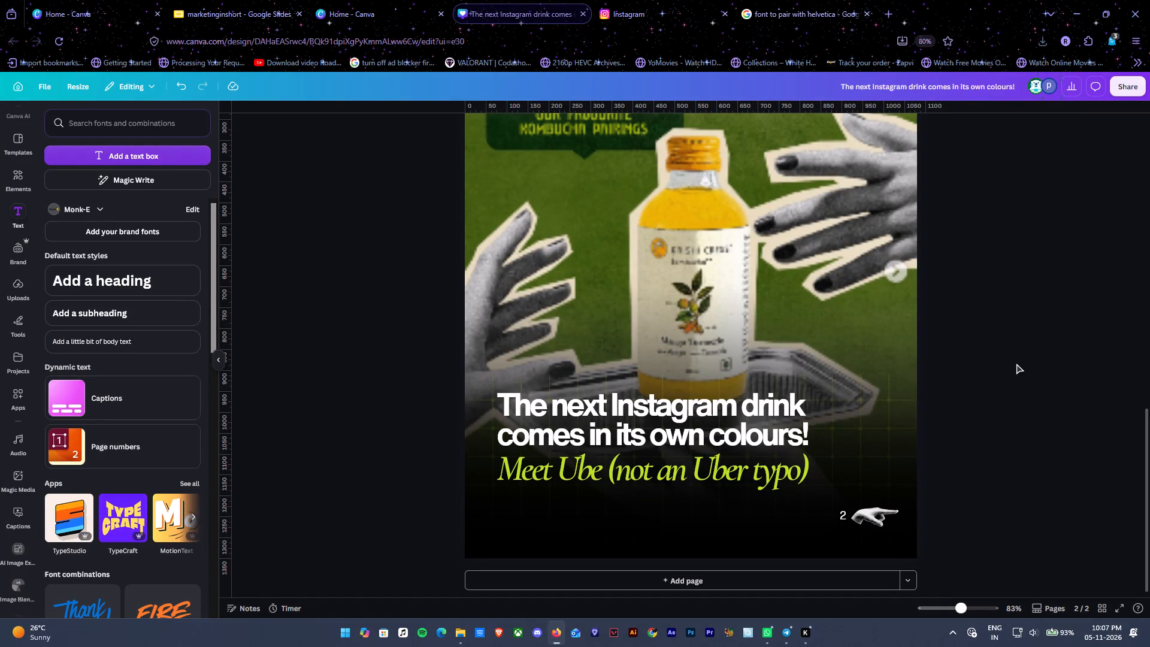
Review the finished covers on pages 1 and 2, comparing their headlines, top accents and page-number placement.
scroll(1016, 364, up, 14)
scroll(1016, 364, down, 2)
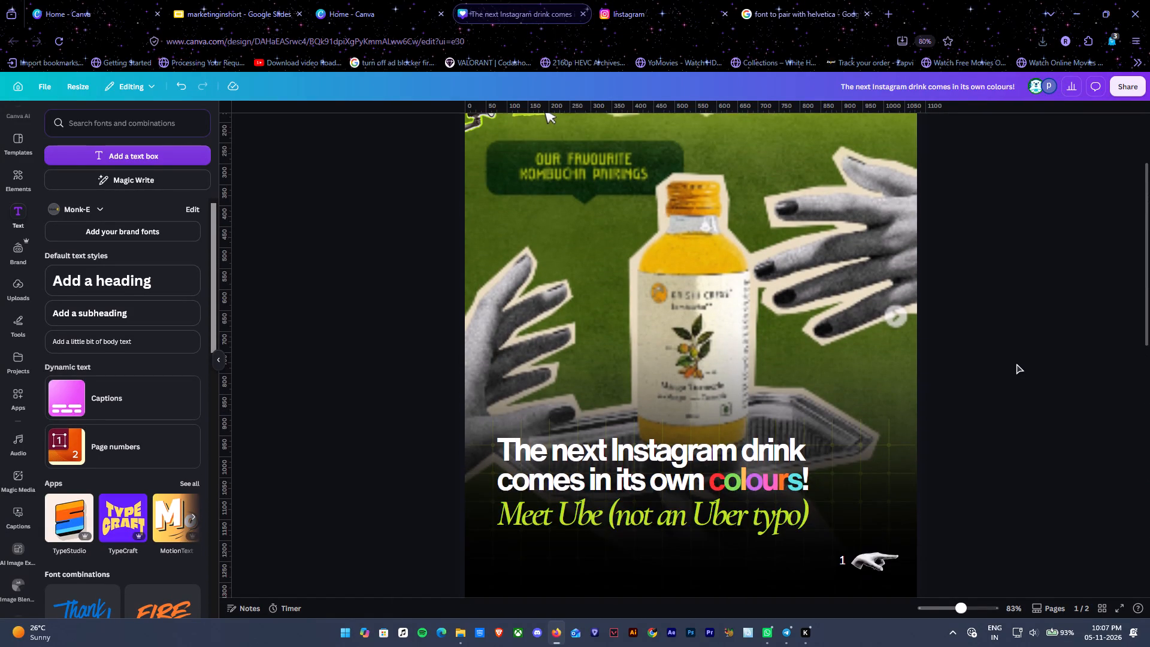
ctrl+alt+scroll(1016, 364, down, 3)
click(1016, 364)
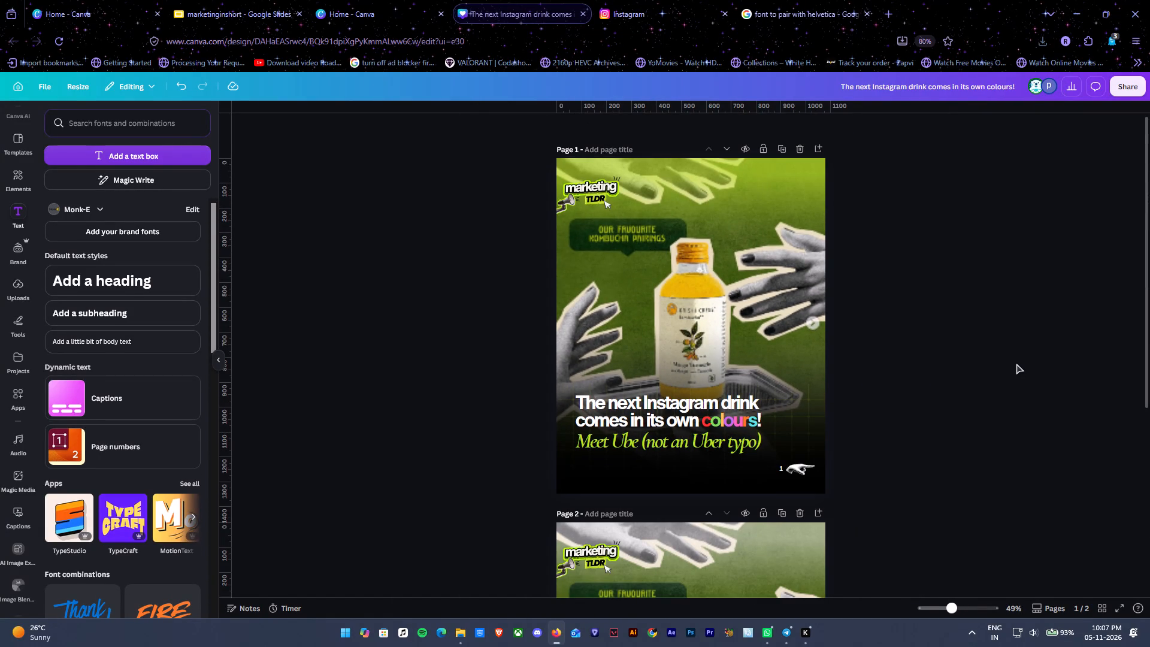
scroll(1016, 364, down, 7)
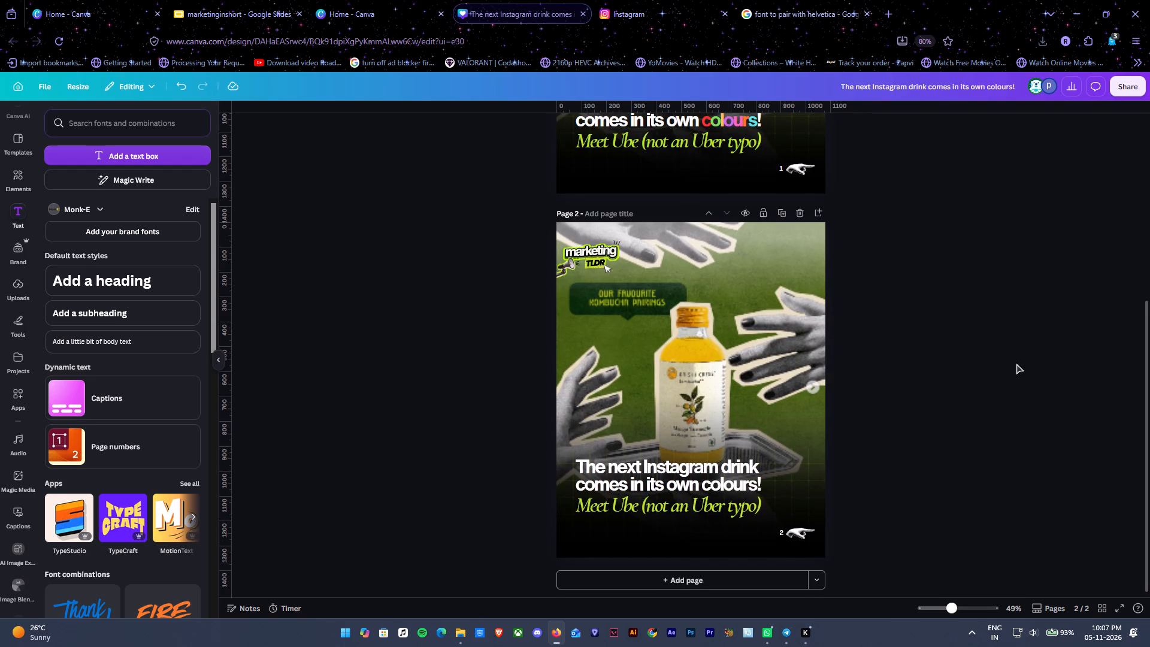
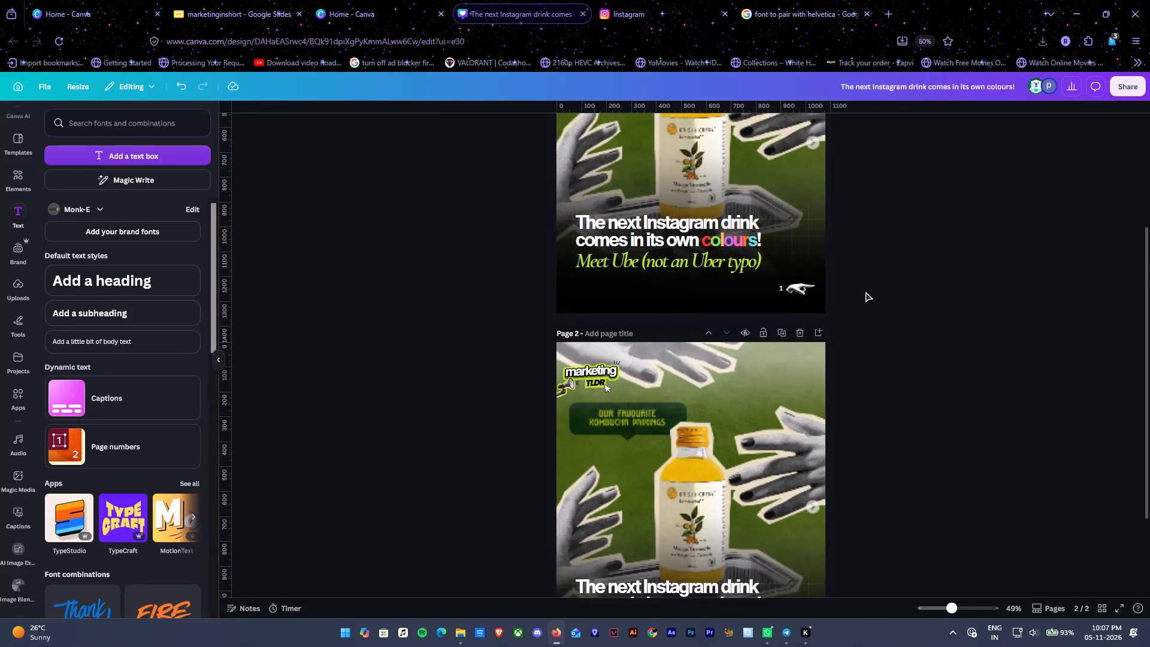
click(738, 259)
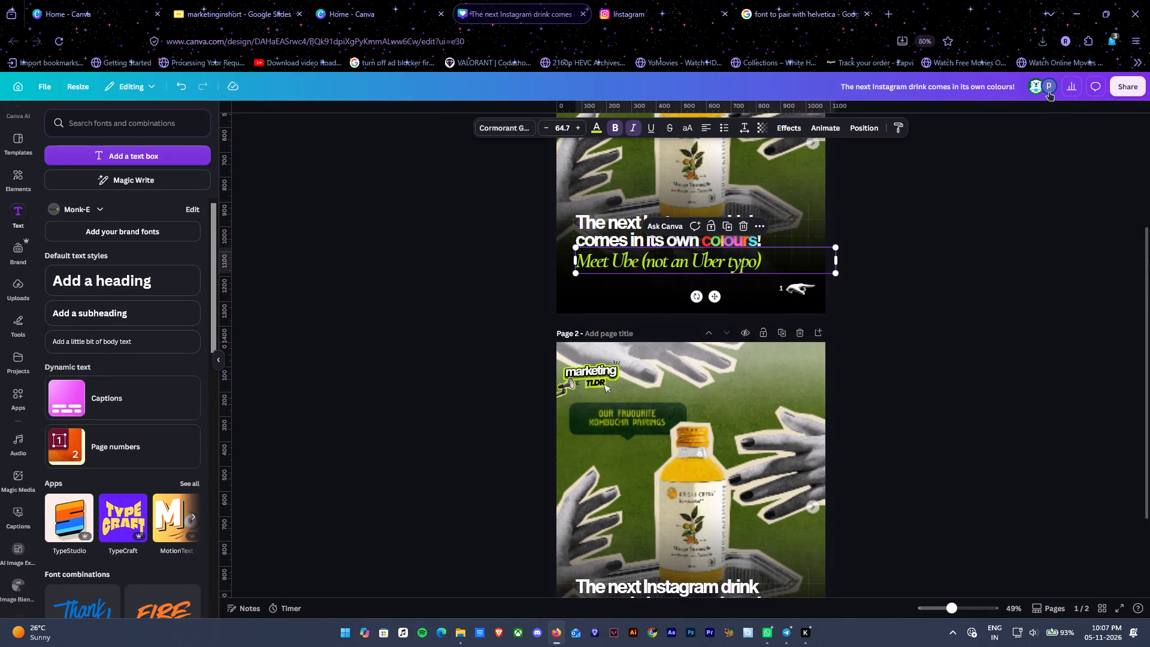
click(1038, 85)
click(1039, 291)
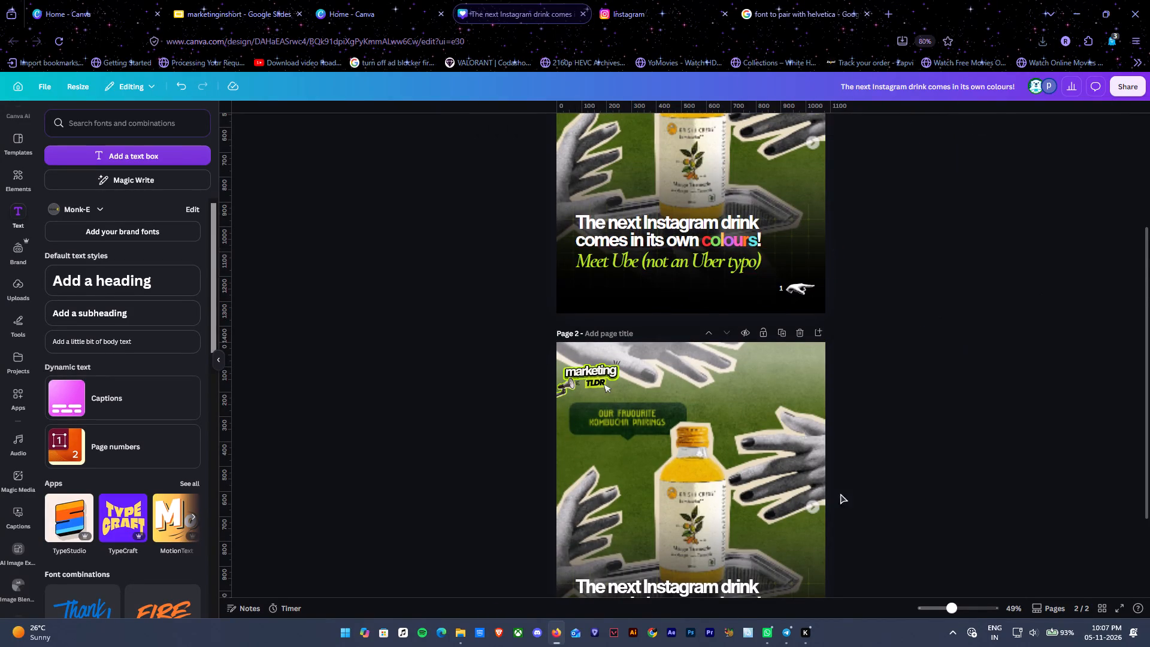
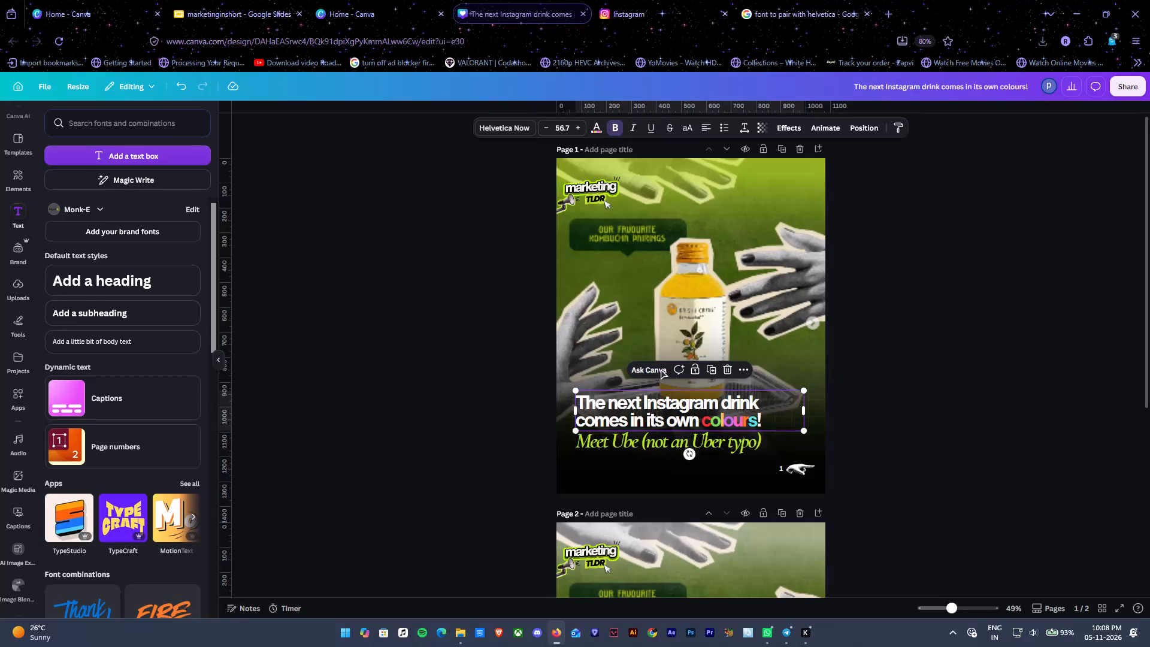
Recolour page 1's entire white and multicoloured headline, comparing default solid purples including violet #8c52ff and settling on the pinkish purple.
click(600, 122)
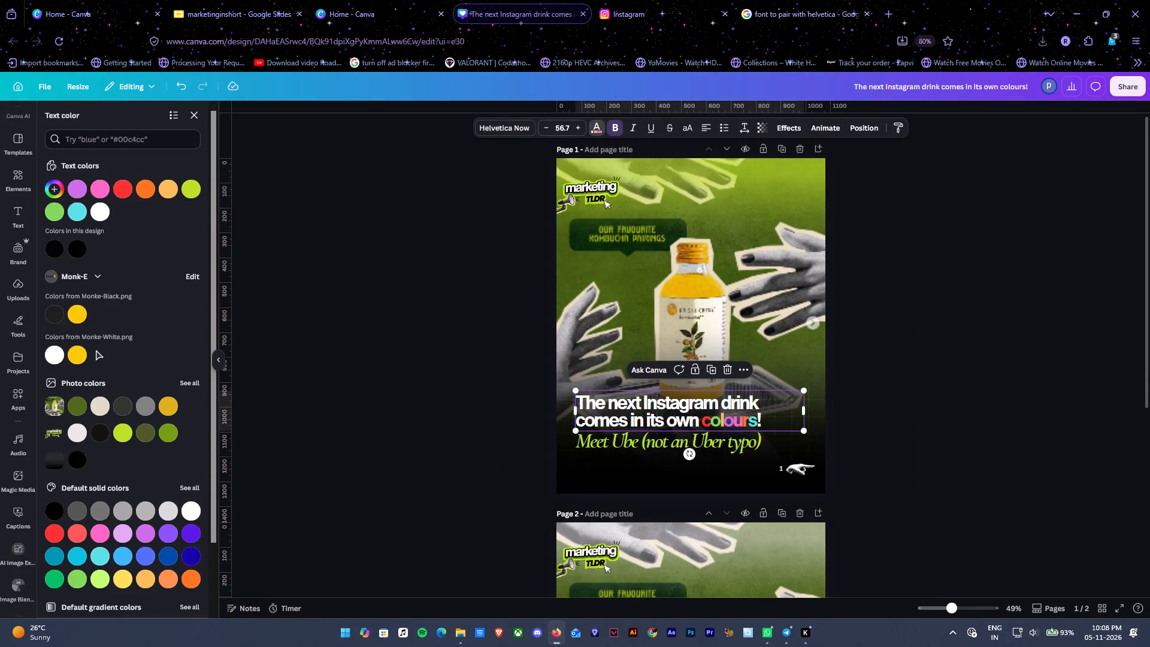
scroll(110, 394, down, 3)
click(149, 461)
click(123, 459)
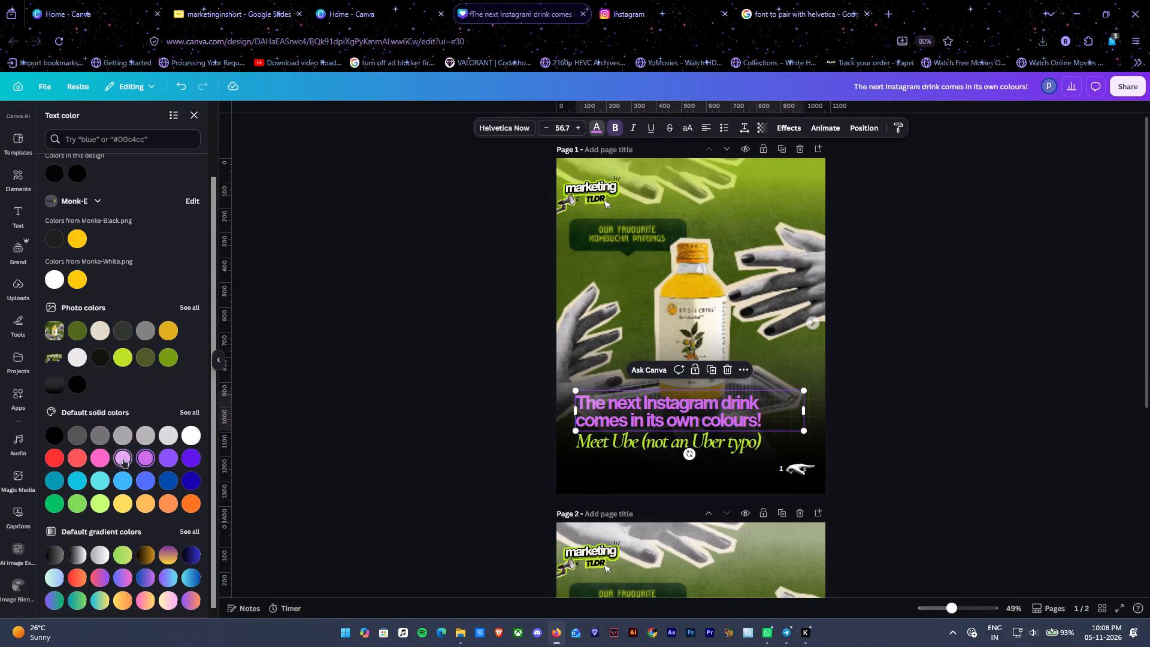
click(146, 453)
click(169, 454)
click(152, 459)
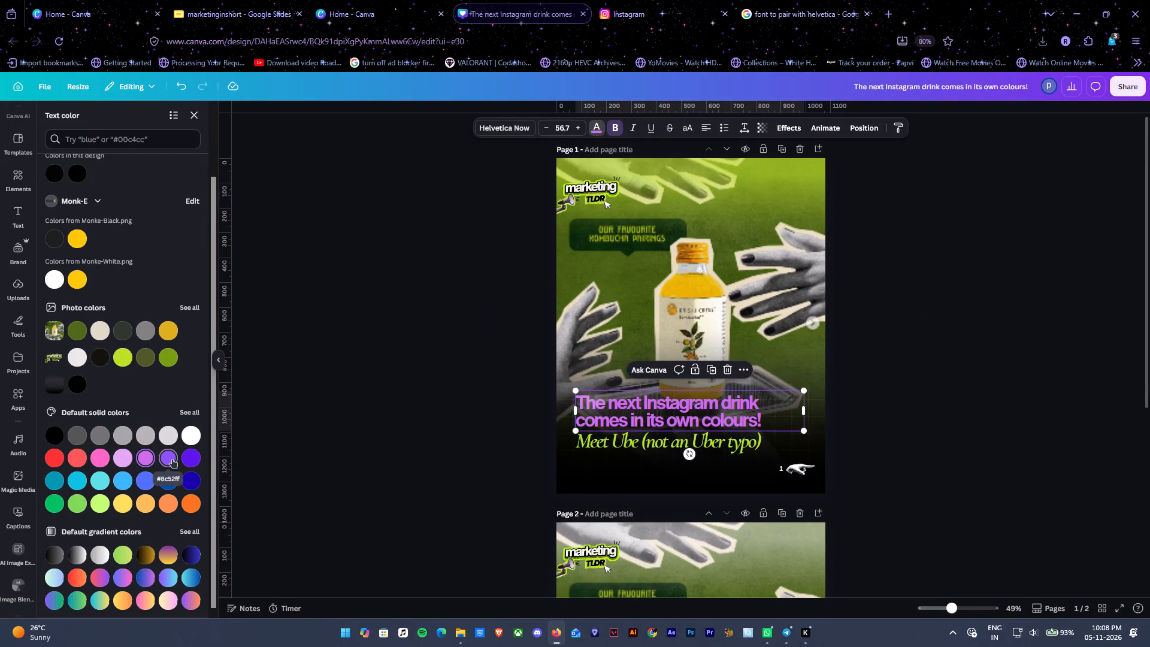
click(172, 458)
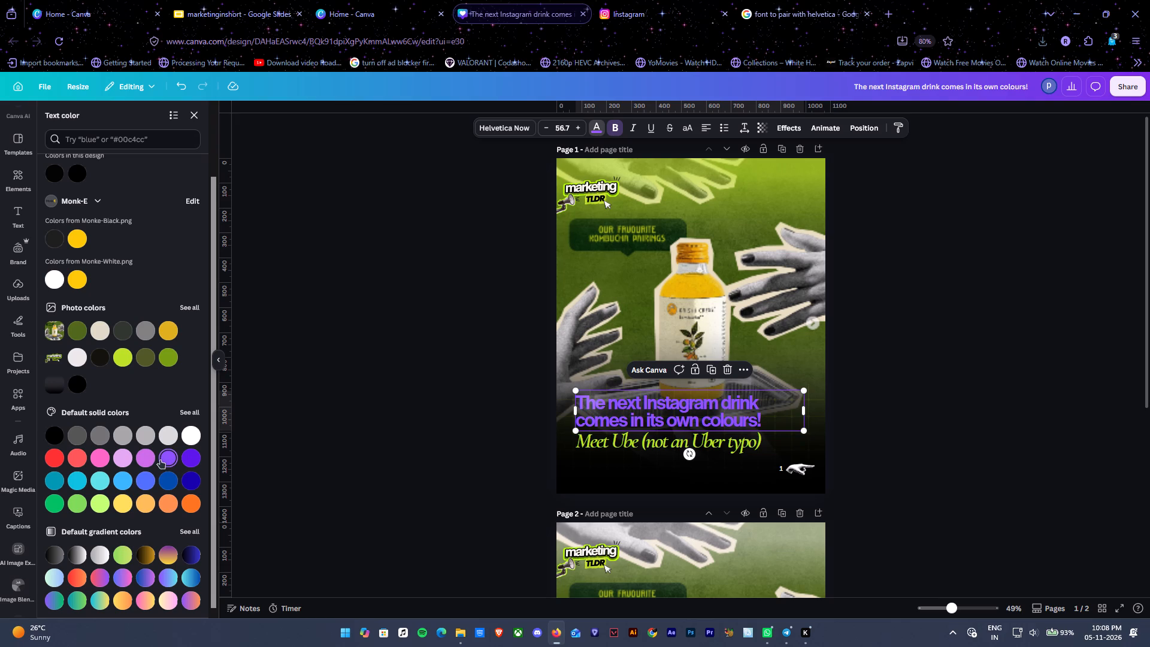
click(144, 456)
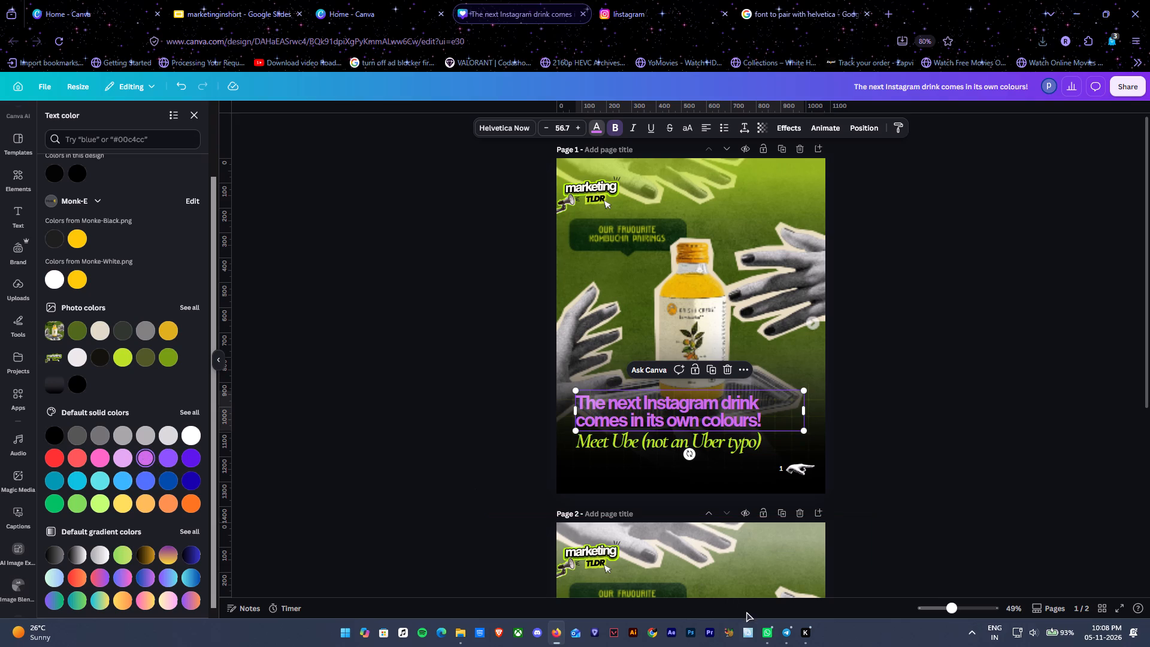
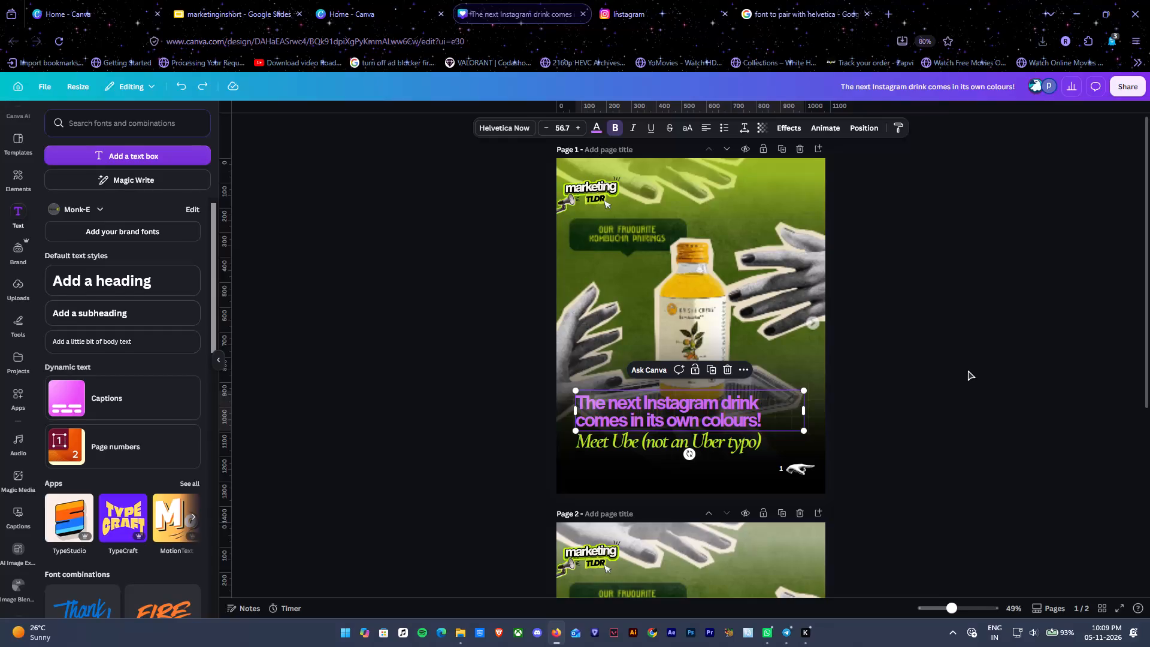
Undo the recent purple and pink recolouring of the headline on page 1.
key(ctrl+z)
key(ctrl+z)
key(ctrl+z)
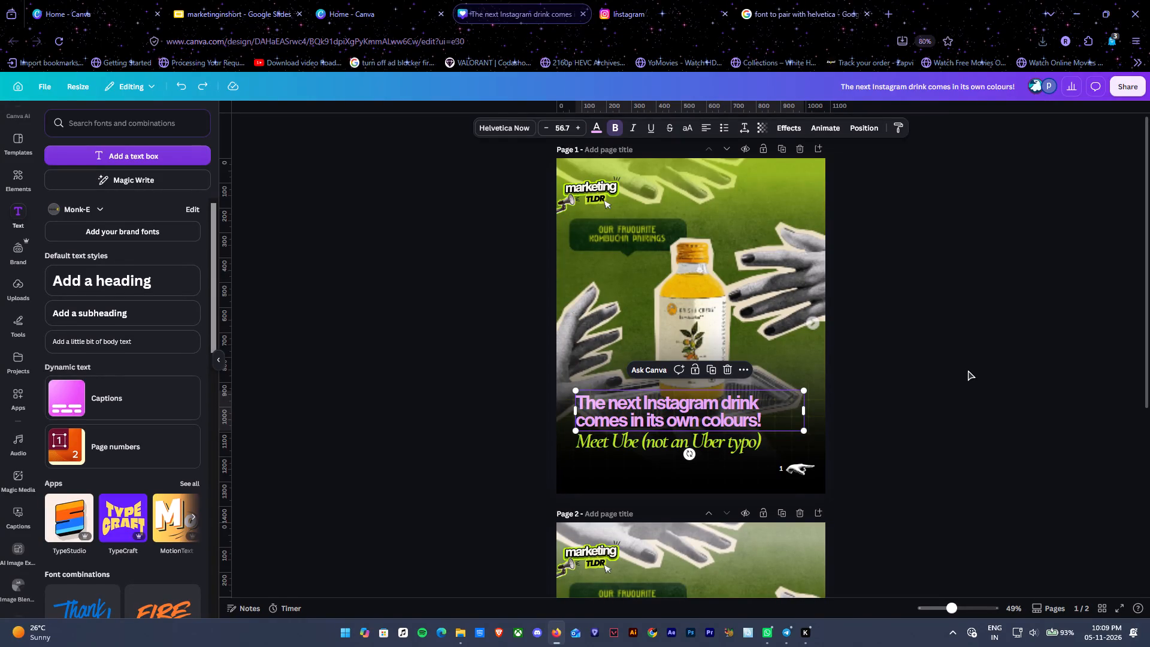
key(ctrl+z)
key(ctrl+z)
ctrl+alt+scroll(907, 392, up, 3)
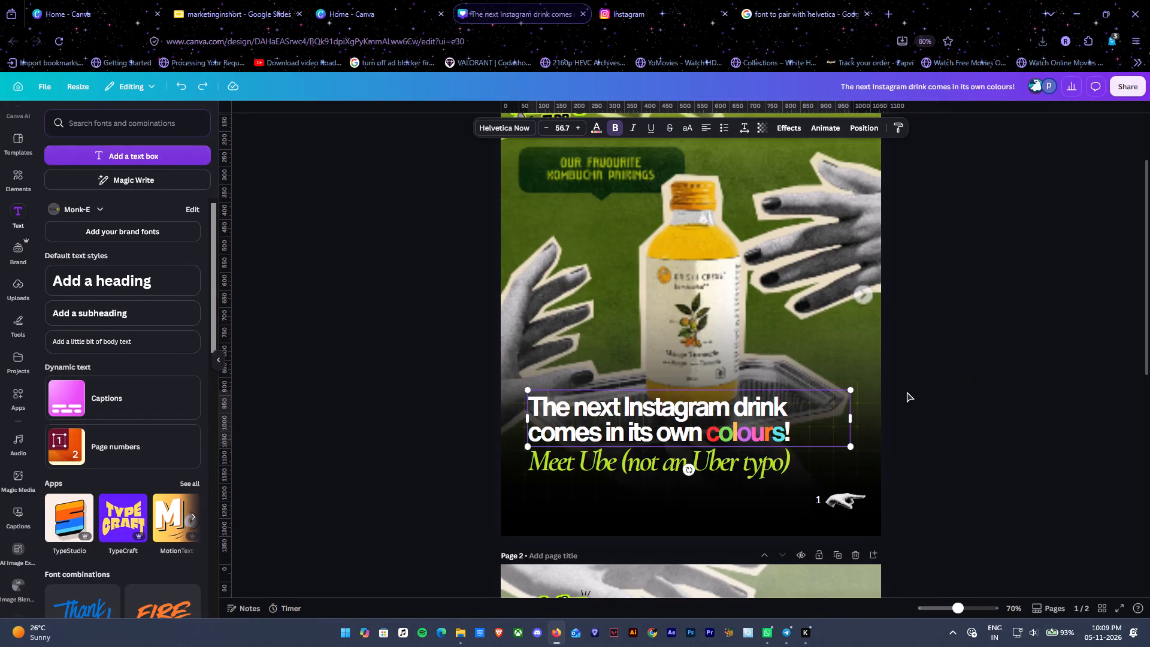
Add a square shape over the start of the headline on page 2.
scroll(840, 424, down, 6)
click(705, 431)
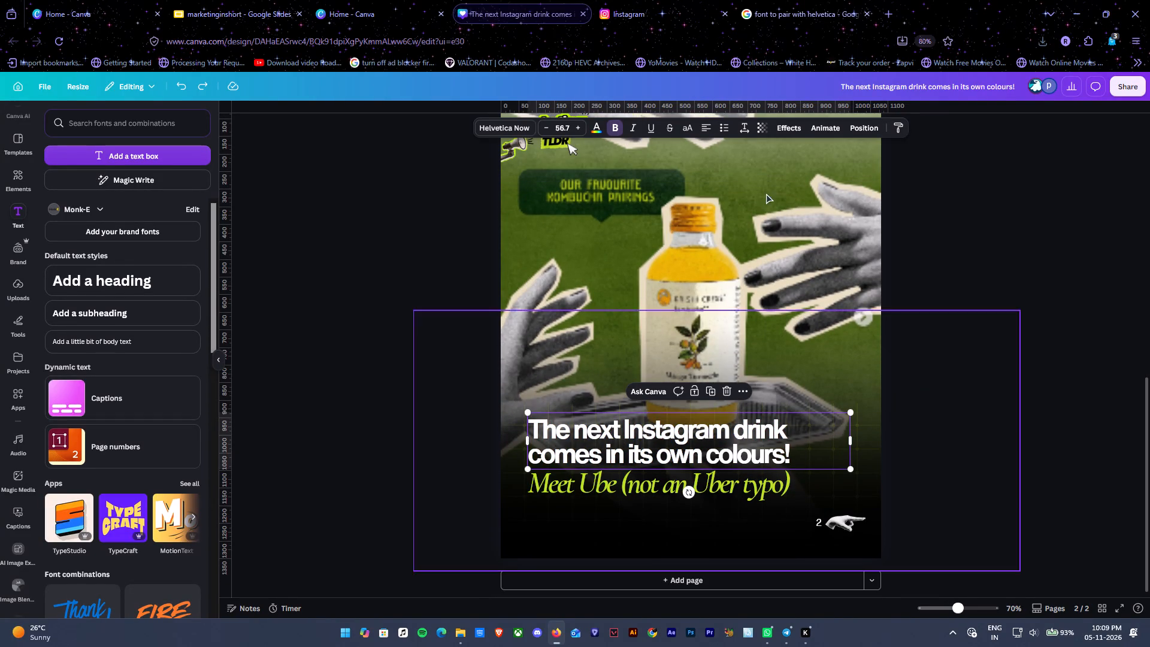
click(9, 333)
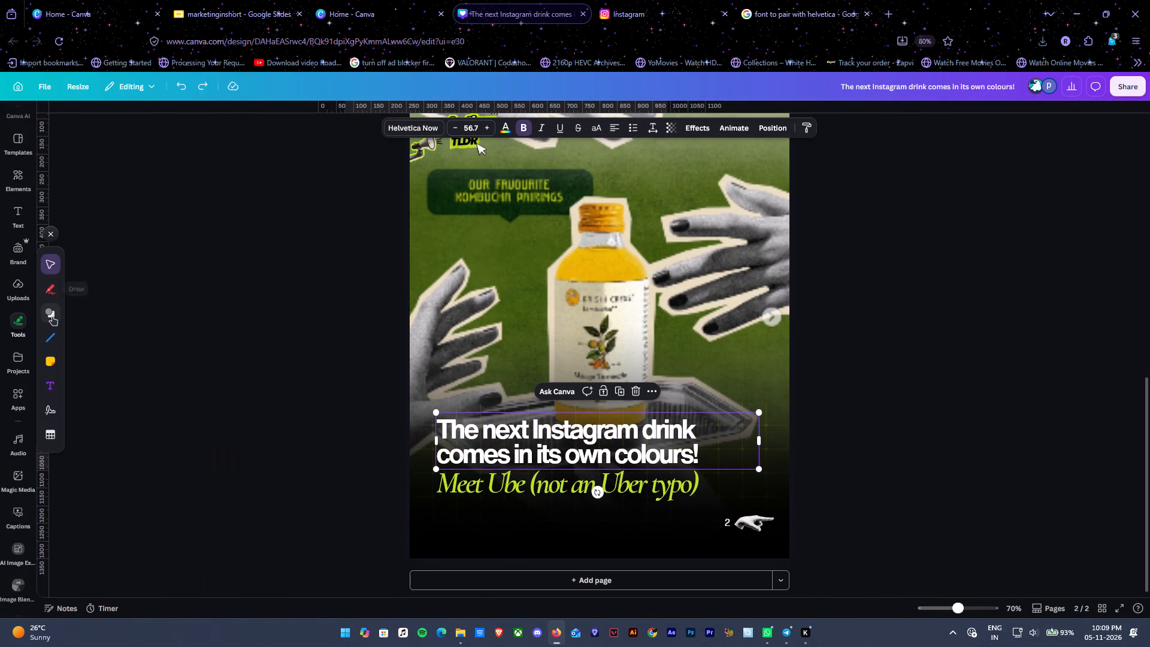
click(52, 316)
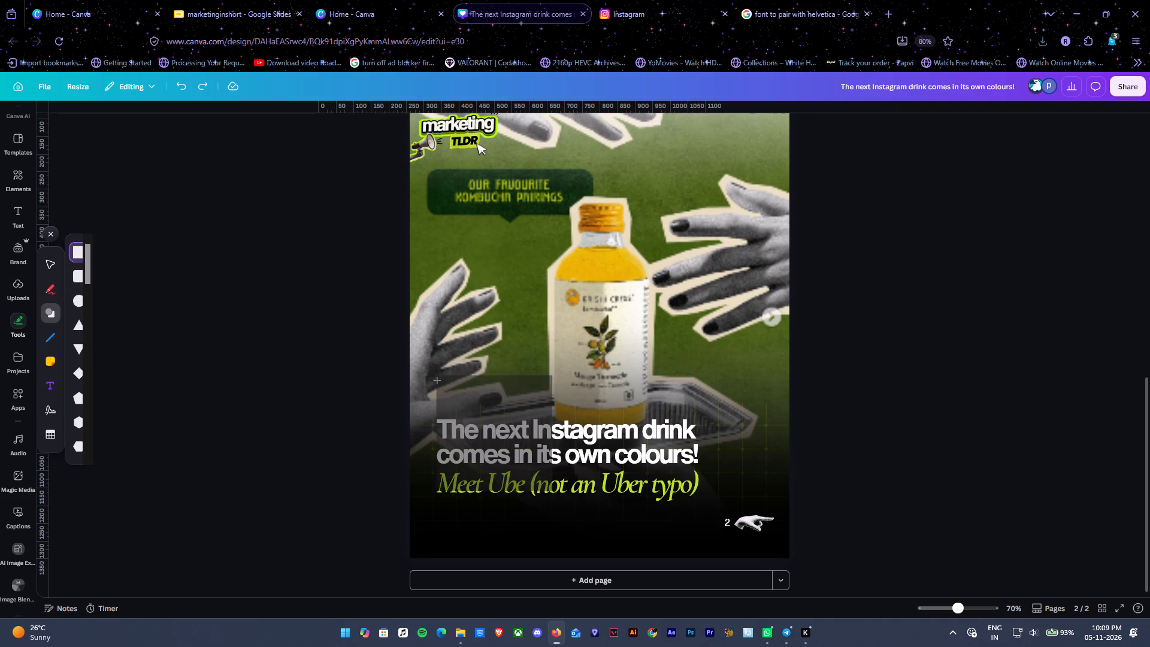
click(437, 380)
Resize page 2's square into a thin bar over the headline's first line, ending level with the second line's exclamation mark.
ctrl+alt+scroll(533, 522, up, 5)
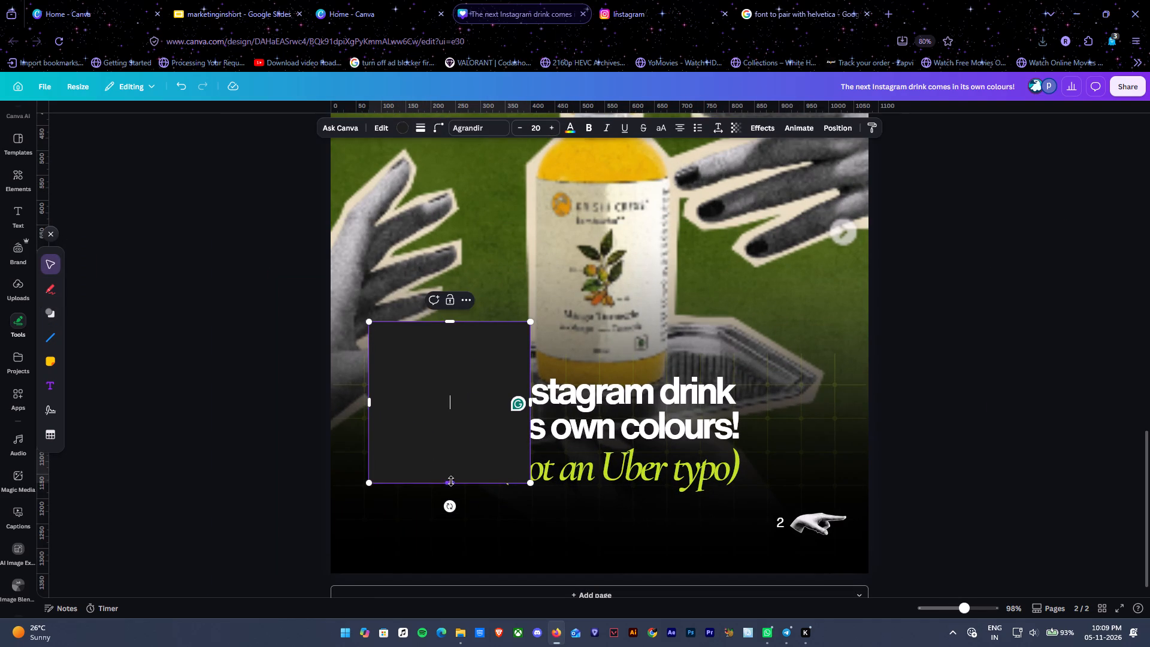
drag(451, 481, 456, 444)
drag(453, 324, 453, 325)
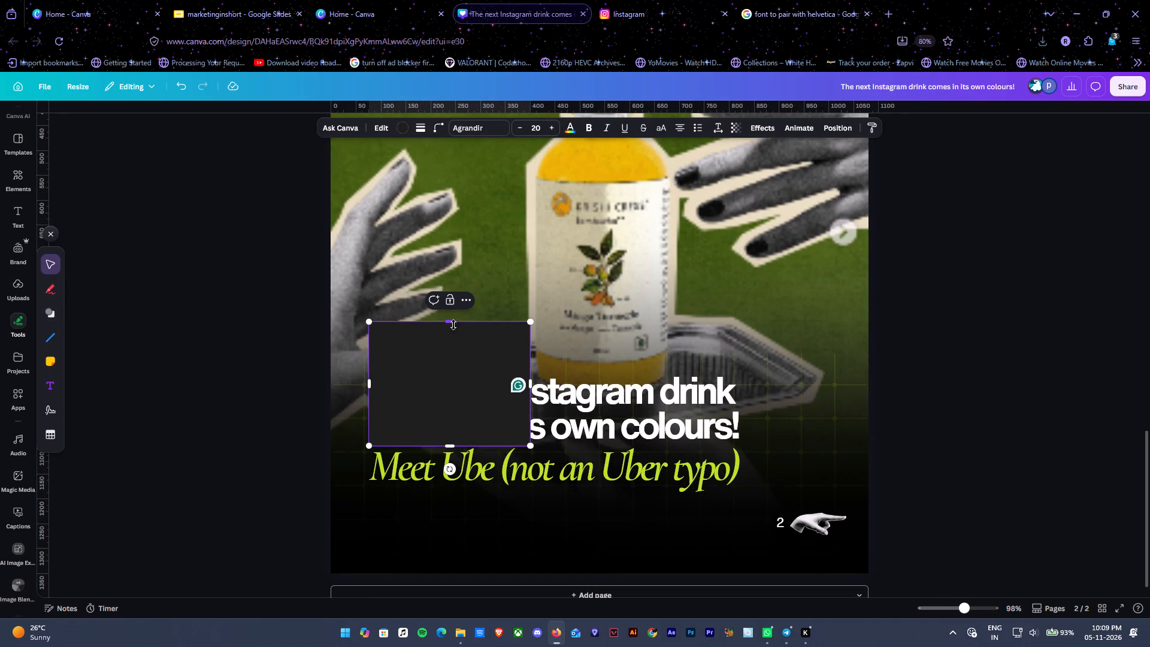
drag(453, 325, 452, 371)
drag(447, 445, 448, 442)
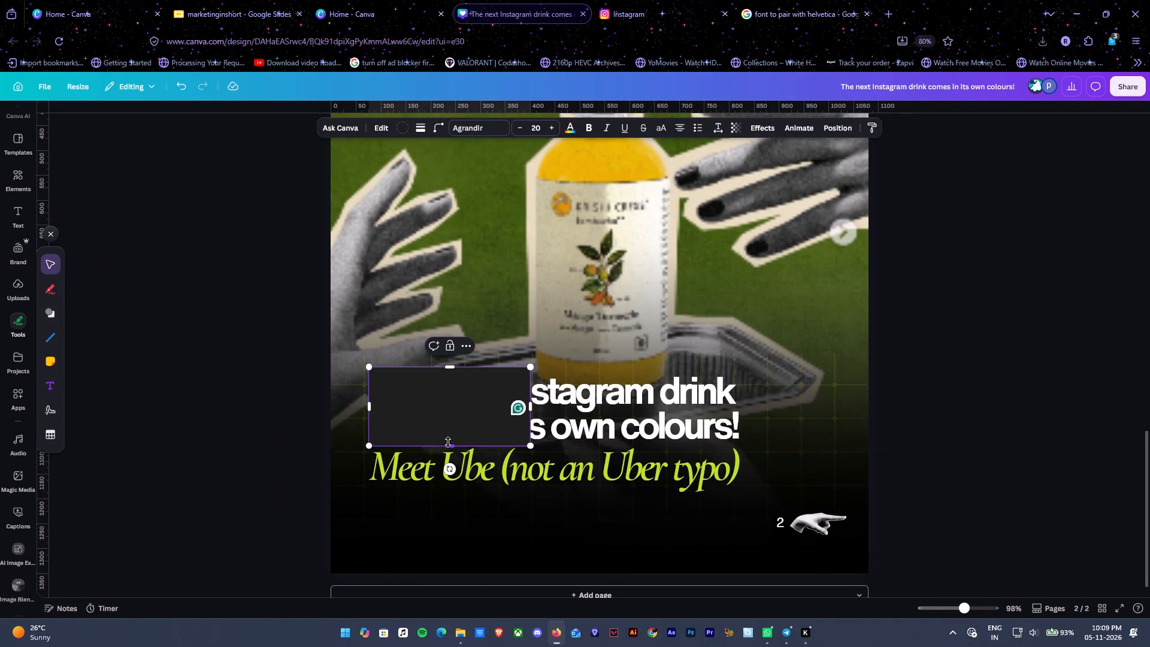
drag(448, 442, 459, 408)
ctrl+alt+scroll(463, 408, up, 5)
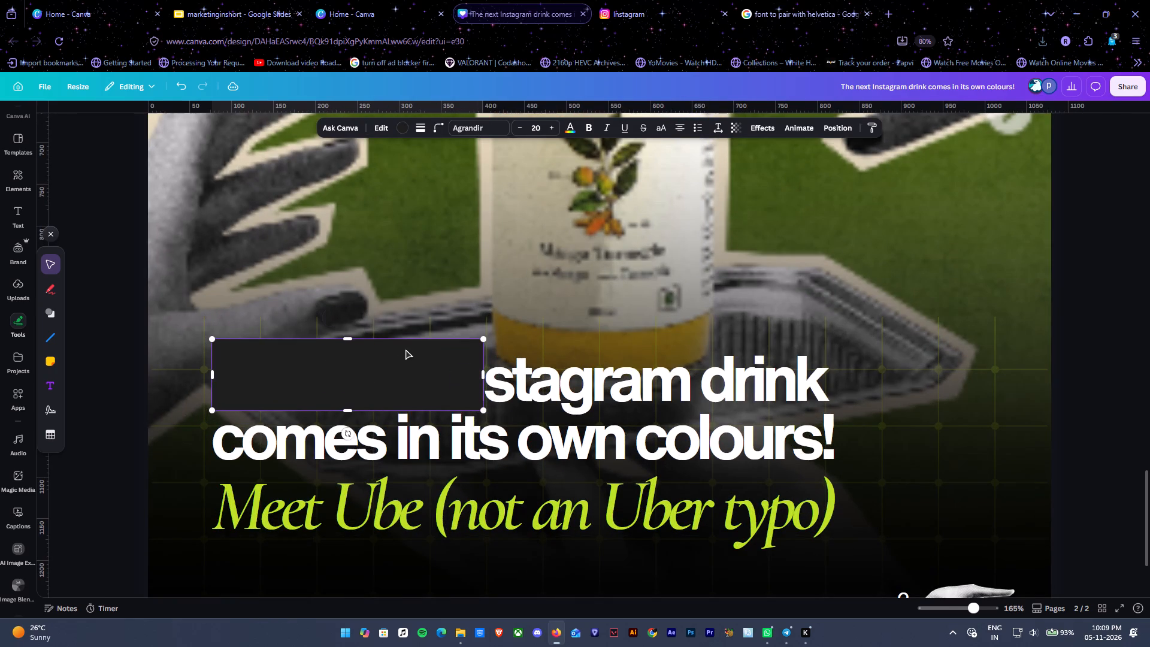
drag(347, 341, 347, 351)
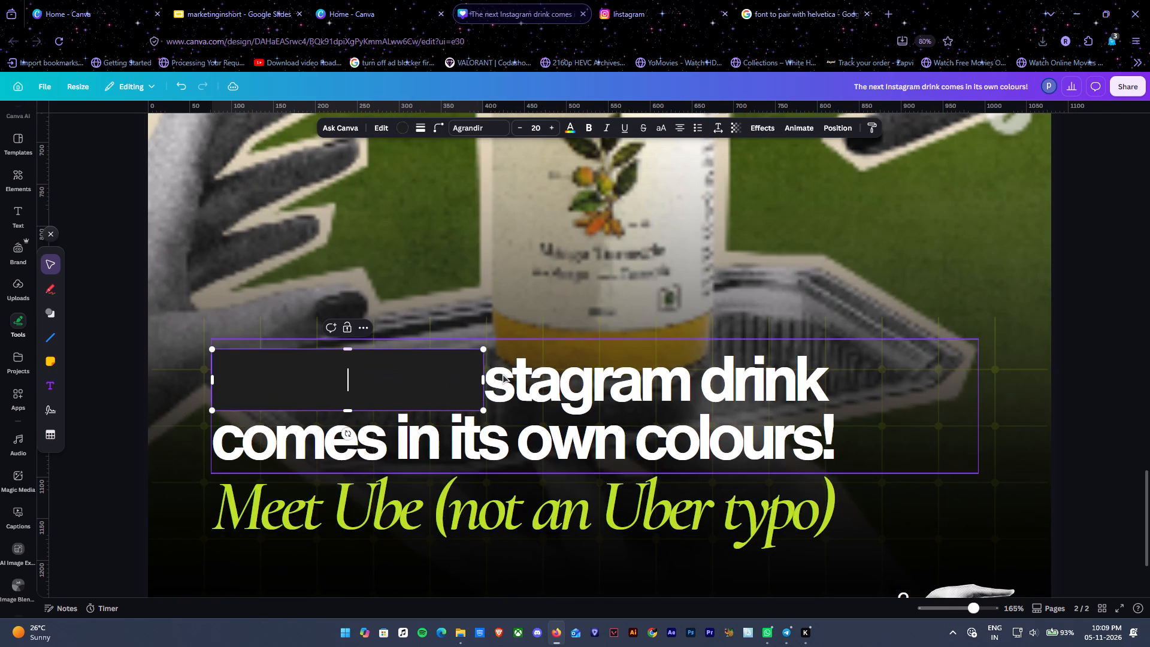
drag(482, 383, 837, 385)
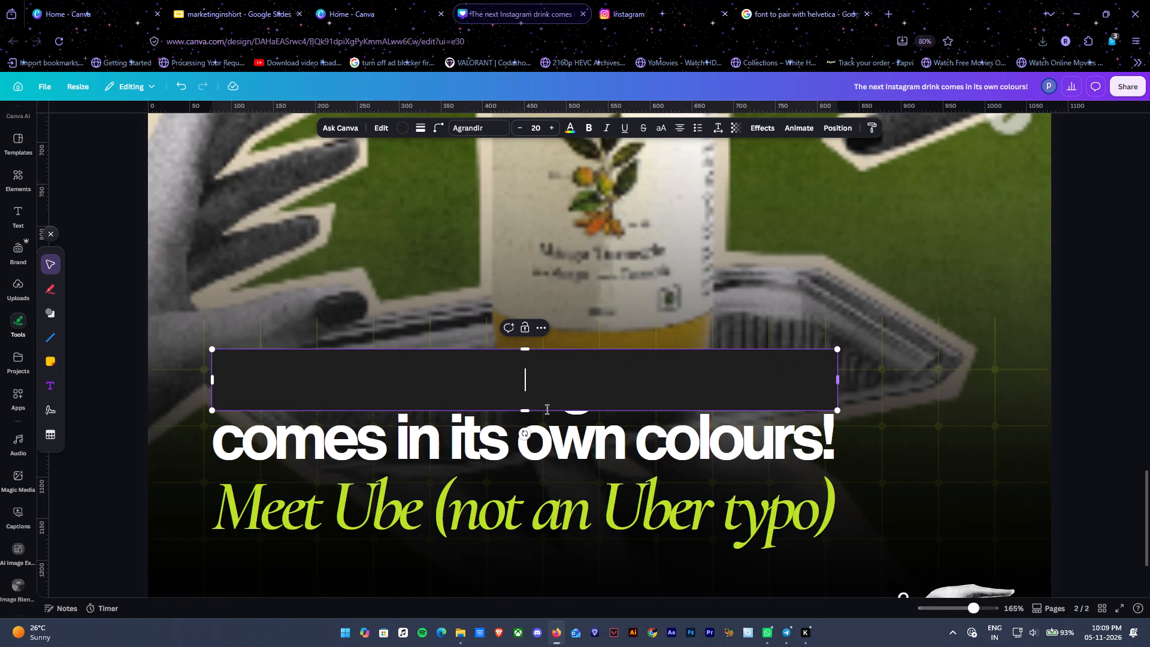
Slightly reduce the height of the dark rectangle over the headline's first line and fill it with solid violet.
drag(531, 410, 532, 404)
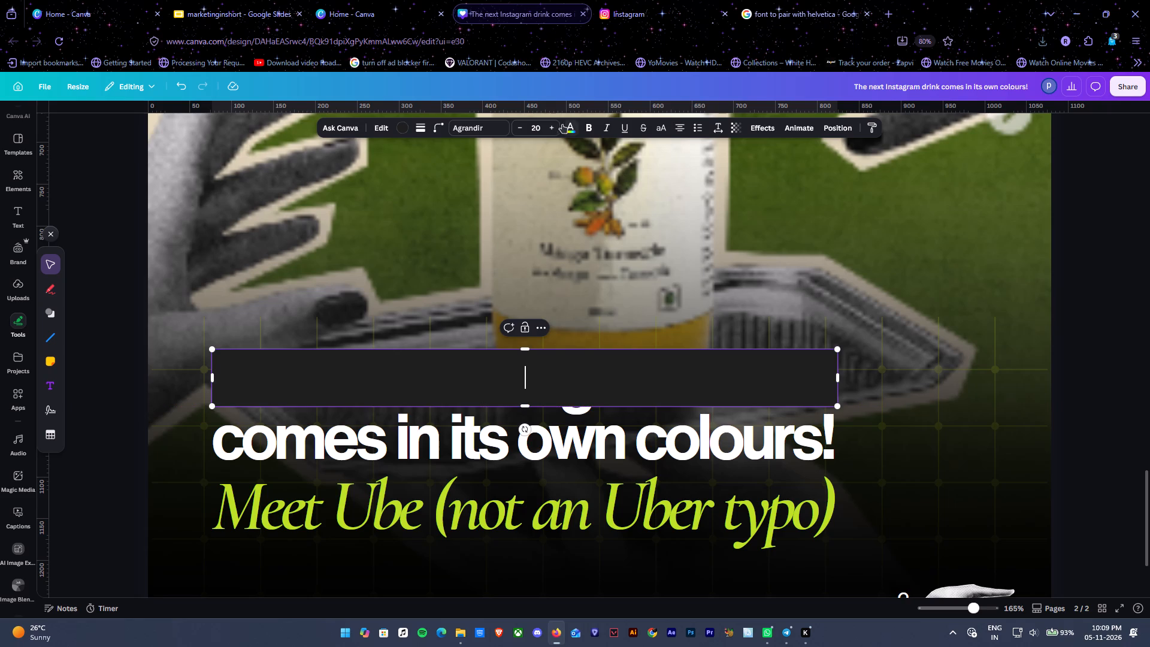
click(400, 129)
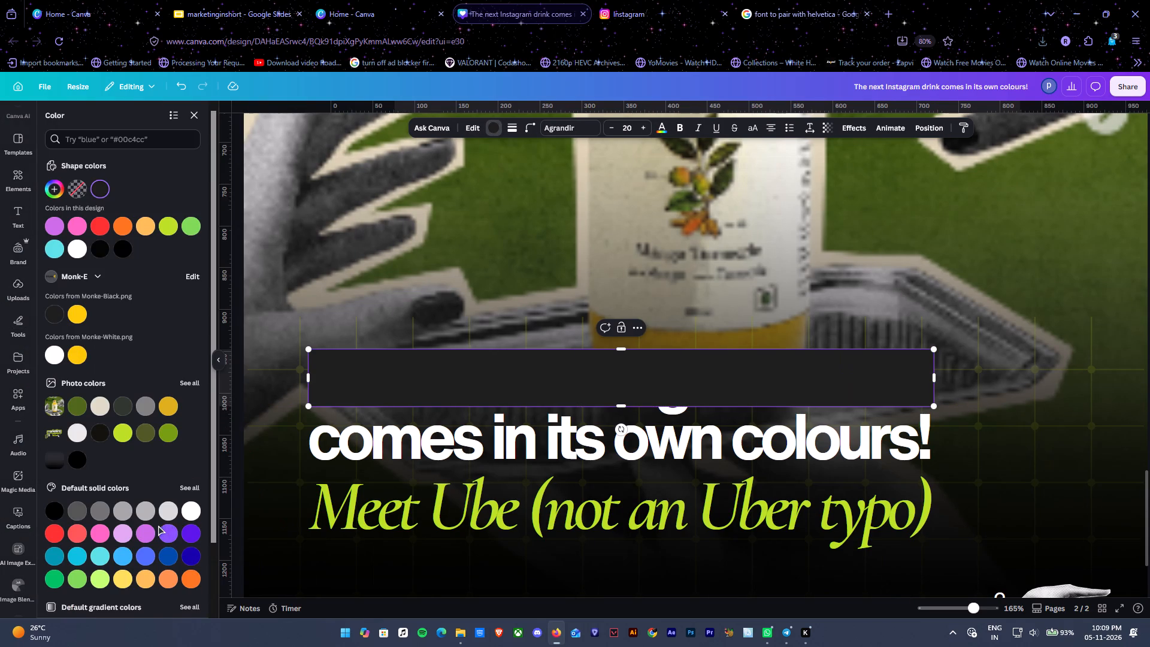
click(164, 529)
double_click(634, 286)
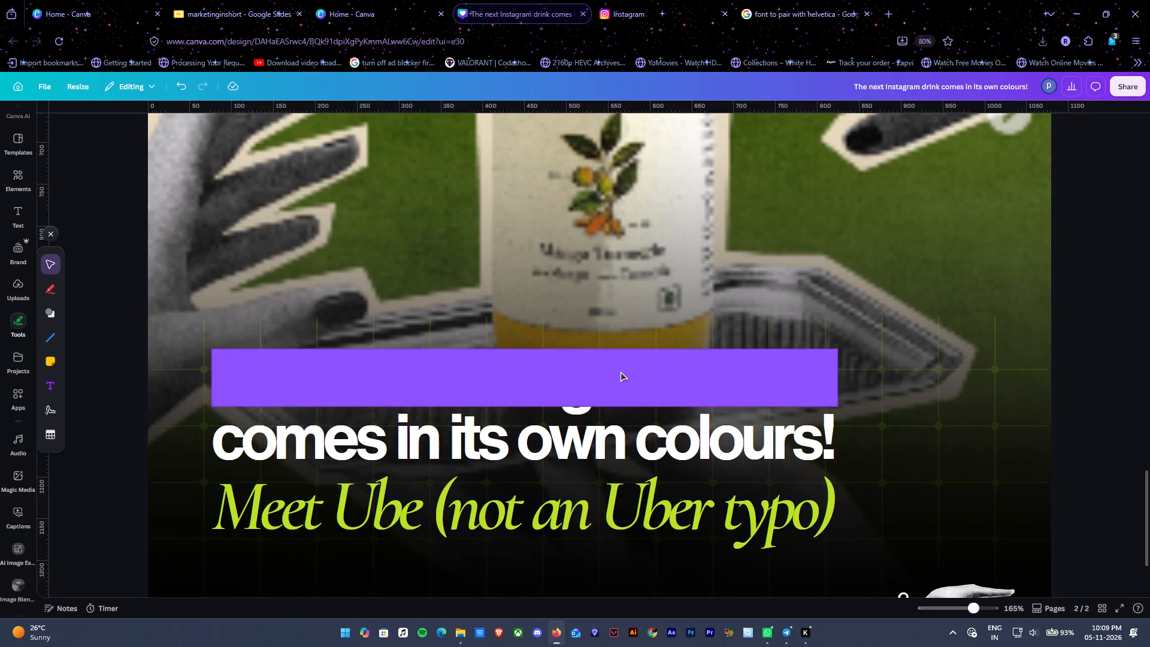
Send the violet rectangle backward so it sits behind the headline text.
click(624, 364)
key(ctrl+bracketleft)
key(ctrl+bracketleft)
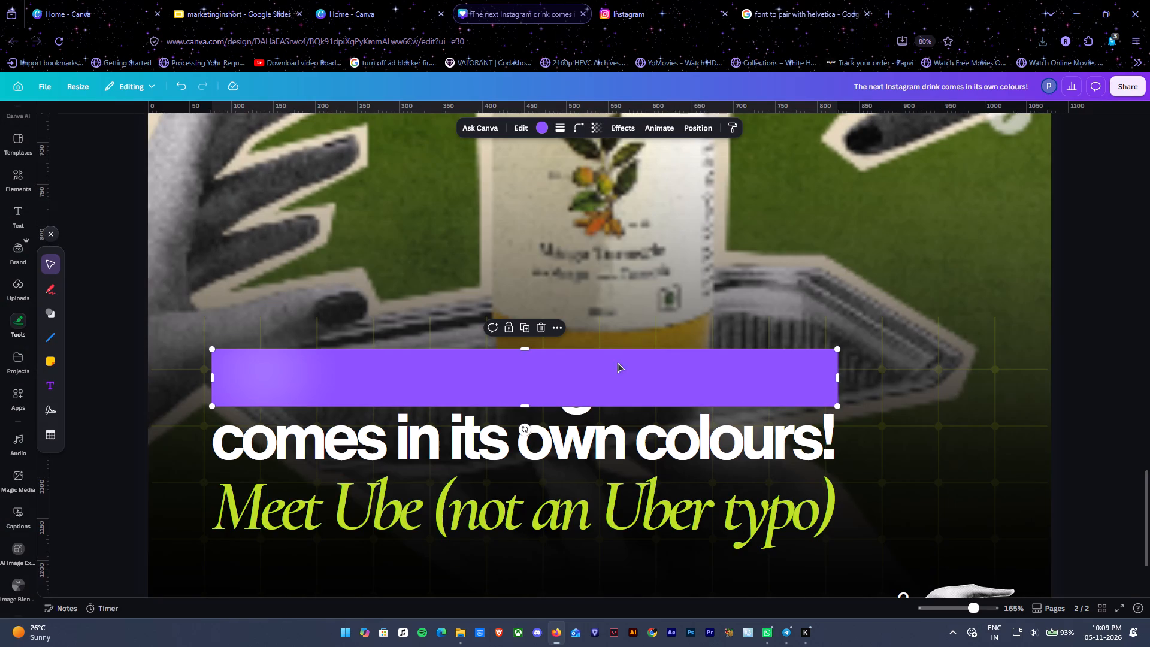
click(754, 279)
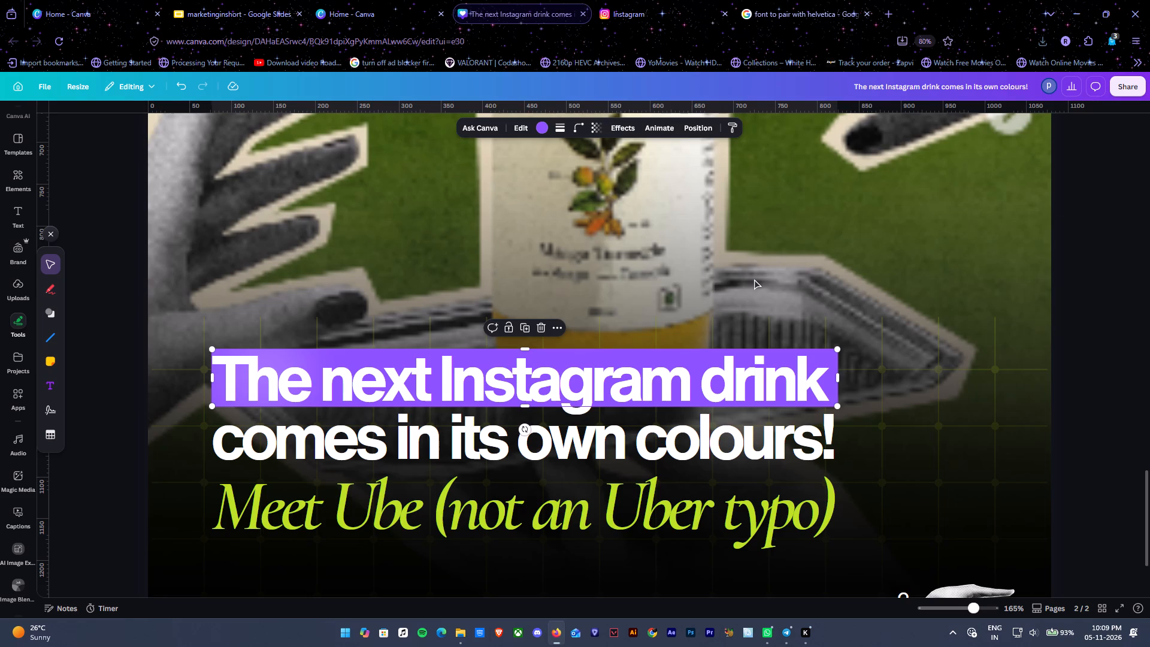
Widen the violet bar slightly past both ends of "The next Instagram drink", to about 758 by 68.
click(336, 365)
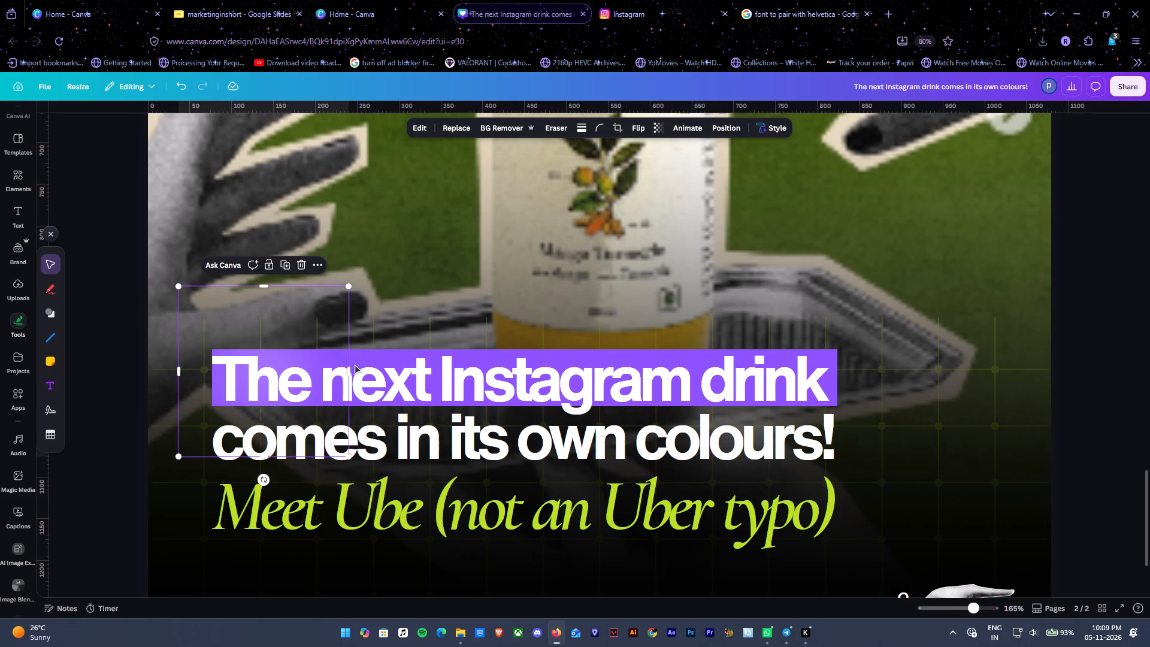
click(542, 371)
key(alt+1)
click(128, 366)
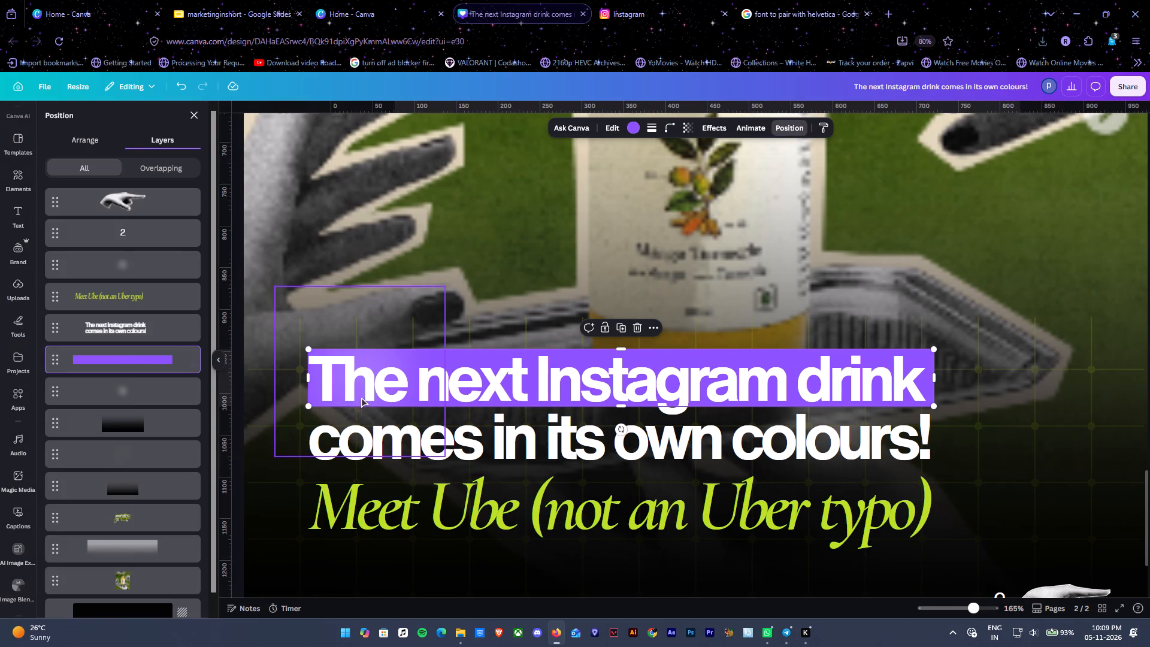
drag(309, 380, 302, 380)
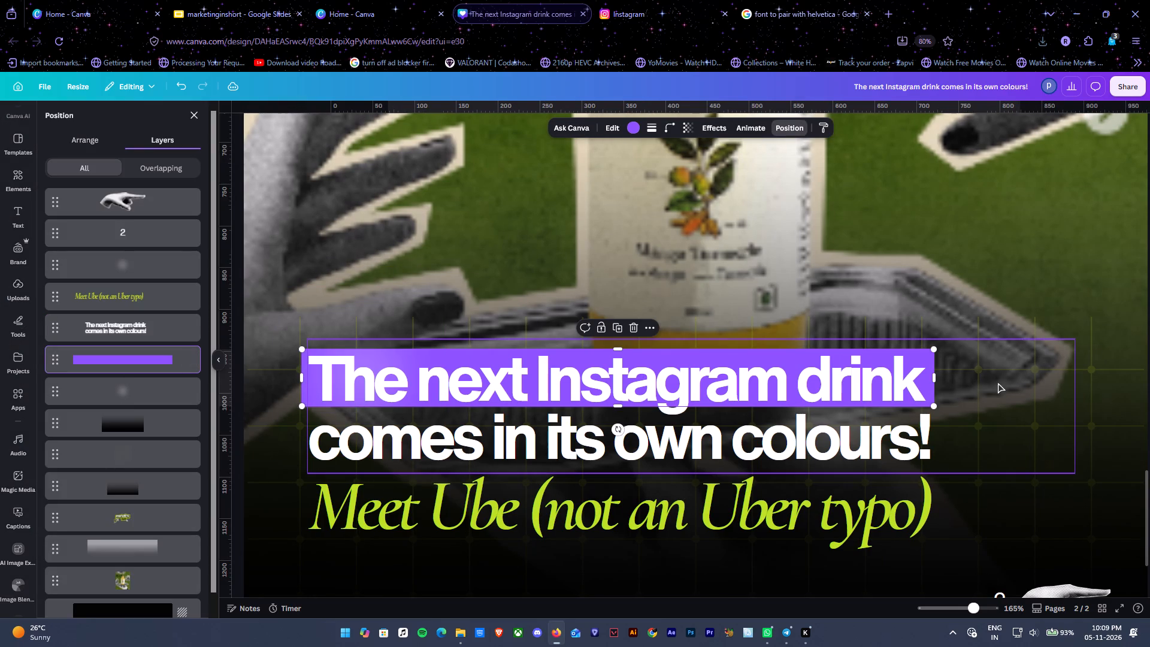
click(936, 376)
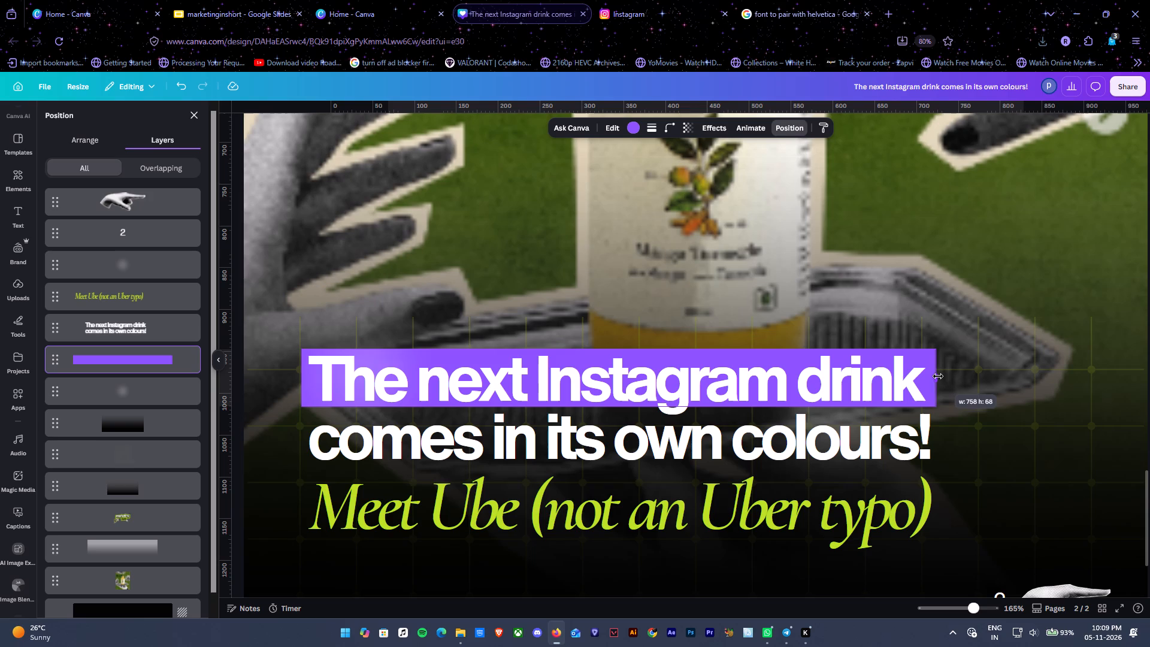
Duplicate the violet bar, align the copy under "comes in its own colours!" and send it behind the headline text.
key(ctrl+d)
drag(887, 374, 883, 398)
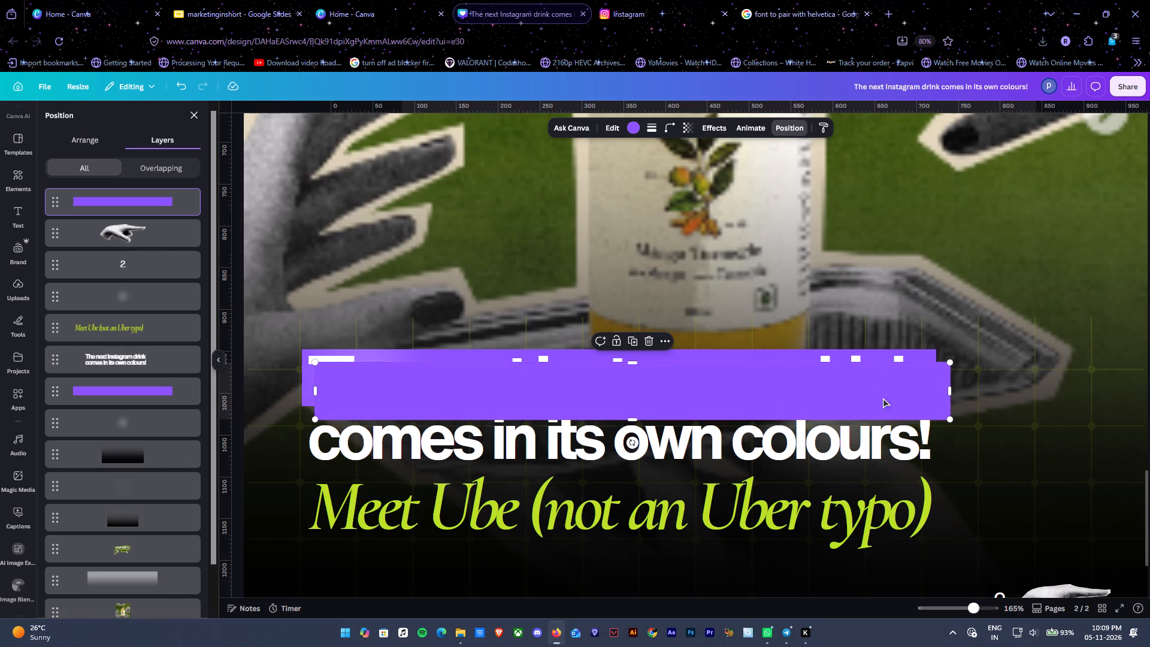
drag(883, 398, 876, 426)
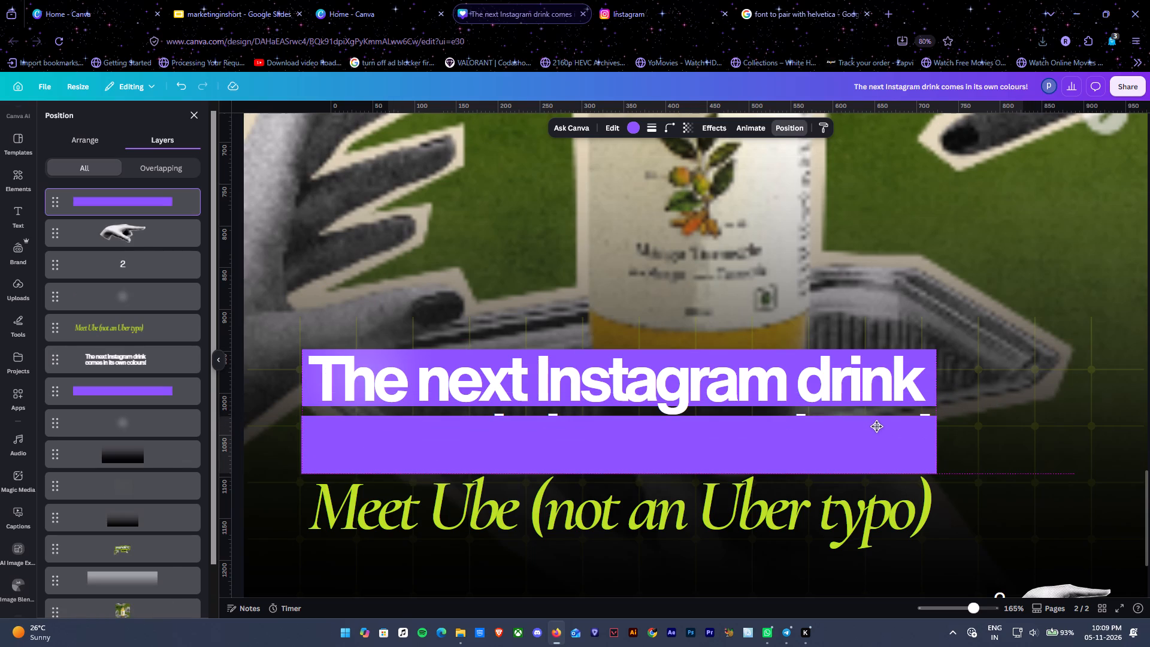
drag(876, 426, 876, 425)
key(ctrl+bracketleft)
key(ctrl+bracketleft)
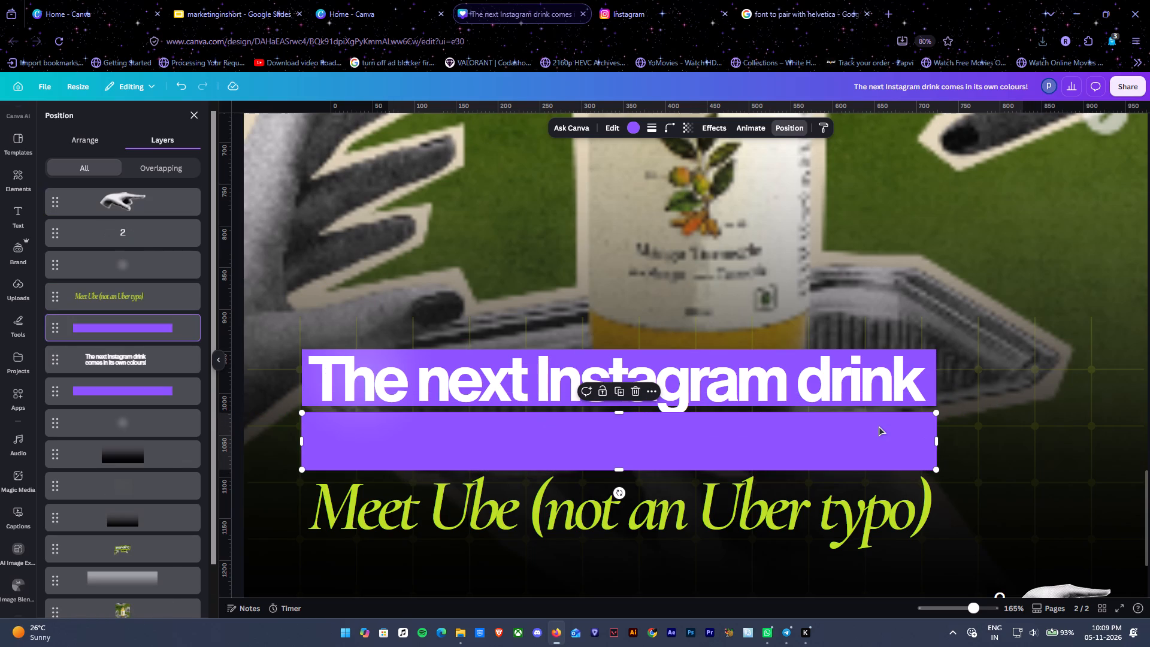
key(ctrl+bracketleft)
Select the two-line headline text and open its text colour choices.
double_click(897, 430)
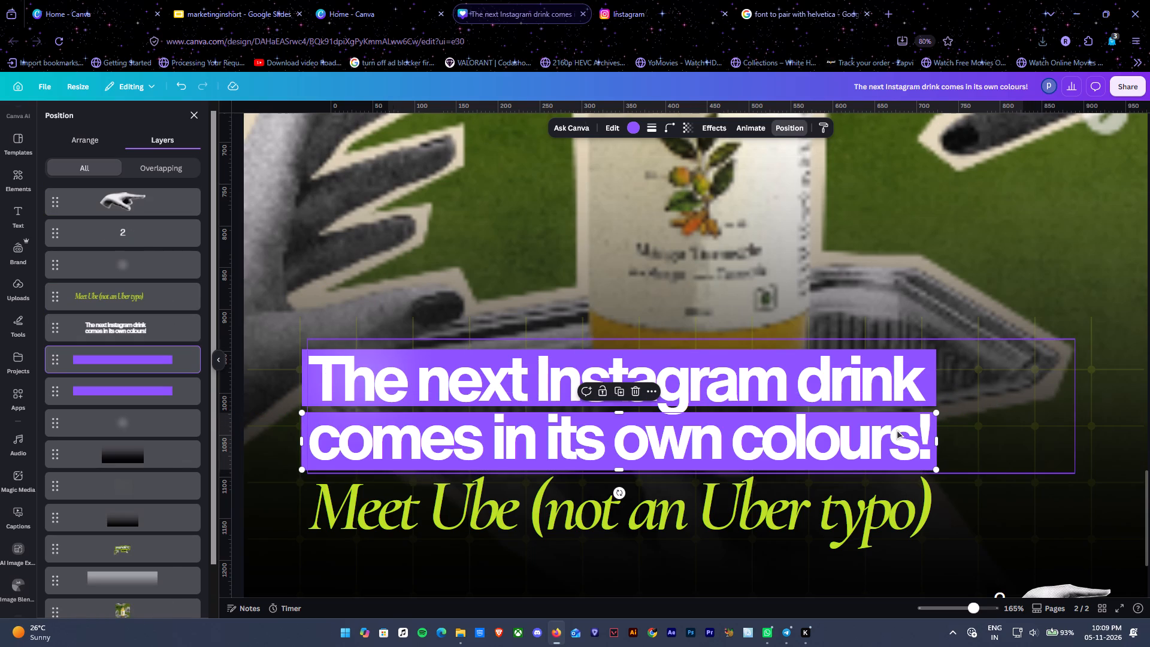
click(597, 122)
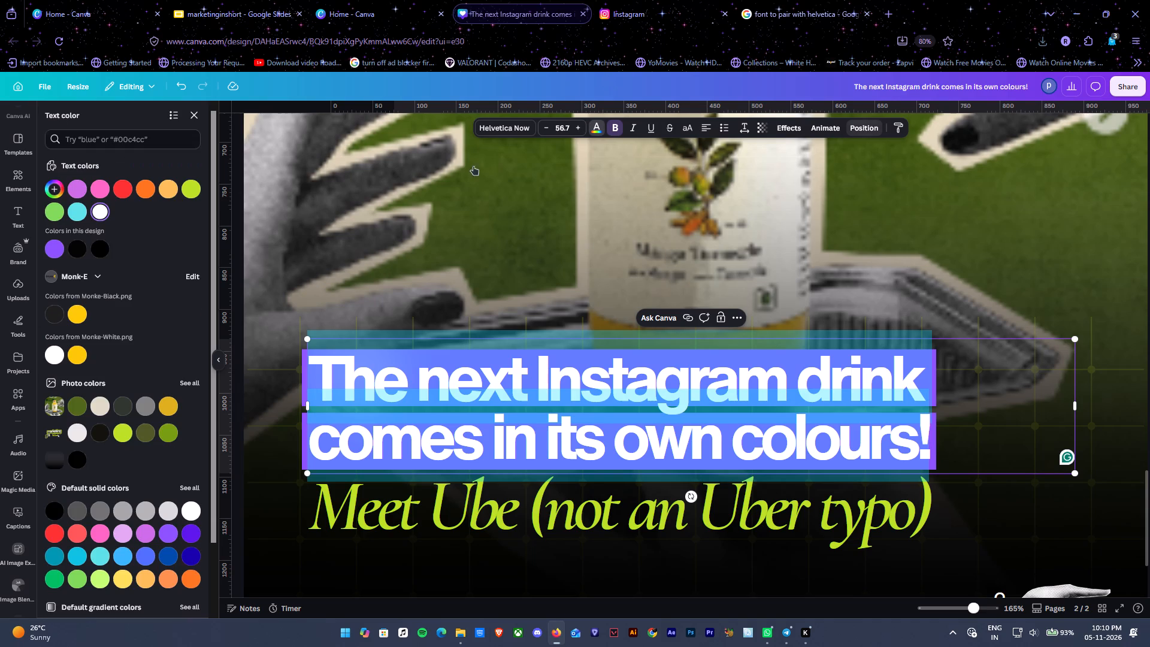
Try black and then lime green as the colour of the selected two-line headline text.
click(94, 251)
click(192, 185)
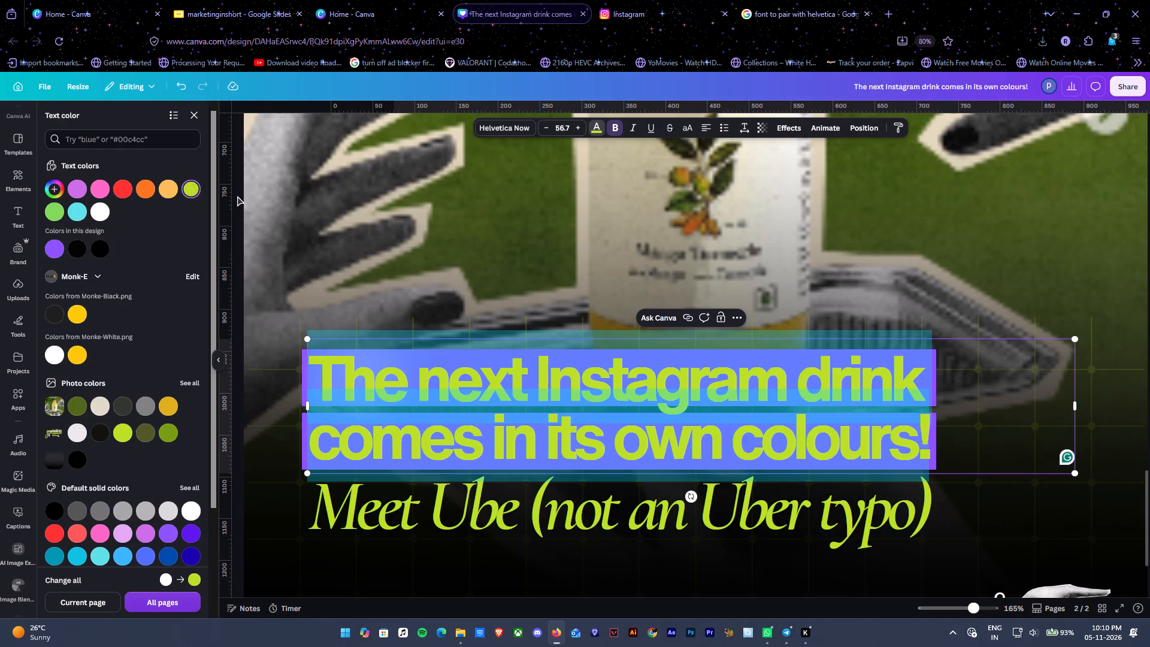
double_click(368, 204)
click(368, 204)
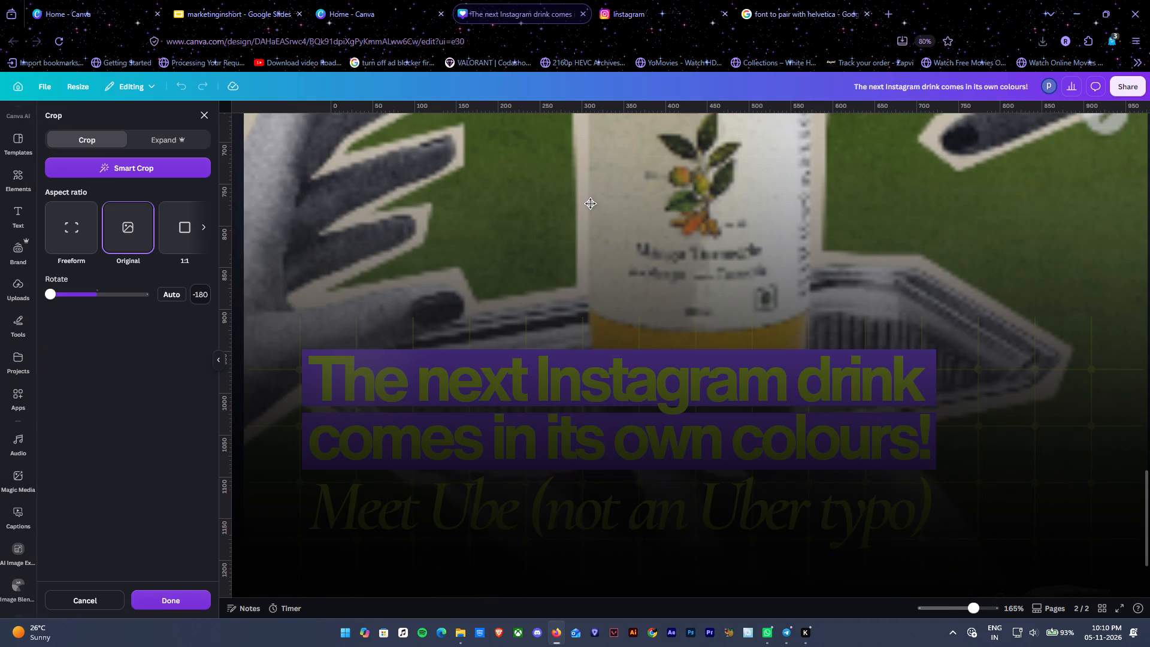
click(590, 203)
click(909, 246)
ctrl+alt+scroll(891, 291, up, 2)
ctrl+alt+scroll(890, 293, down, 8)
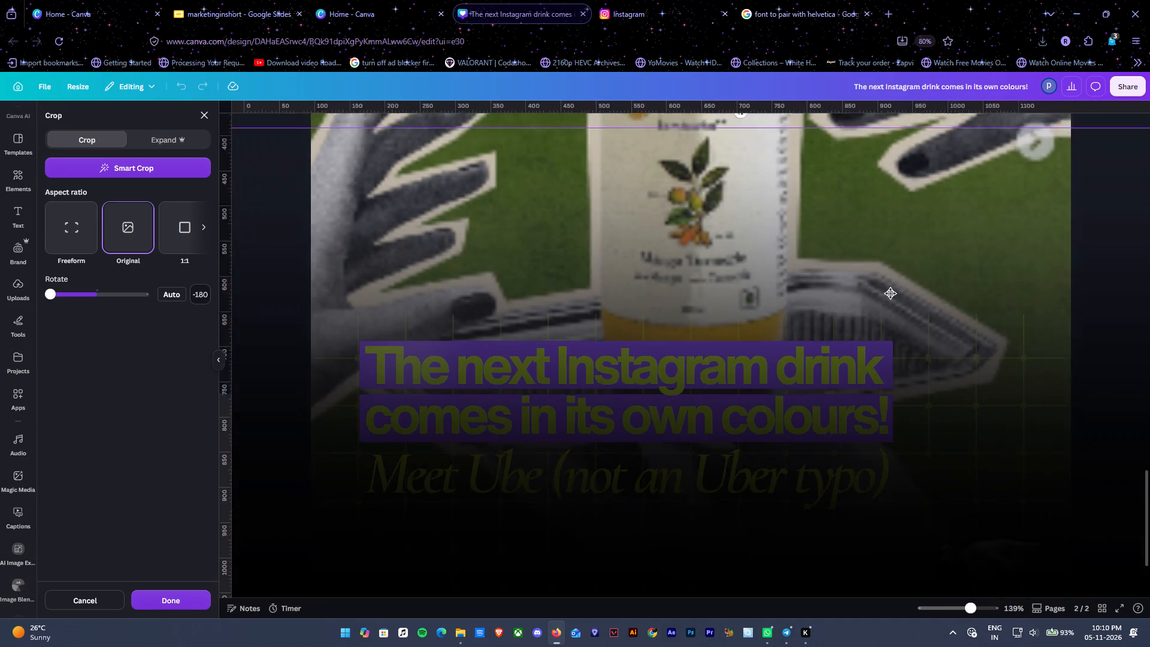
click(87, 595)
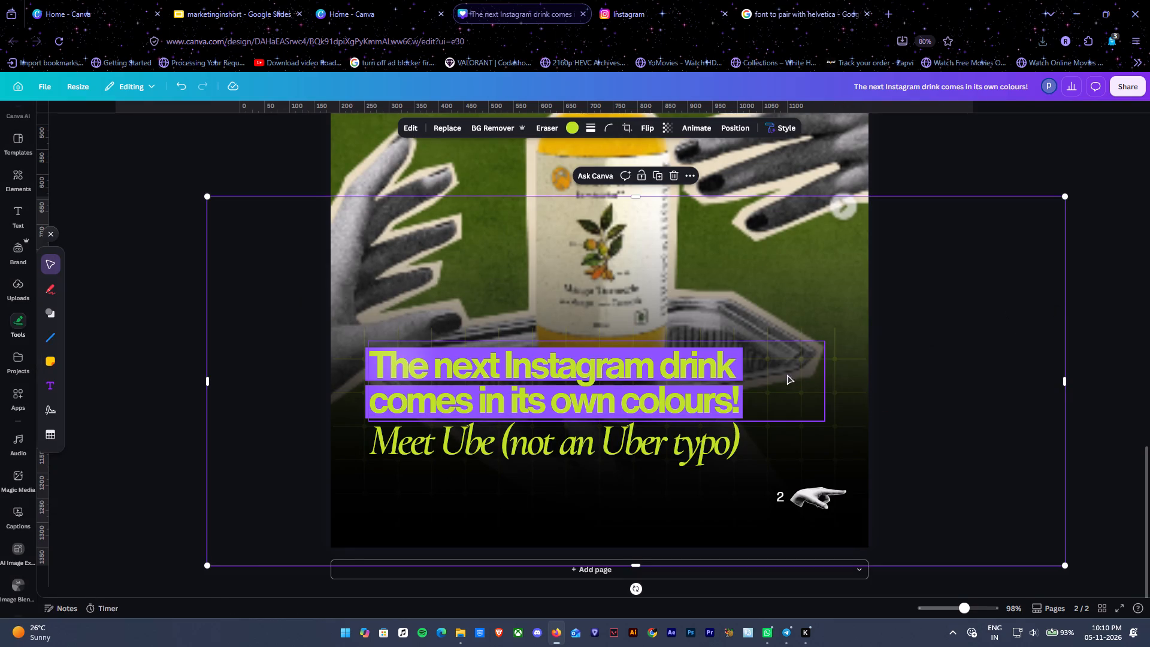
Set the two-line headline "The next Instagram drink comes in its own colours!" to white.
double_click(730, 391)
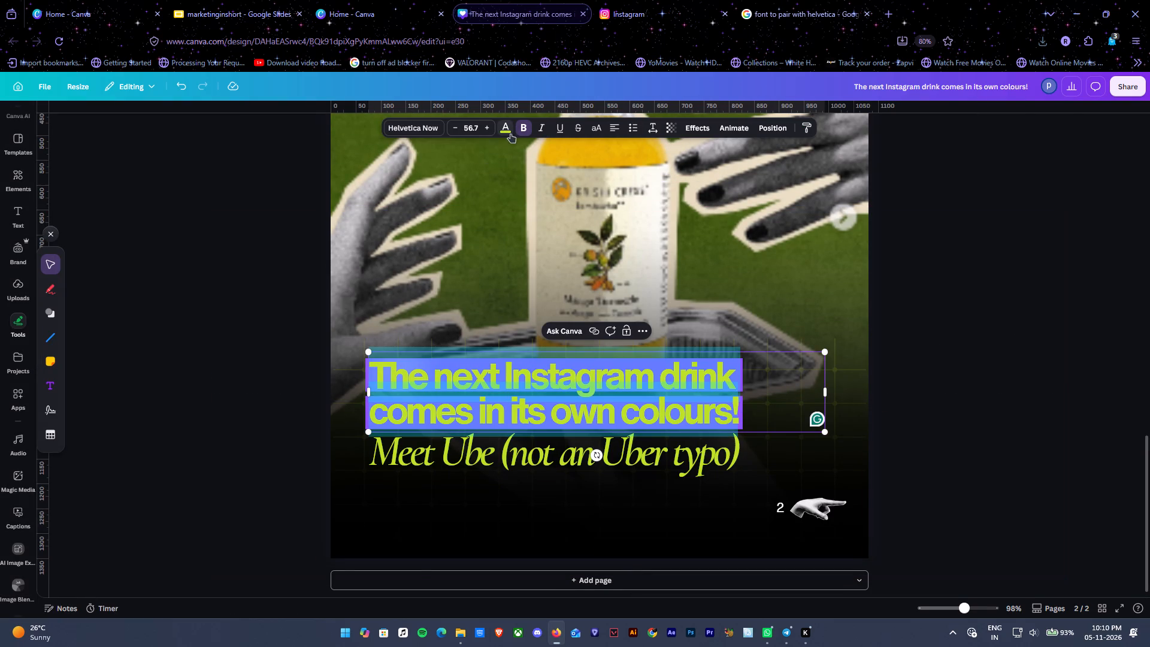
click(510, 134)
click(100, 207)
double_click(1109, 259)
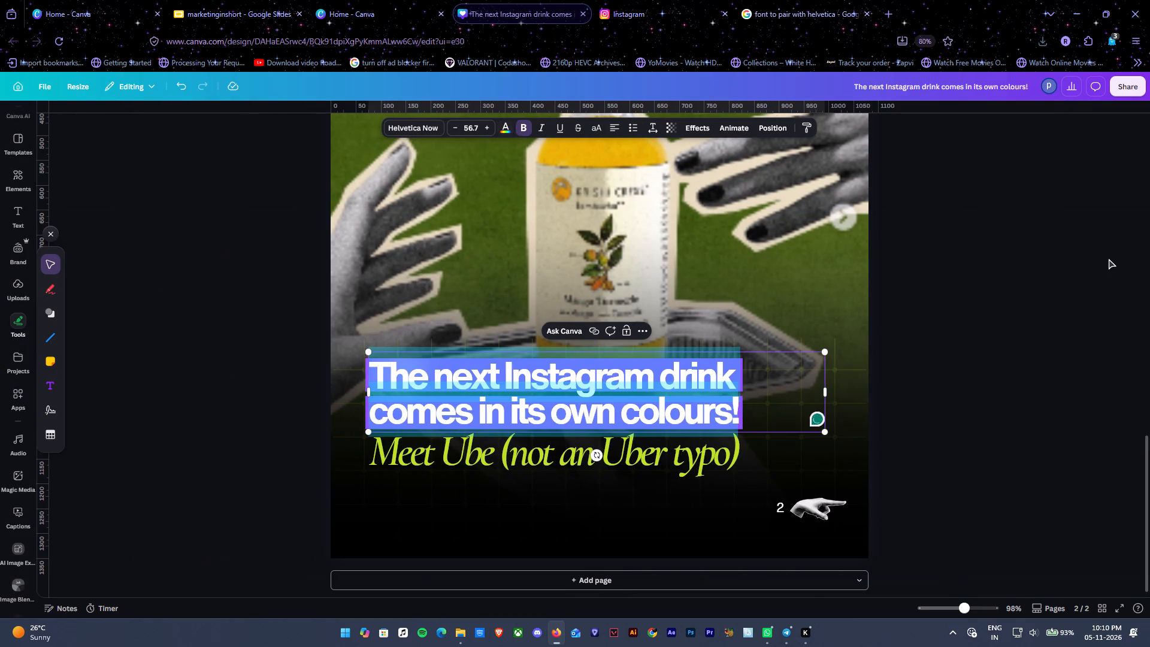
Capture a screenshot of the lower part of page 2, covering the headline with its violet bars and the "Meet Ube" line.
key(Print)
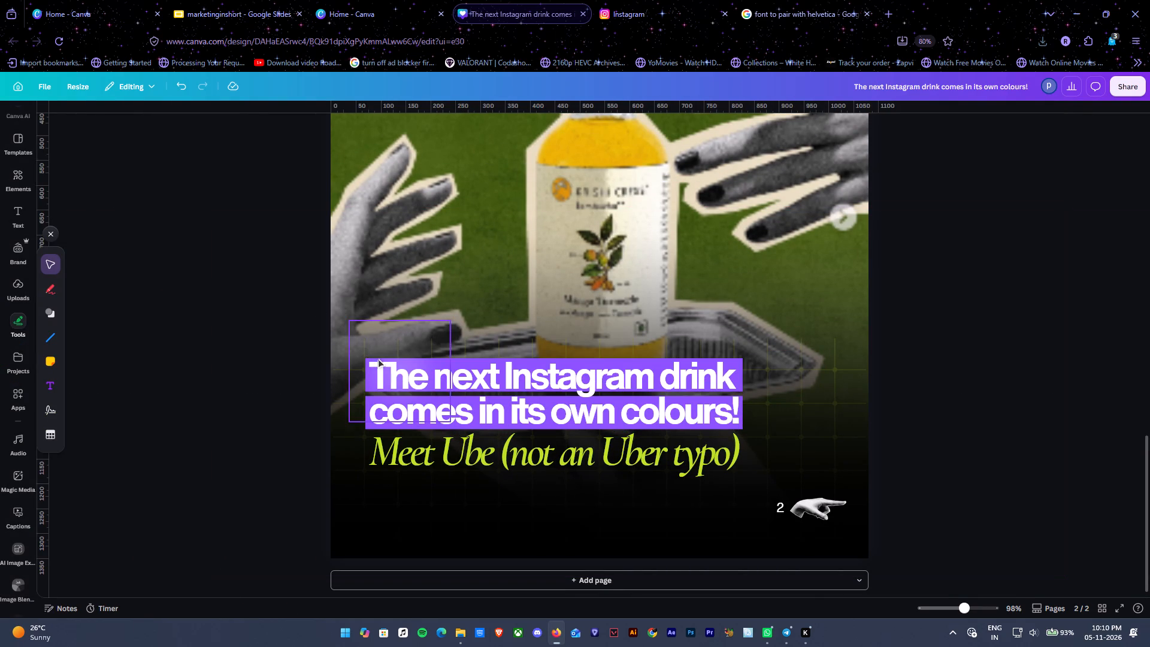
drag(285, 273, 945, 539)
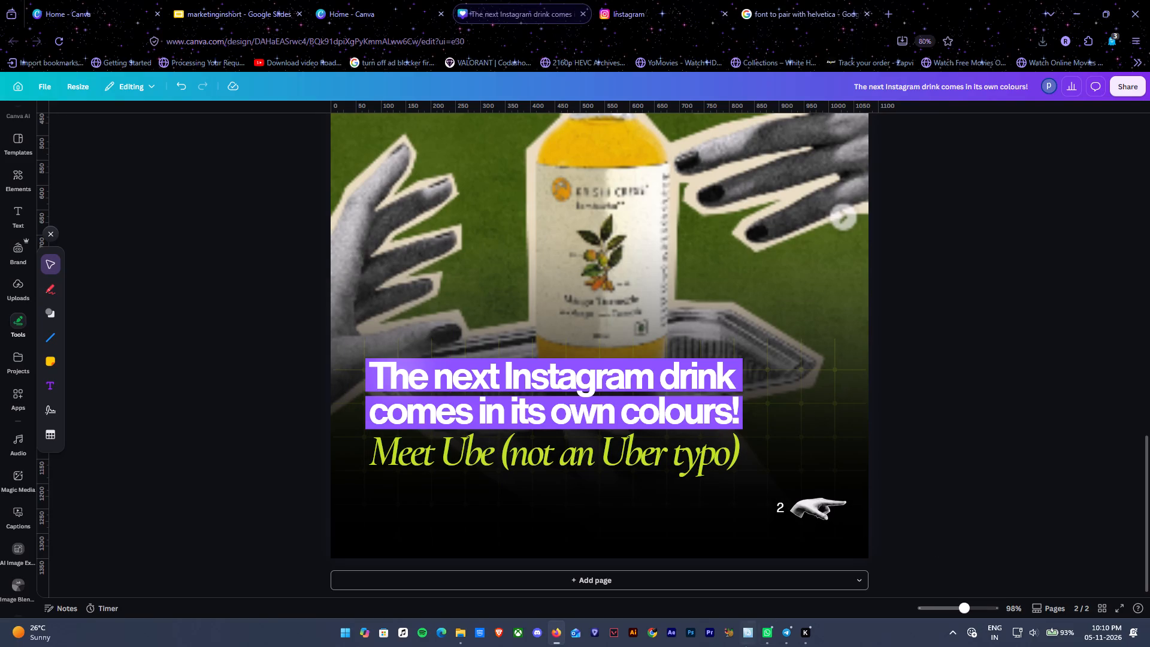
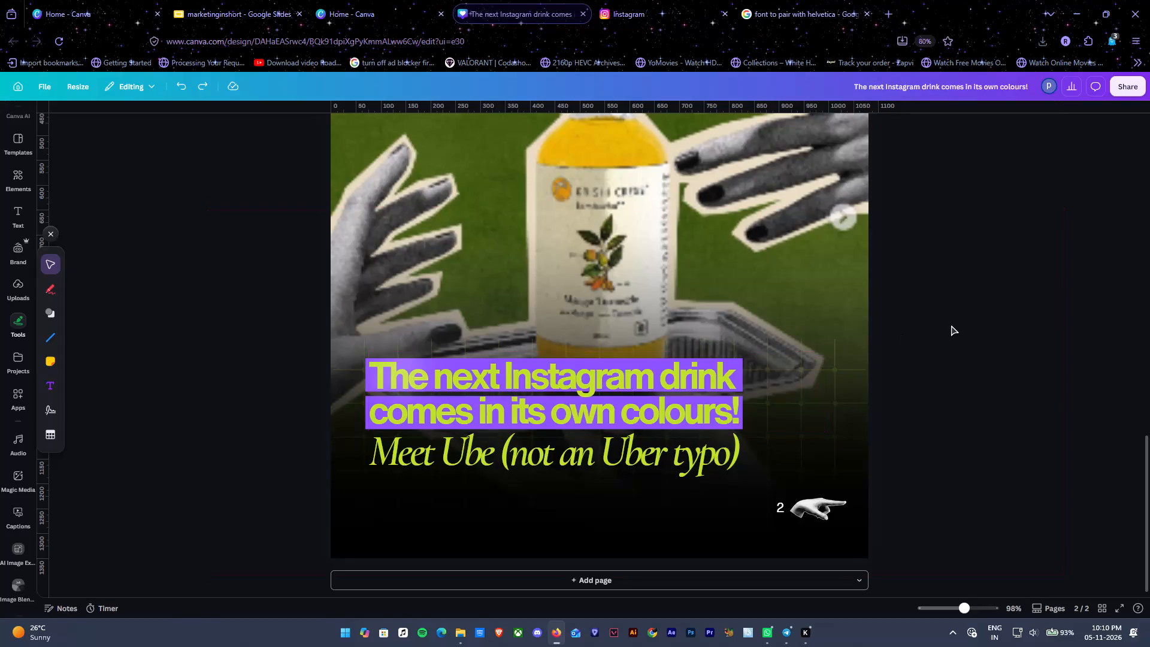
Undo the headline recolouring and all the violet bar edits on page 2, back to the plain white headline without bars.
key(ctrl+z)
key(ctrl+z)
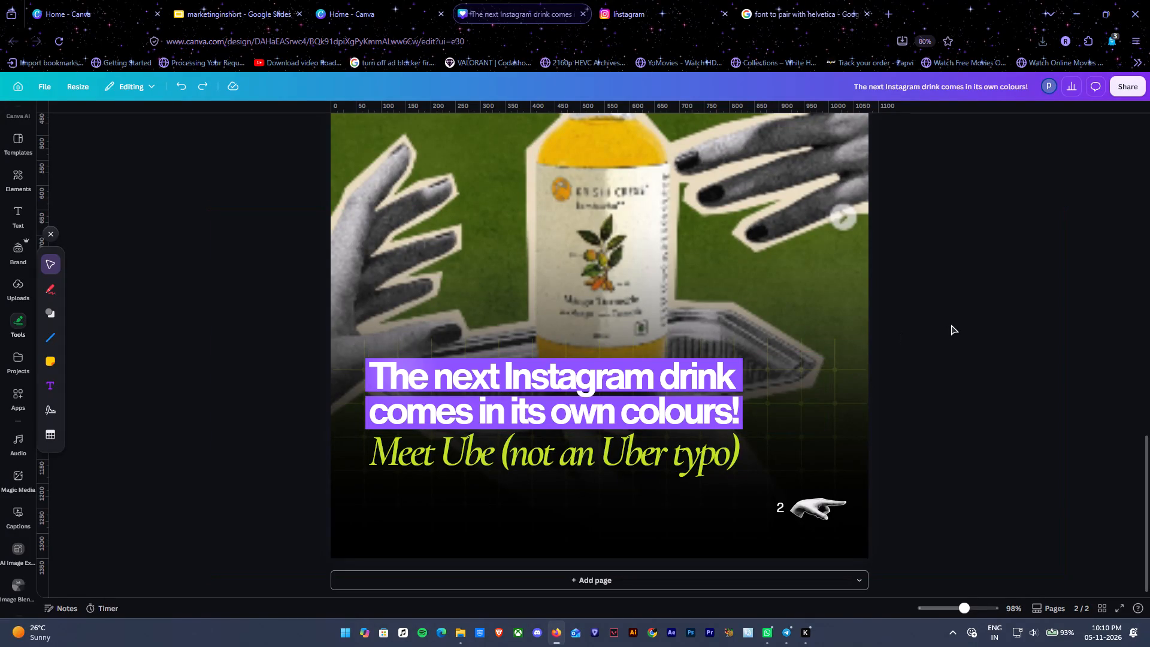
key(ctrl+z)
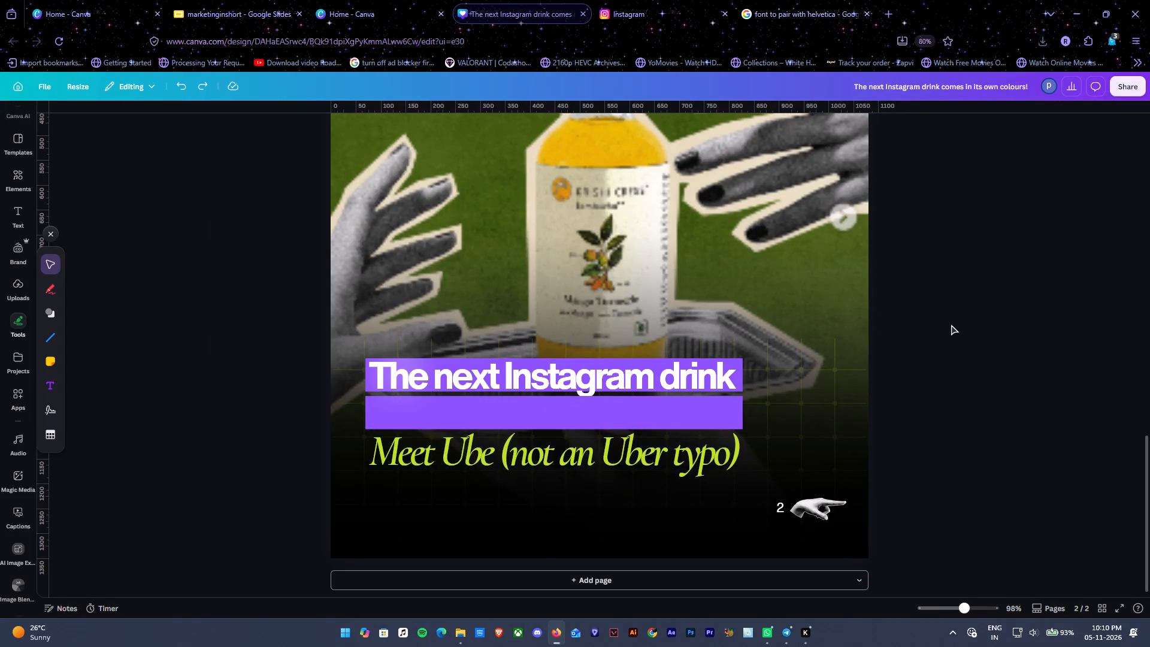
key(ctrl+z)
key(ctrl+z)
key(ctrl+z)
key(ctrl+z)
key(ctrl+z)
key(ctrl+z)
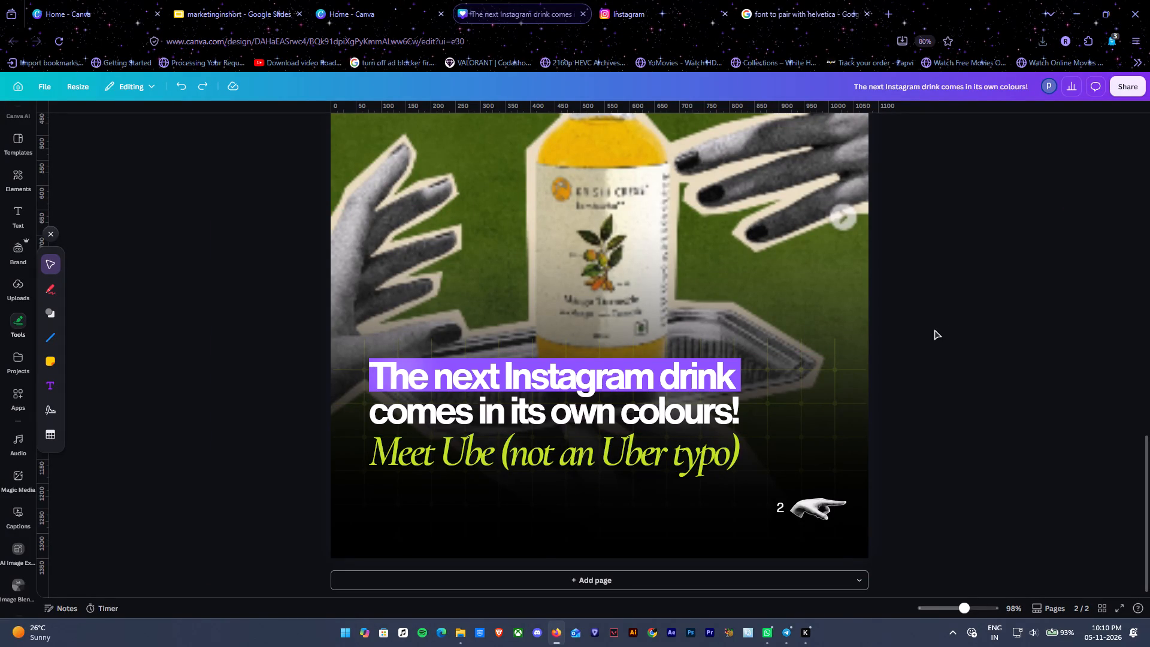
key(ctrl+z)
key(ctrl+z)
key(ctrl+z)
key(ctrl+z)
key(ctrl+z)
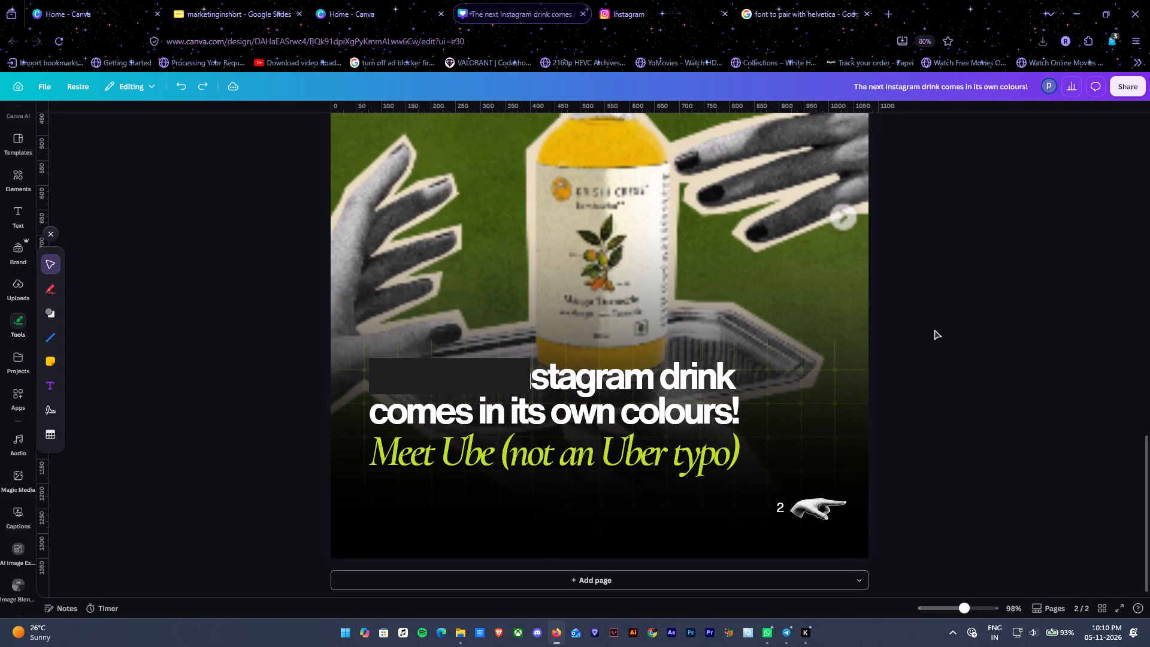
key(ctrl+z)
key(ctrl+z)
key(ctrl+z)
key(ctrl+z)
key(ctrl+z)
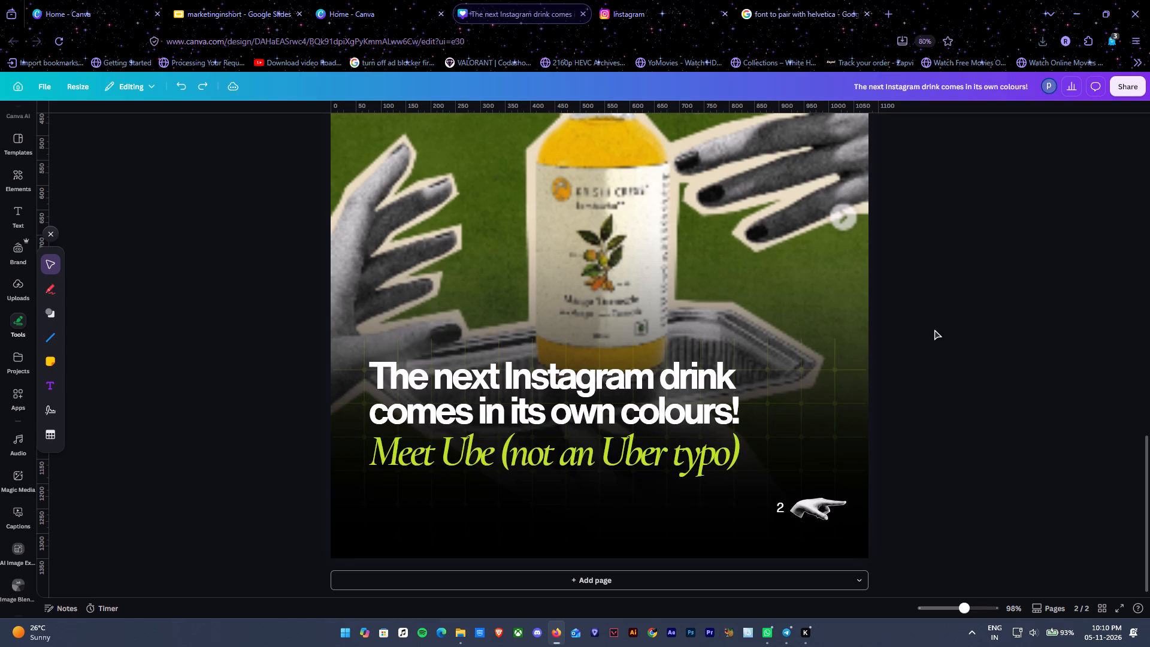
Recolour the word "colours!" in the page 1 headline to solid violet from the default colours.
scroll(939, 332, up, 11)
double_click(720, 361)
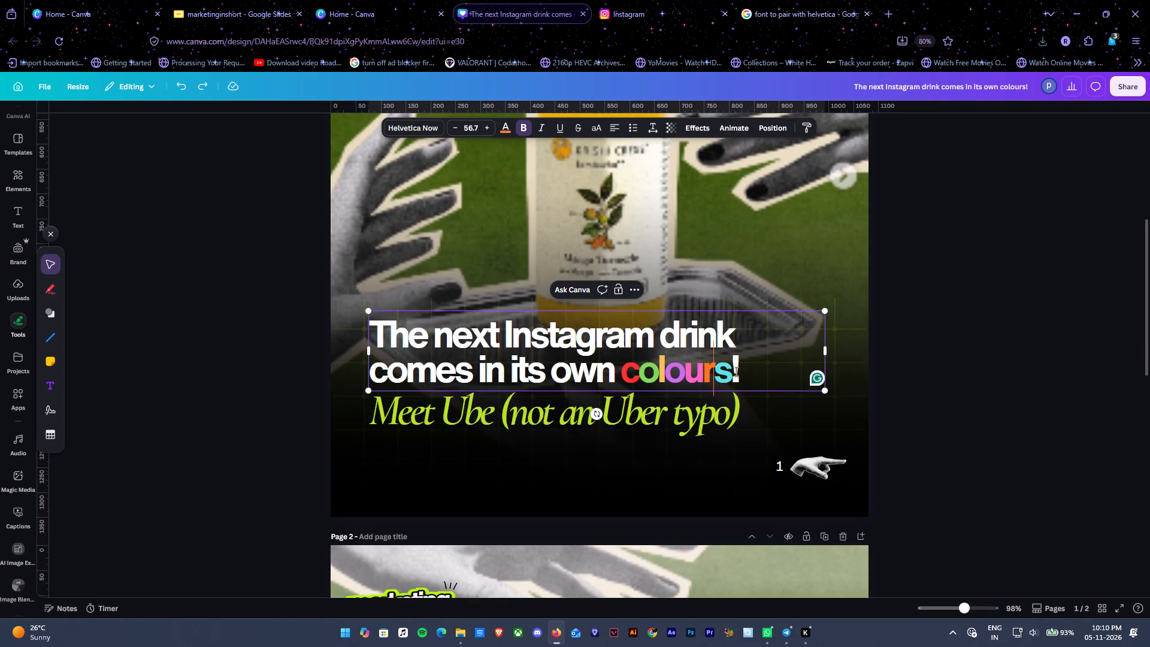
drag(744, 367, 627, 373)
click(503, 126)
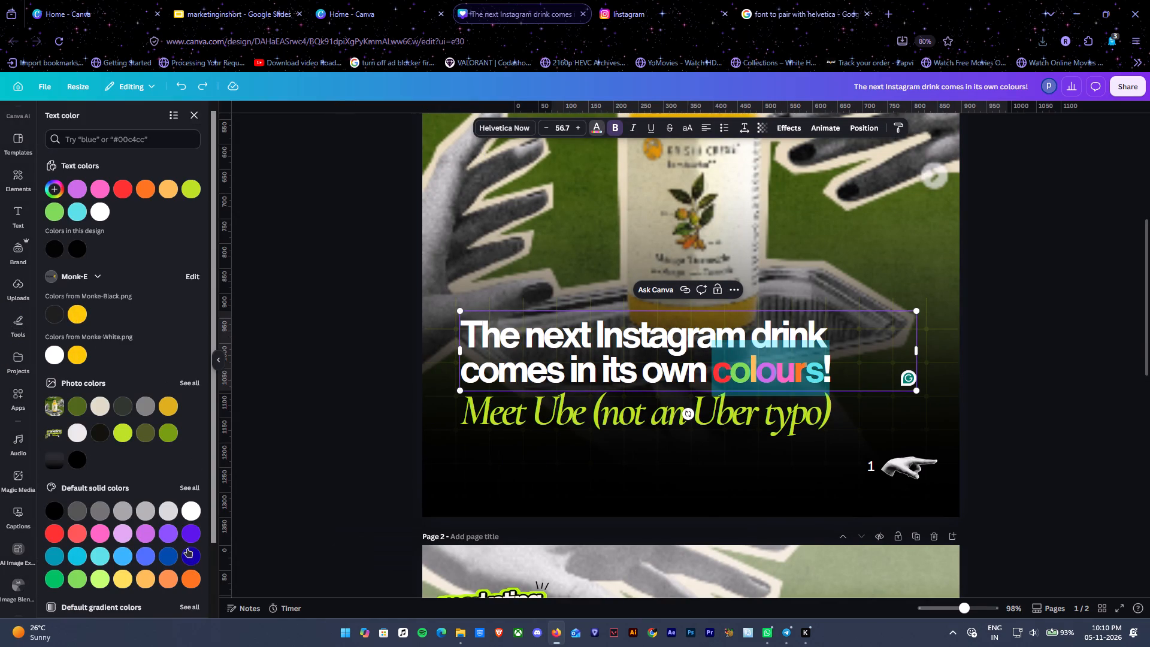
click(167, 531)
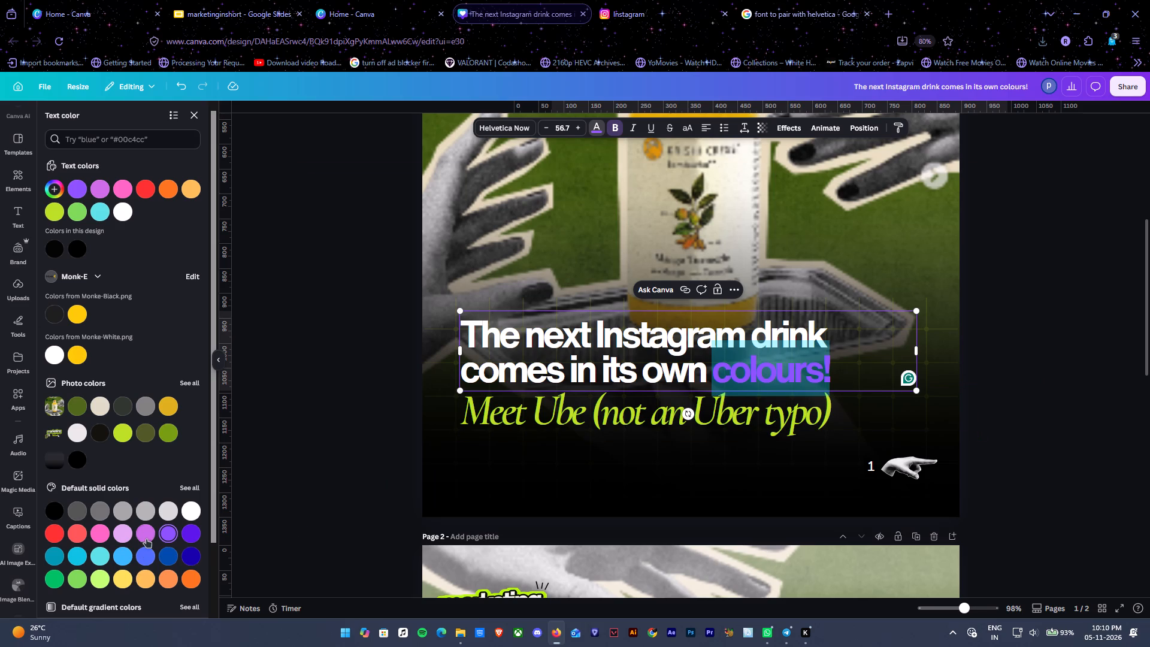
click(146, 538)
click(172, 533)
double_click(1107, 394)
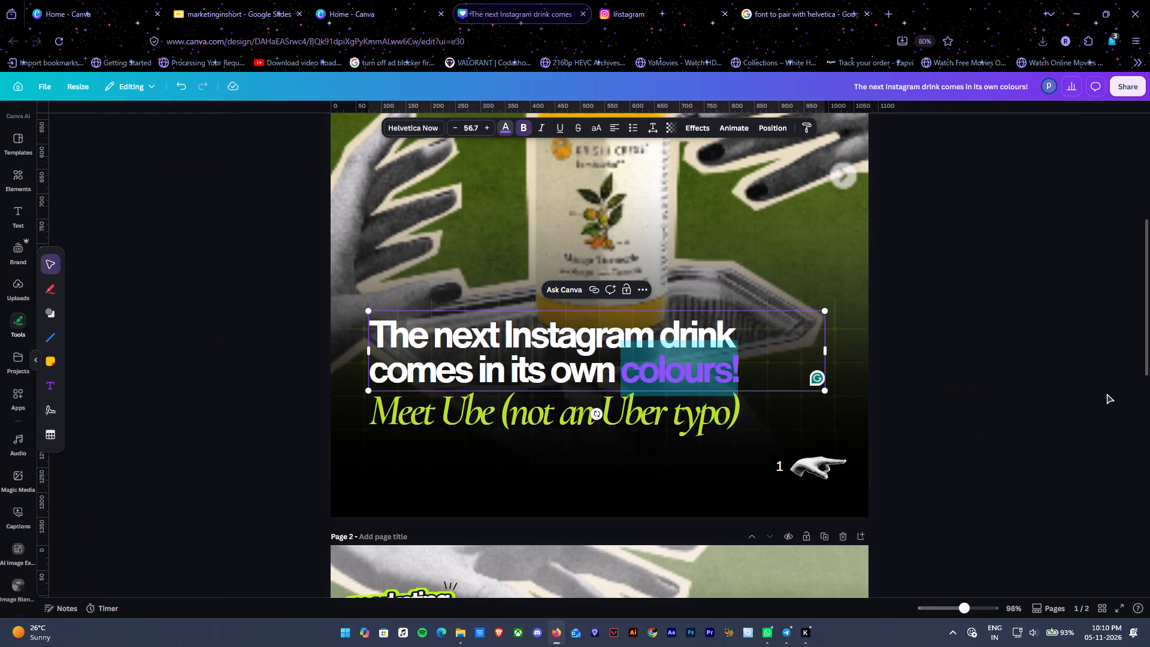
Undo the last edit to the headline text.
ctrl+alt+scroll(981, 378, down, 6)
ctrl+alt+scroll(981, 377, up, 6)
key(ctrl+z)
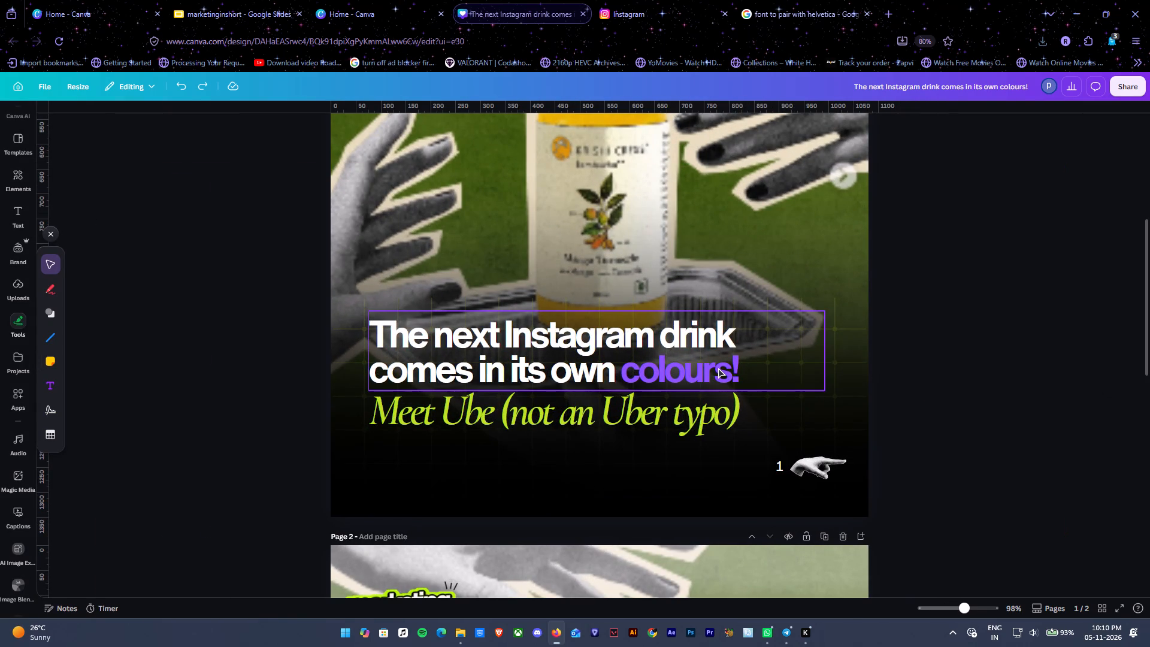
Recolour the word "colours!" in the headline with a custom, fully saturated vivid purple.
click(718, 367)
click(928, 346)
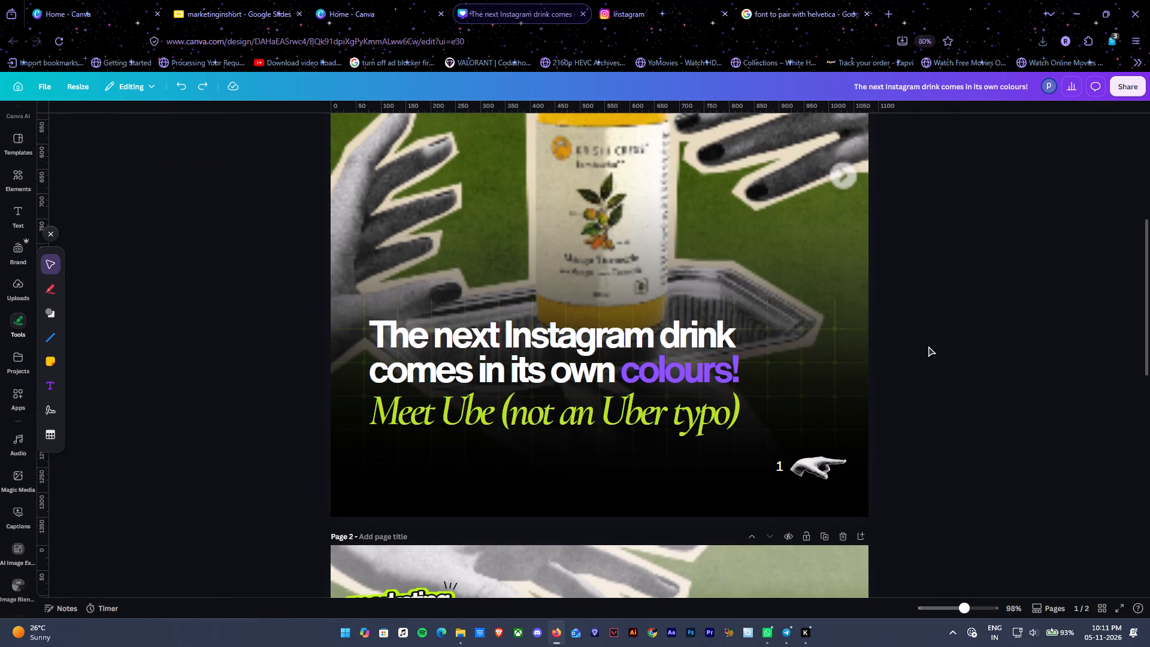
double_click(679, 367)
drag(743, 367, 602, 370)
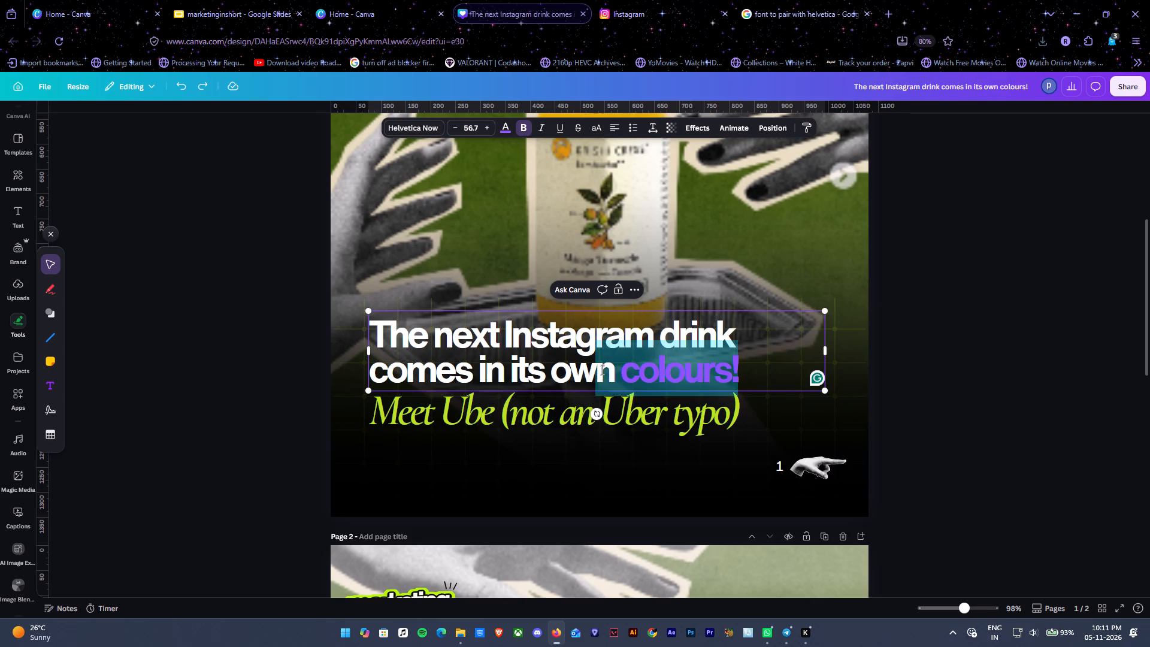
drag(602, 370, 627, 373)
click(498, 128)
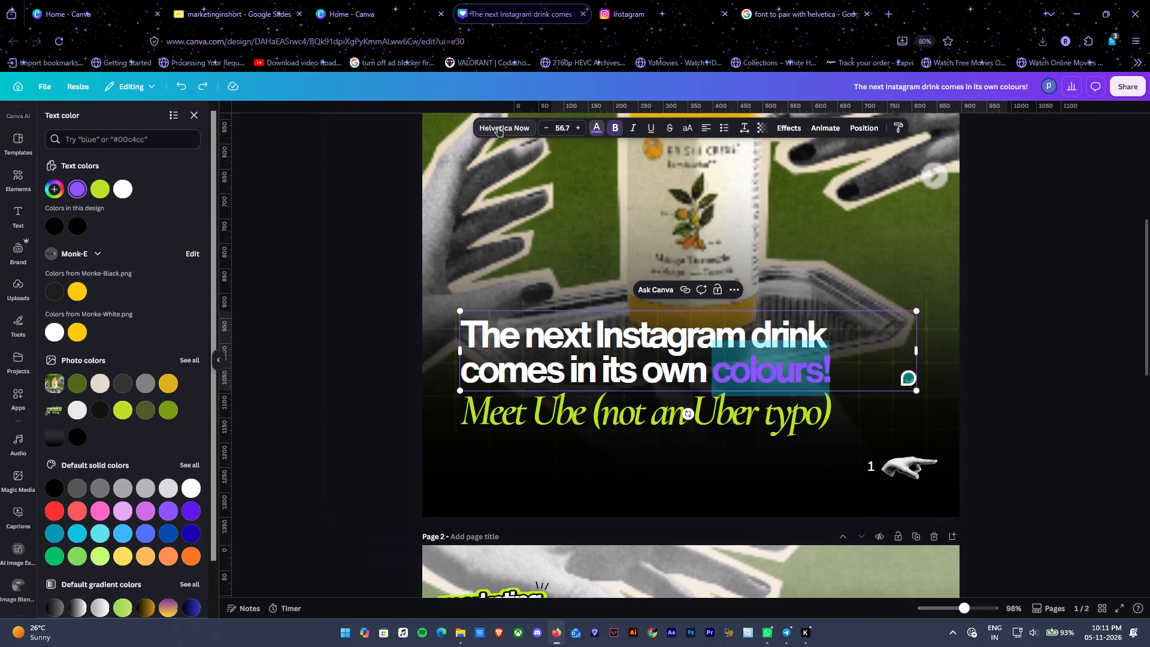
click(149, 507)
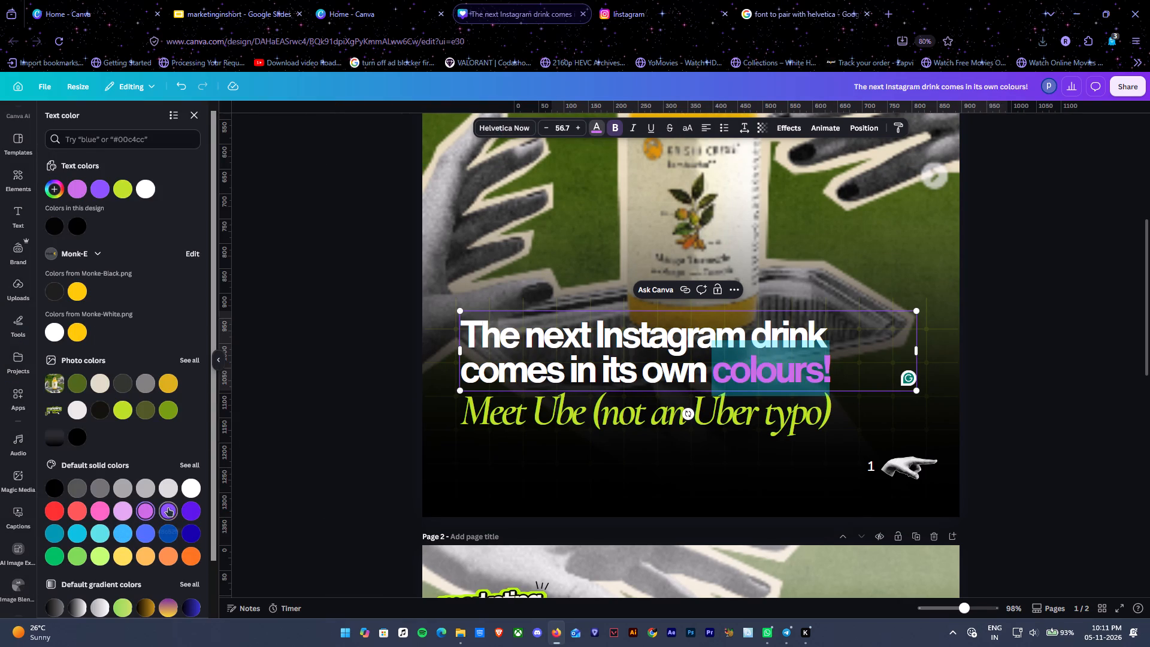
click(168, 507)
click(79, 186)
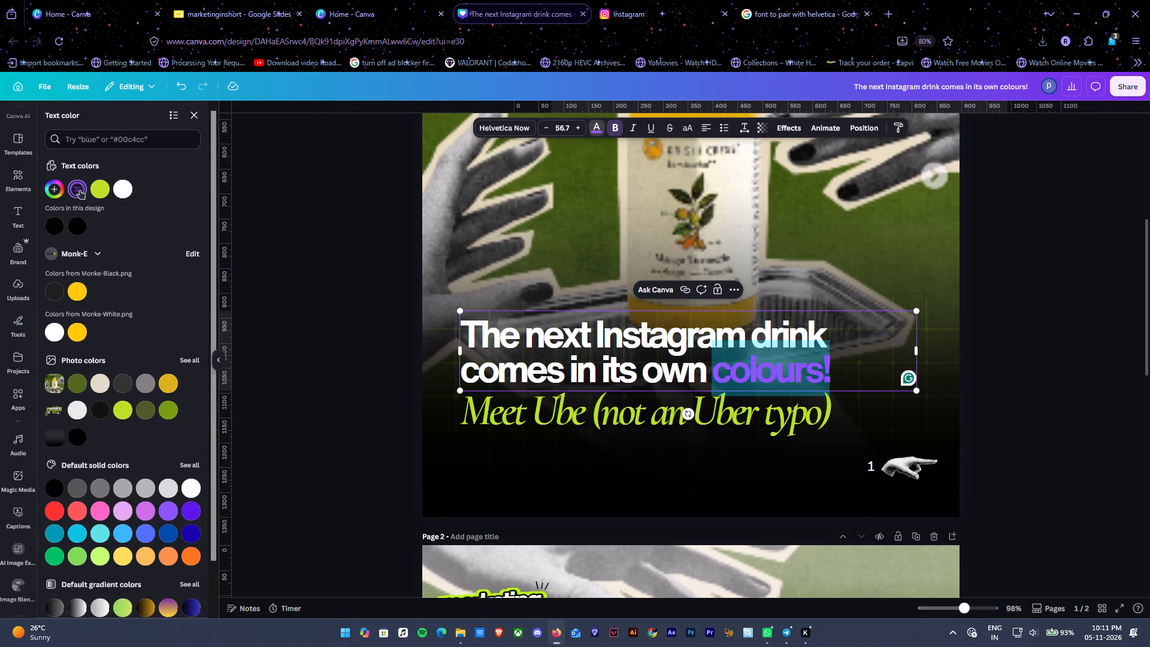
click(80, 190)
click(161, 302)
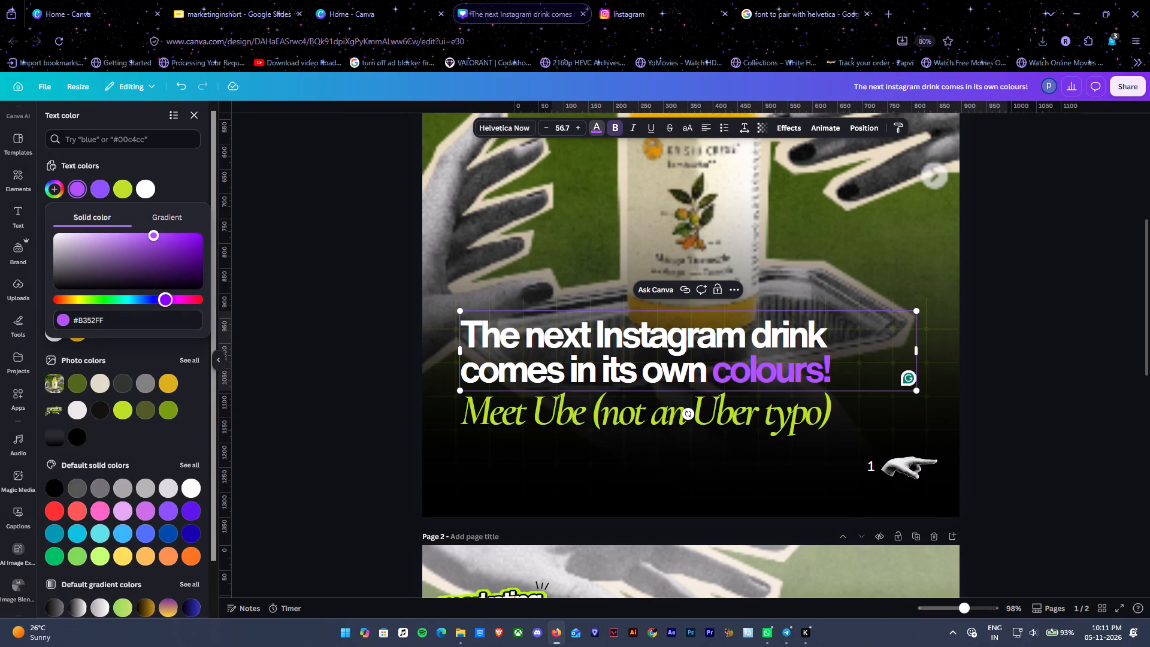
drag(173, 237, 273, 193)
double_click(997, 276)
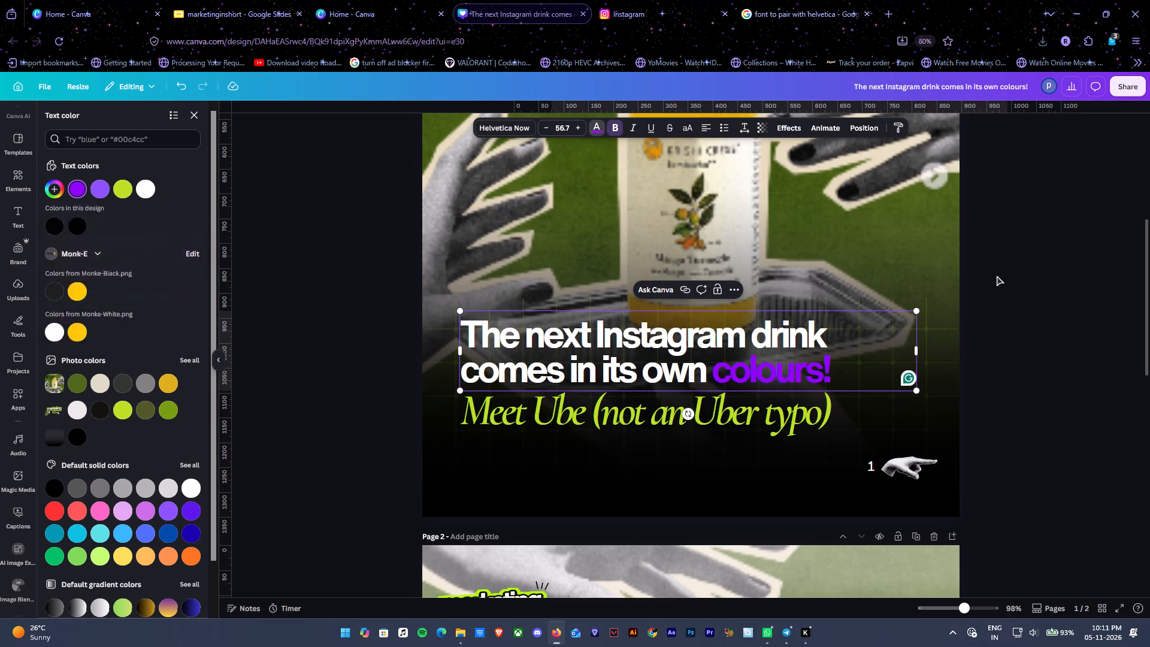
ctrl+alt+scroll(918, 307, down, 6)
scroll(918, 307, up, 2)
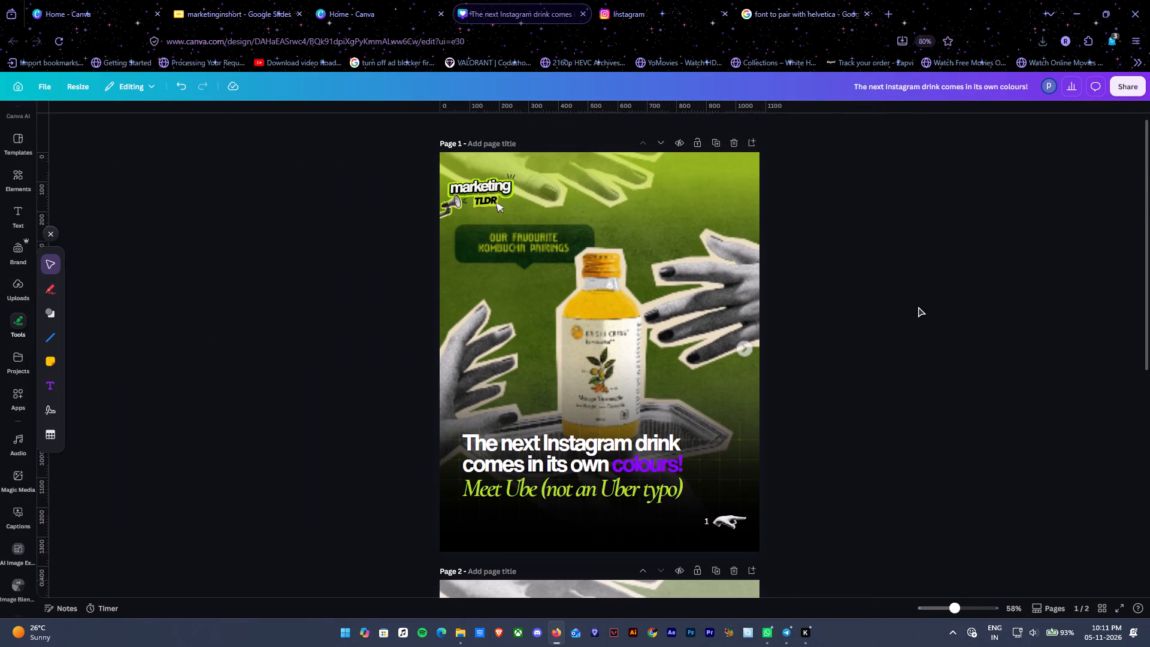
Add a rectangle just below the word "colours!" on page 1 and narrow it to slightly wider than that word.
scroll(918, 307, down, 2)
ctrl+alt+scroll(779, 369, up, 4)
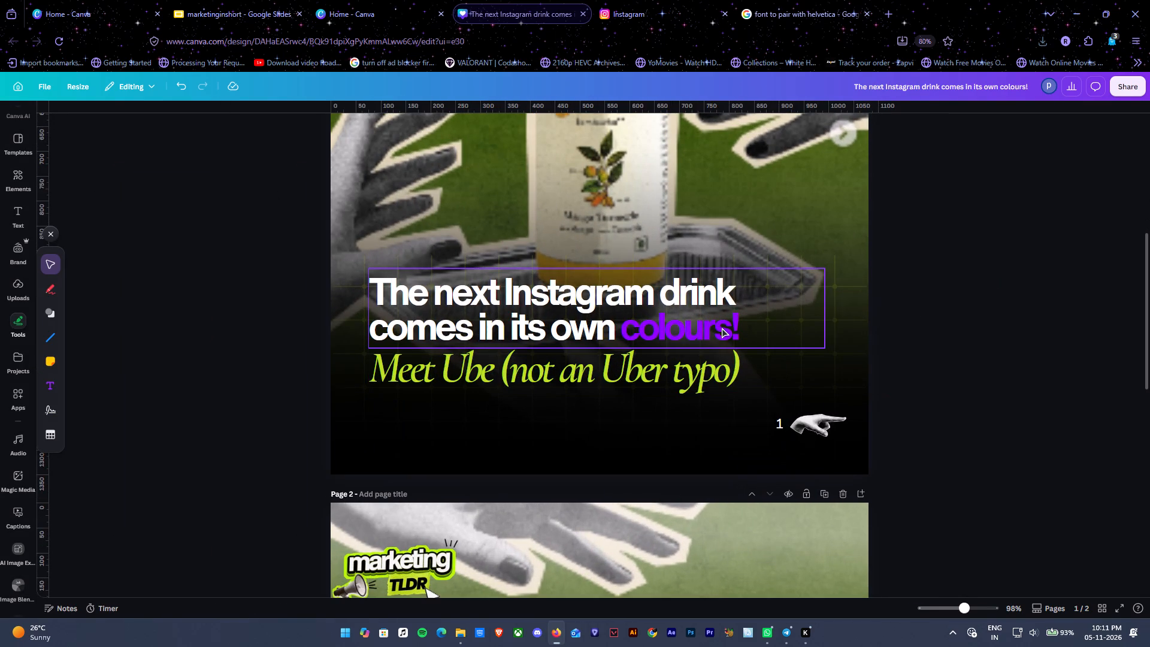
click(52, 310)
click(614, 243)
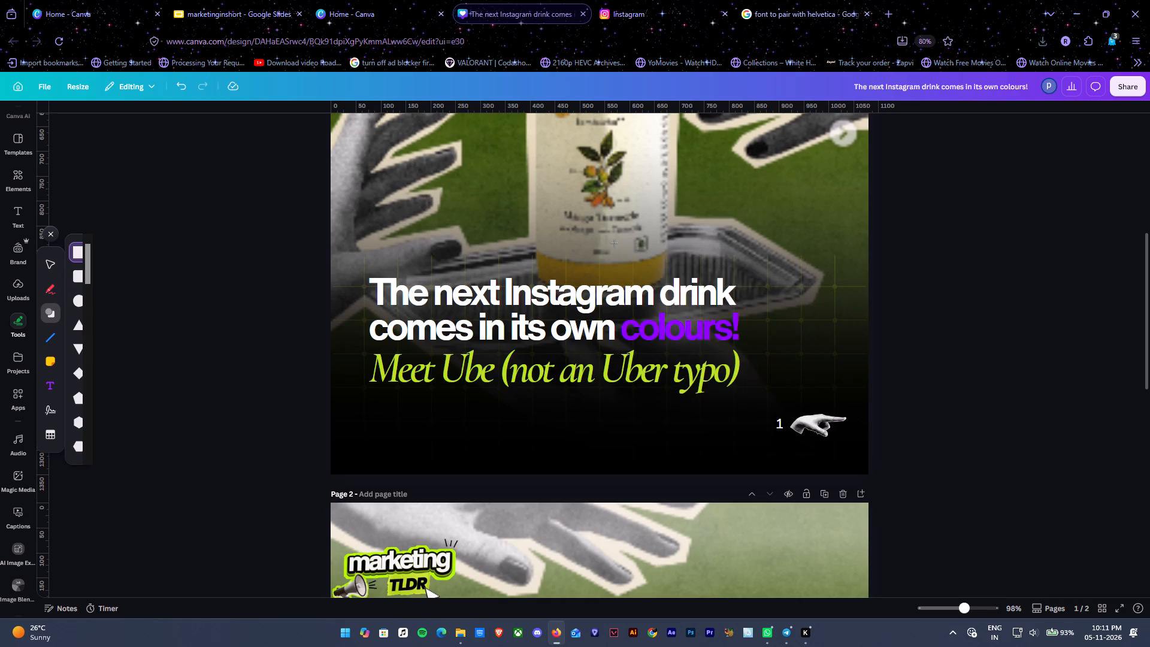
drag(694, 243, 699, 349)
drag(778, 378, 749, 373)
ctrl+alt+scroll(812, 361, up, 3)
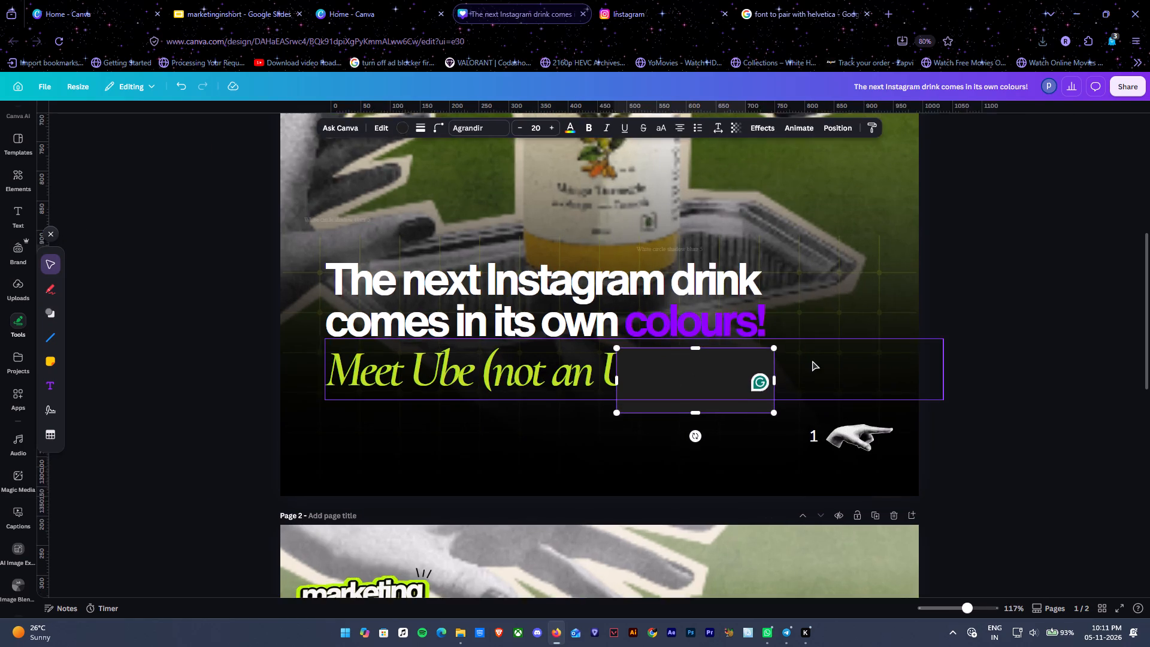
Flatten the rectangle, move it up over the word "colours!" and widen it to cover the whole word.
ctrl+alt+scroll(812, 361, up, 4)
drag(746, 464, 762, 384)
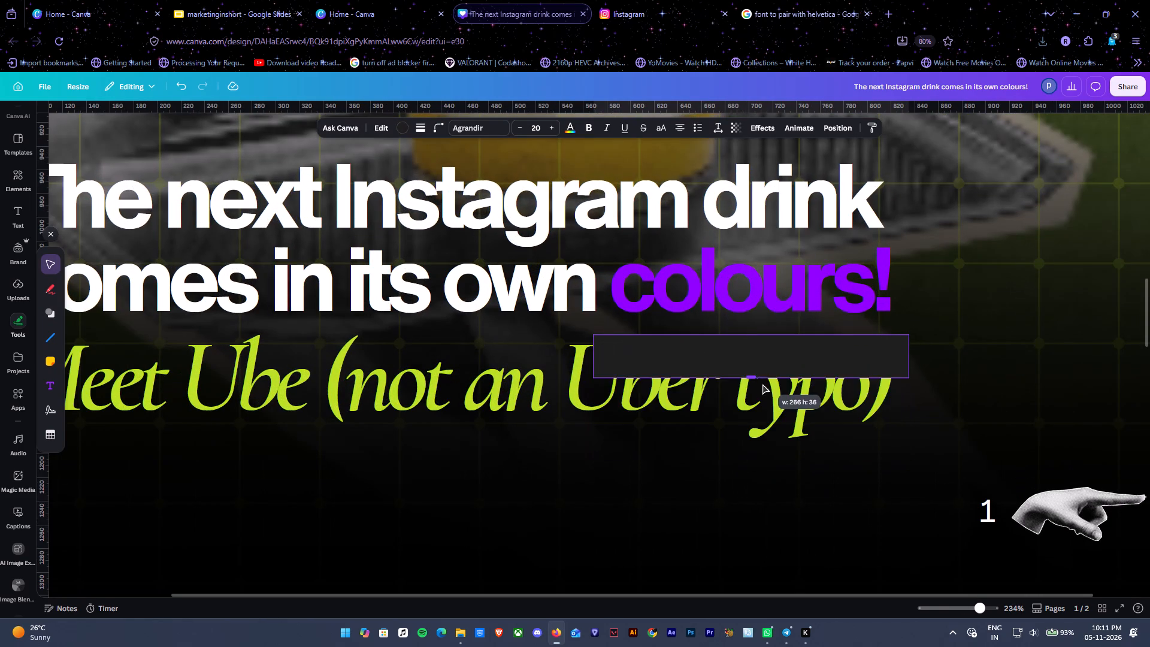
drag(762, 384, 767, 413)
drag(910, 379, 841, 378)
click(949, 400)
click(724, 364)
drag(739, 391, 762, 295)
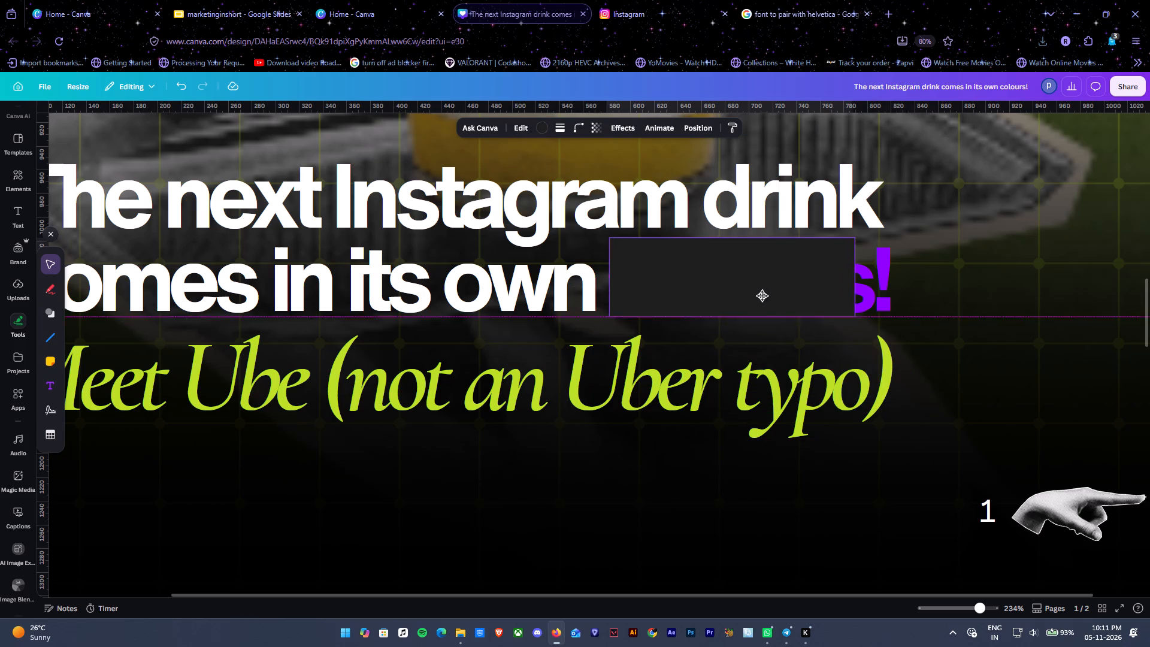
drag(762, 295, 753, 298)
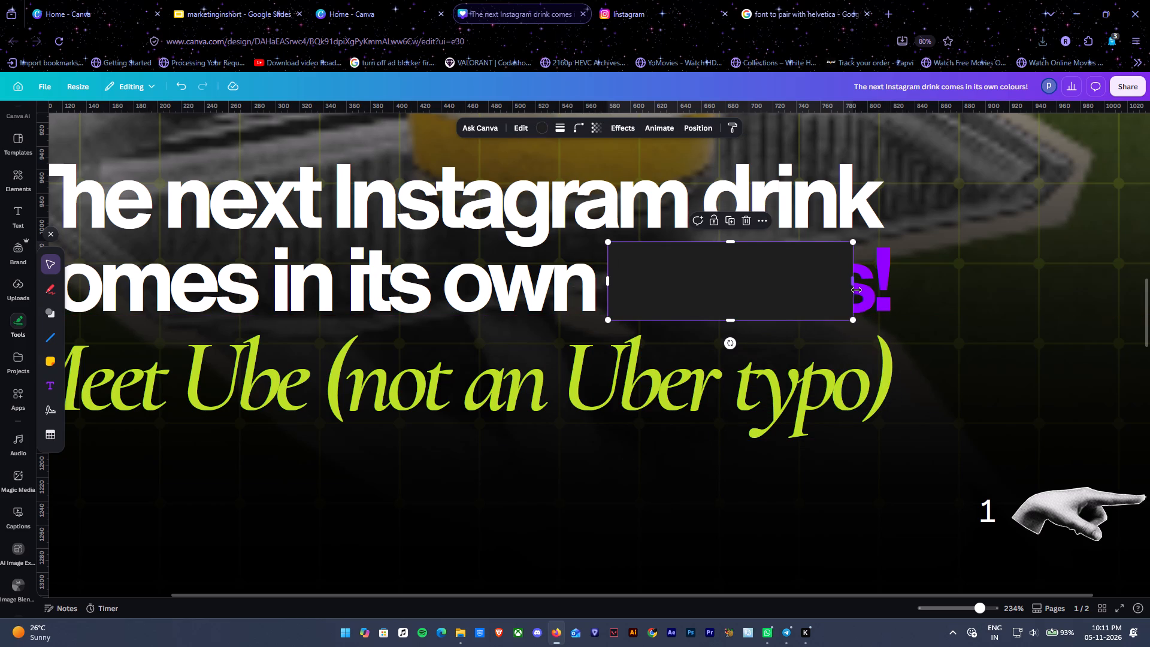
drag(857, 290, 912, 286)
click(964, 273)
Send the rectangle behind the headline text and extend its top edge slightly, making it about 254 wide by 68 high.
click(874, 270)
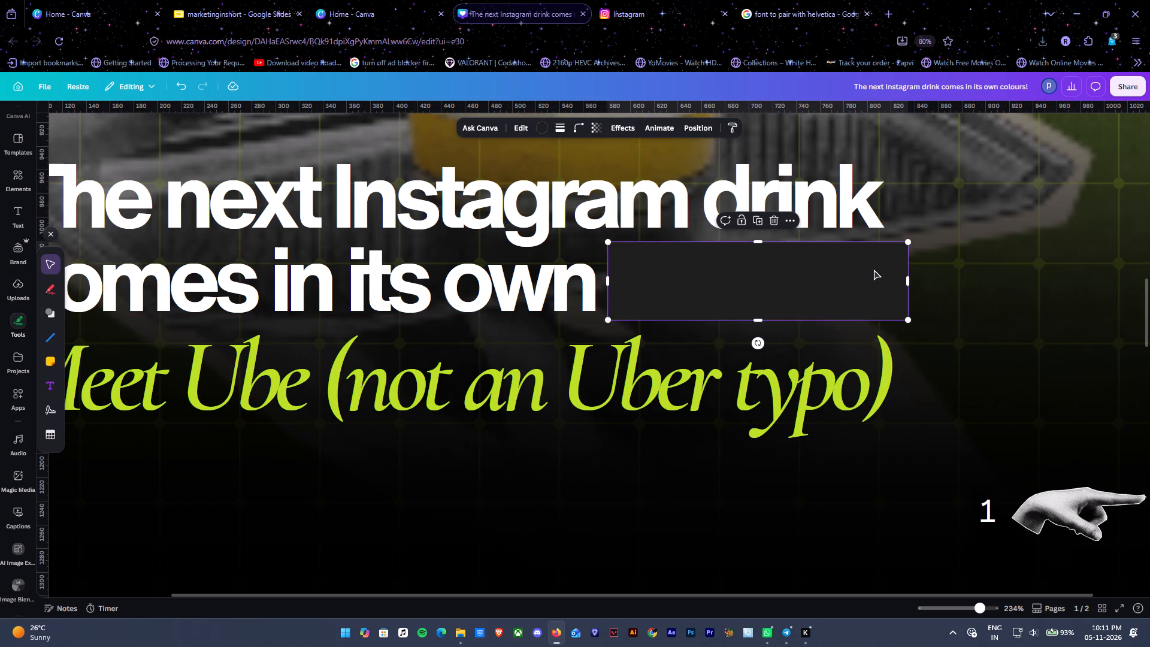
key(ctrl+bracketleft)
key(ctrl+bracketleft)
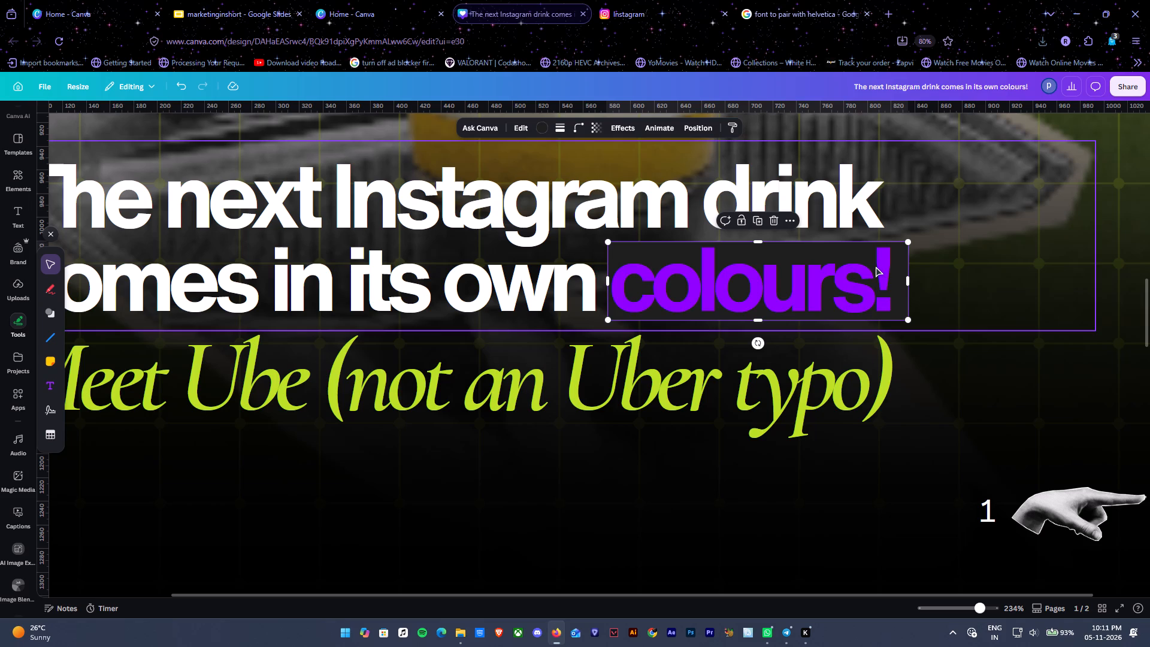
click(761, 240)
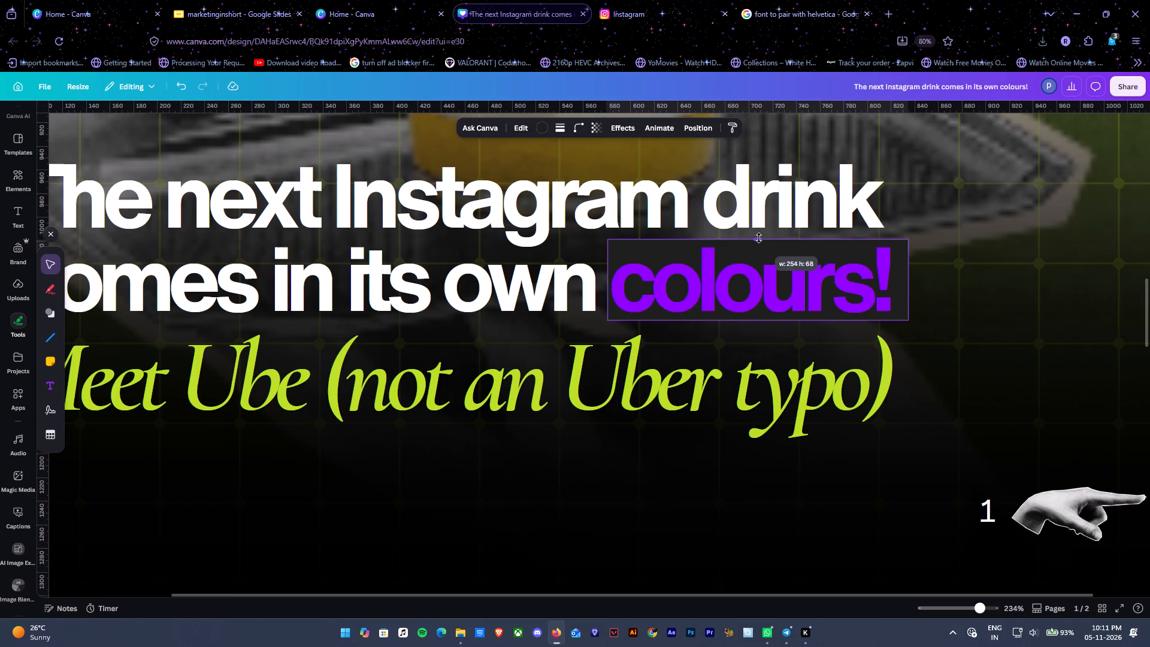
Fill the rectangle behind "colours!" with white.
click(545, 123)
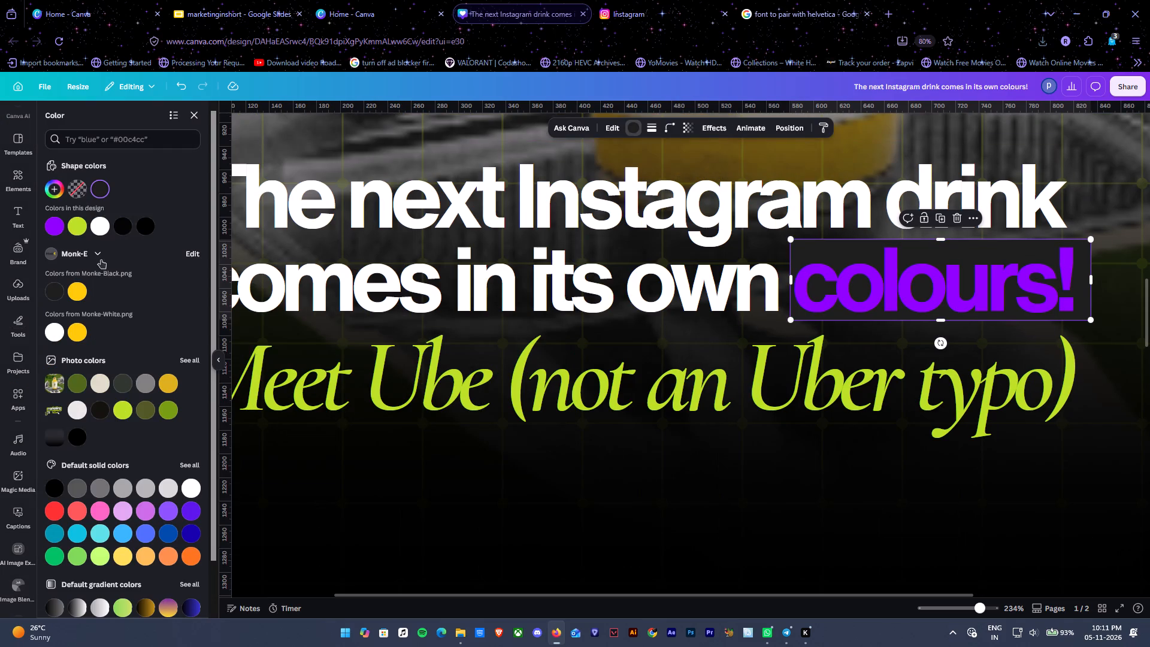
click(98, 223)
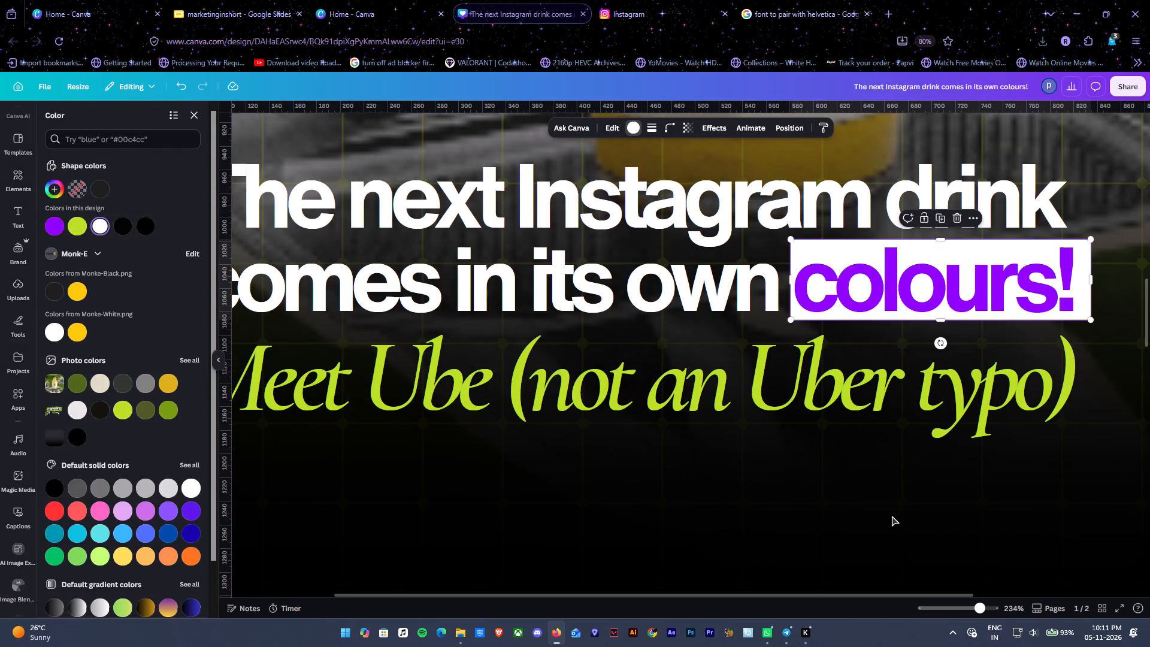
double_click(892, 516)
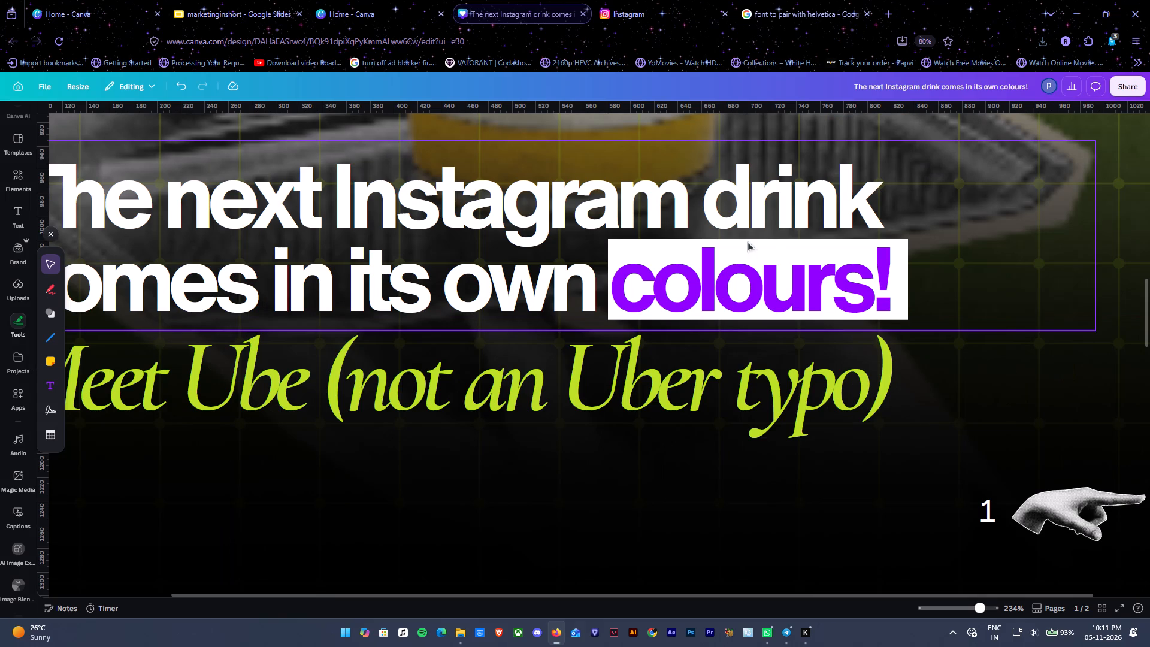
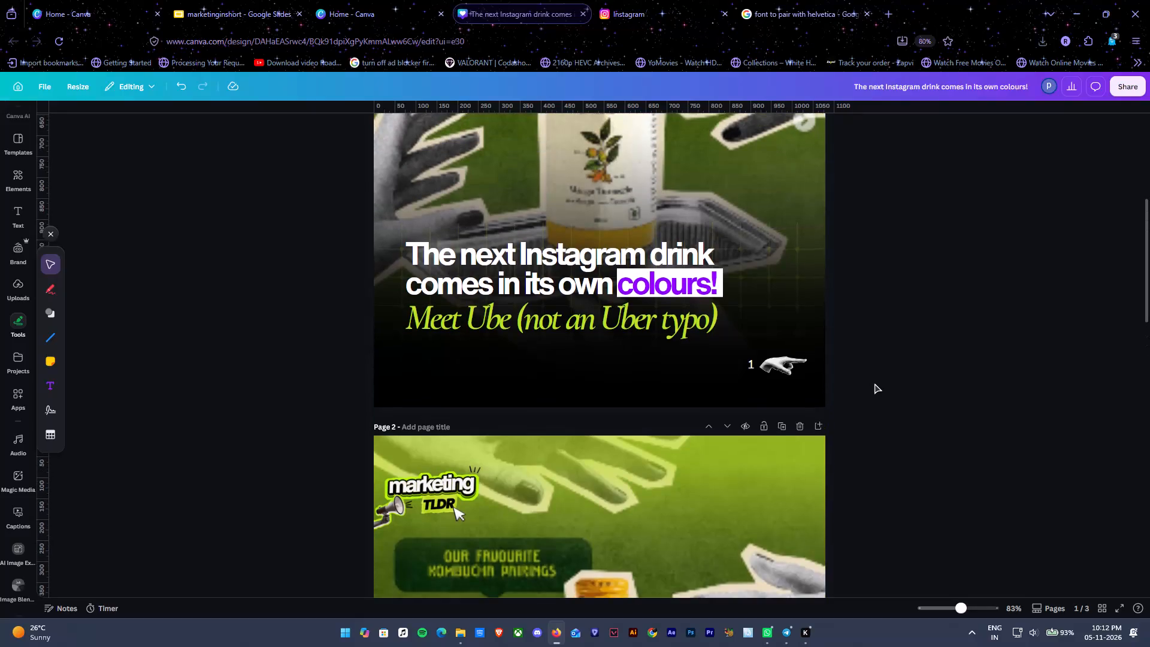
Review the full page 1 cover, checking the marketing TLDR logo and the highlighted "colours!" headline against the start of page 2.
scroll(874, 383, up, 1)
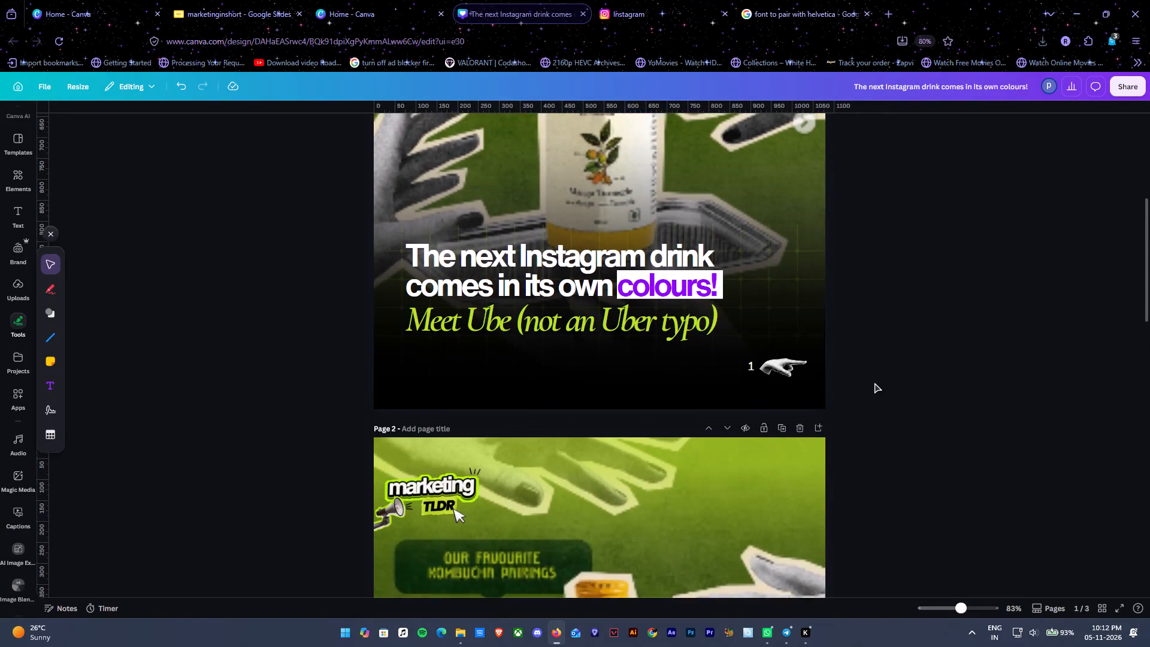
scroll(874, 383, up, 3)
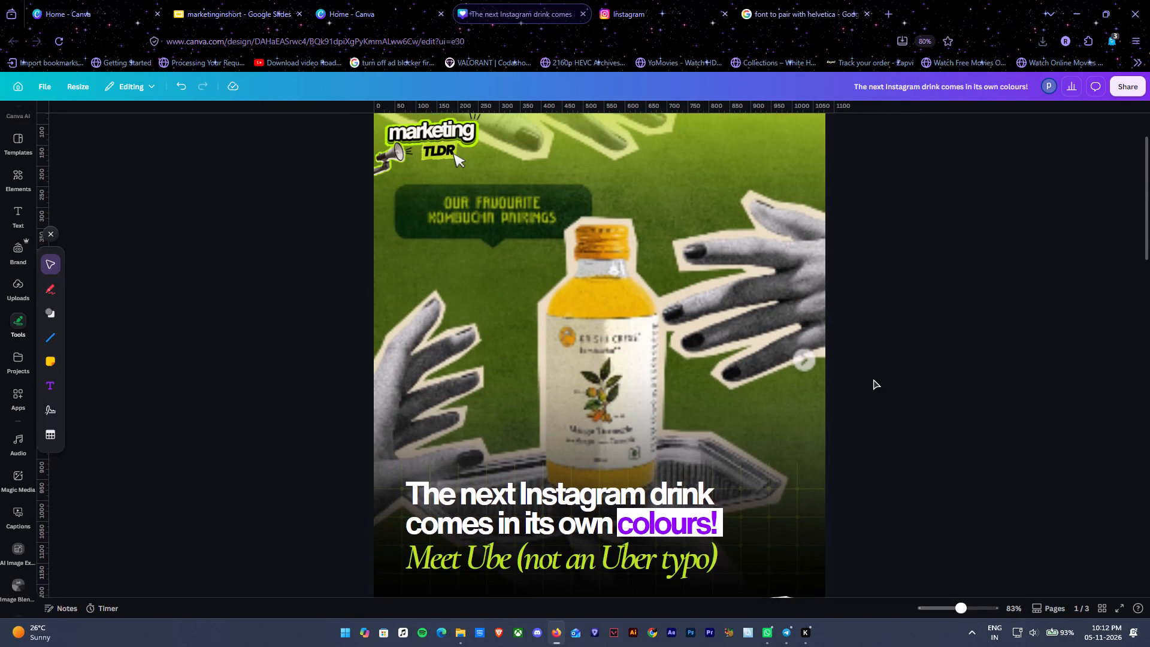
scroll(873, 379, up, 1)
scroll(873, 380, down, 3)
scroll(873, 383, up, 2)
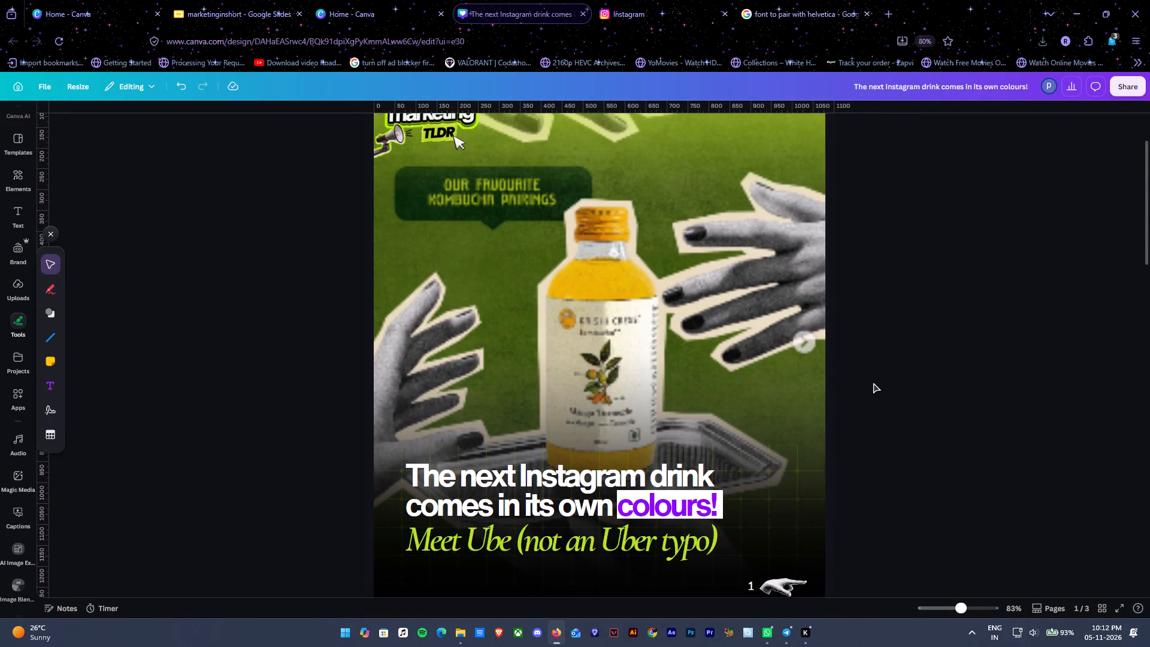
scroll(871, 380, up, 3)
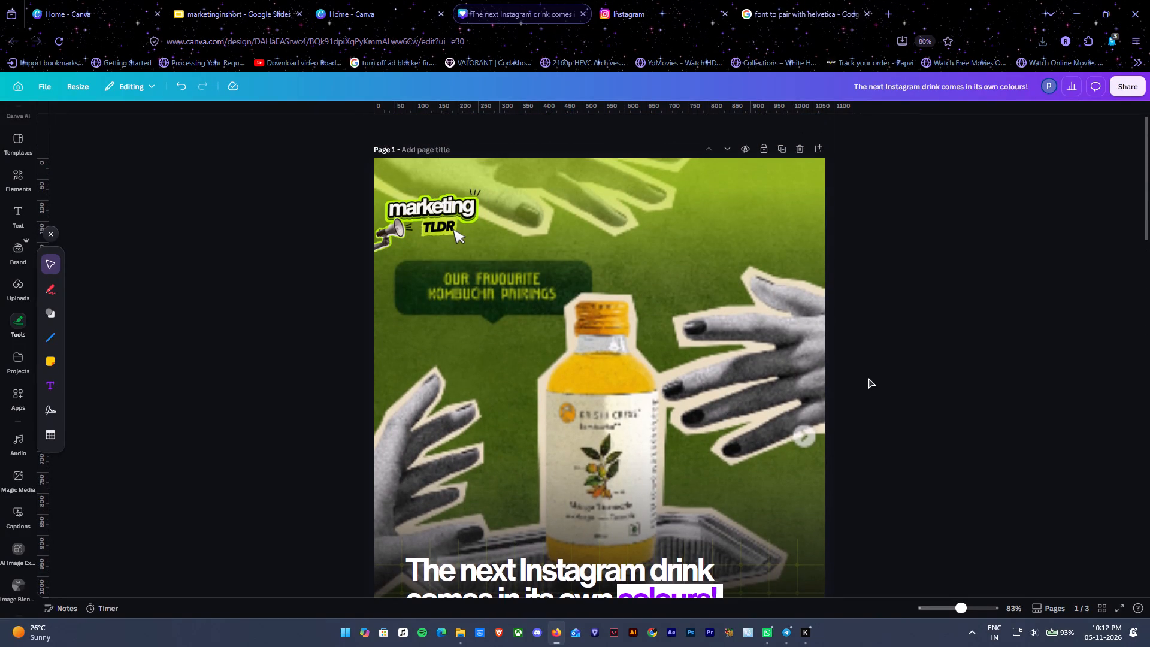
click(426, 221)
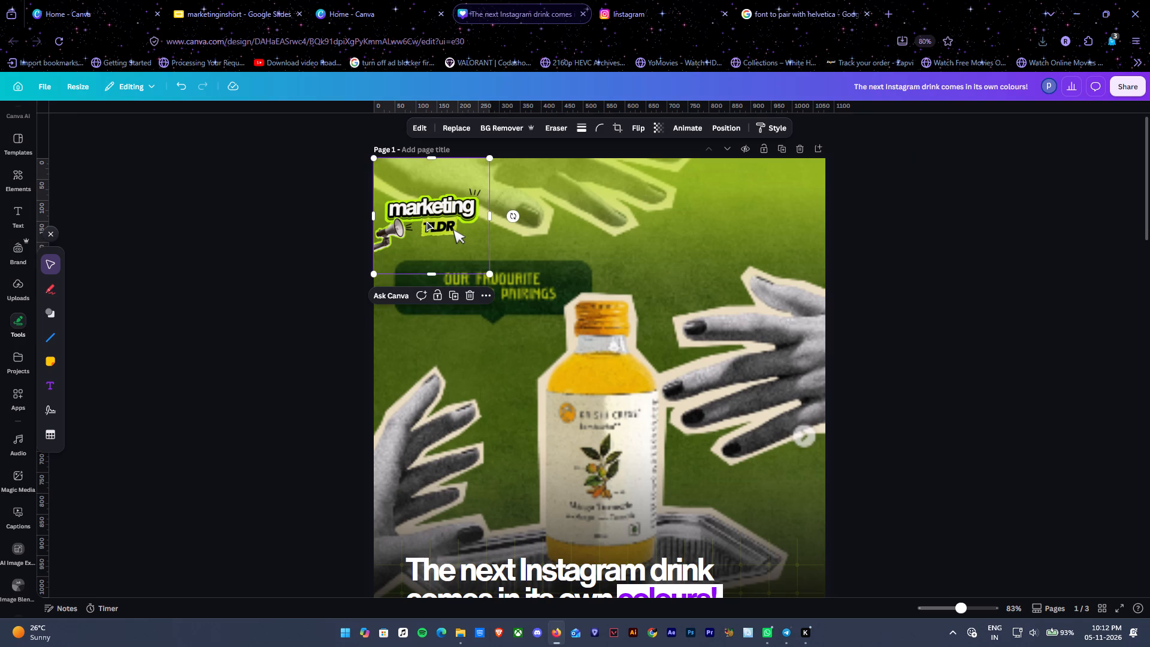
click(906, 282)
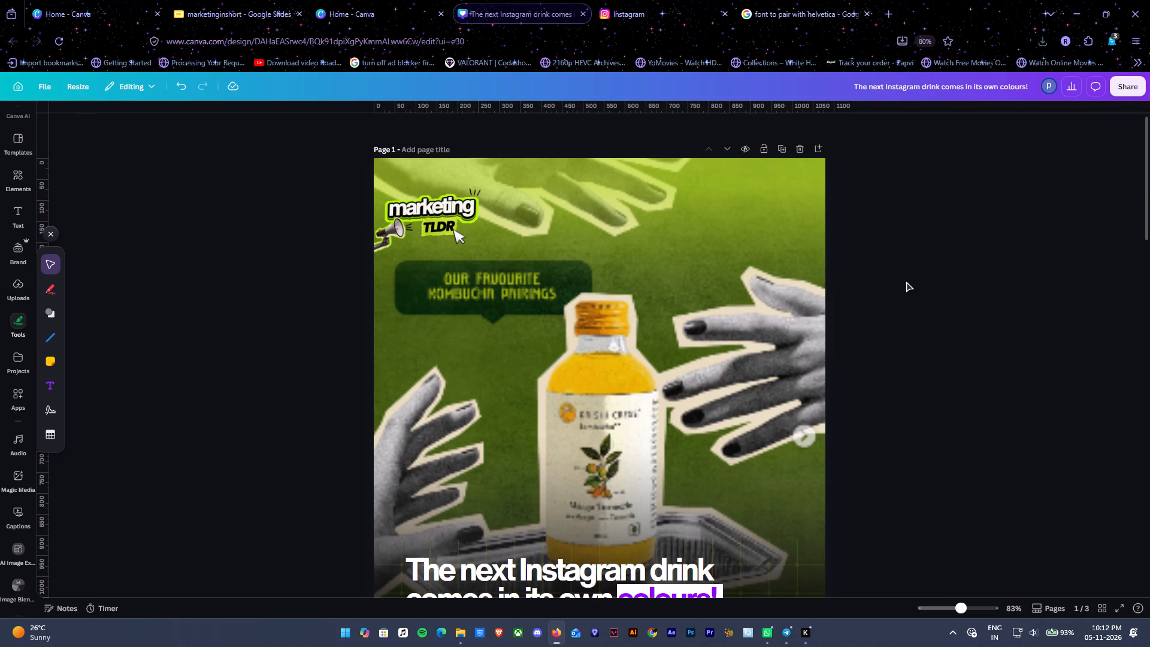
scroll(906, 284, down, 7)
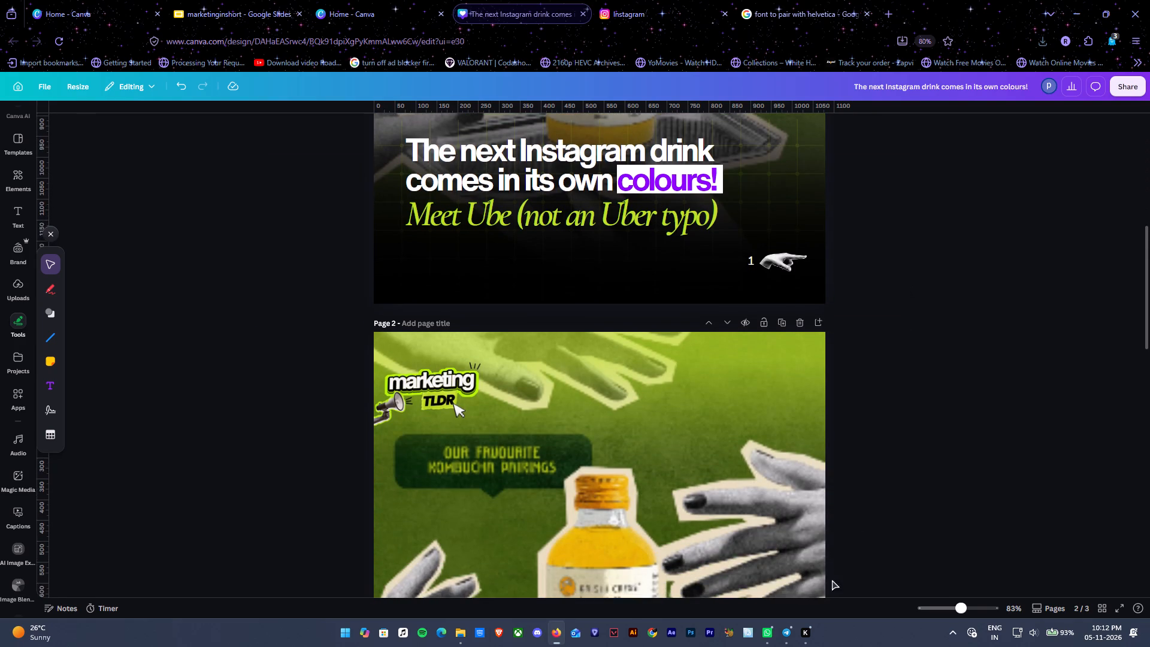
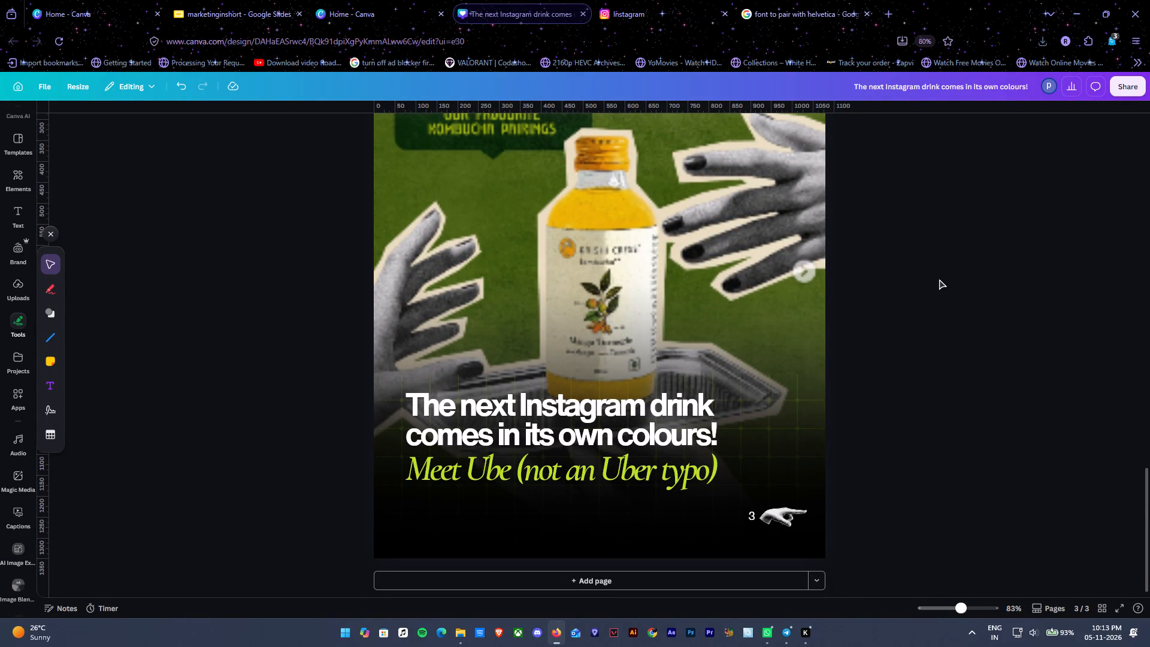
Compare the "colours!" highlight treatments in the headline across the three page variants.
scroll(939, 279, up, 11)
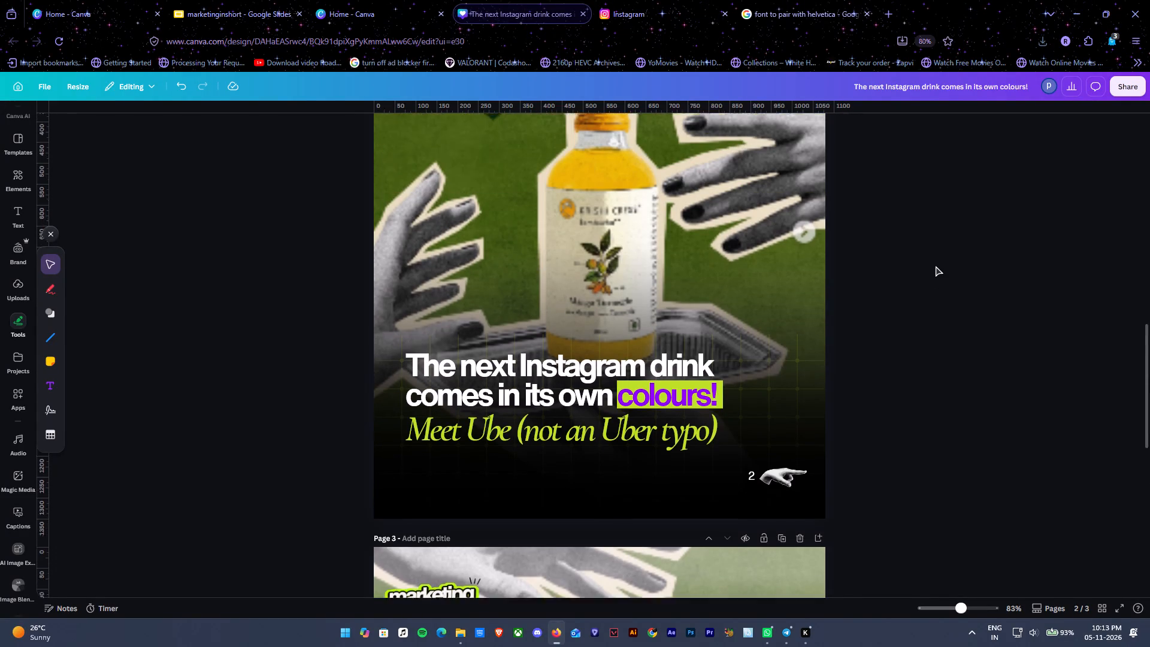
scroll(936, 266, up, 10)
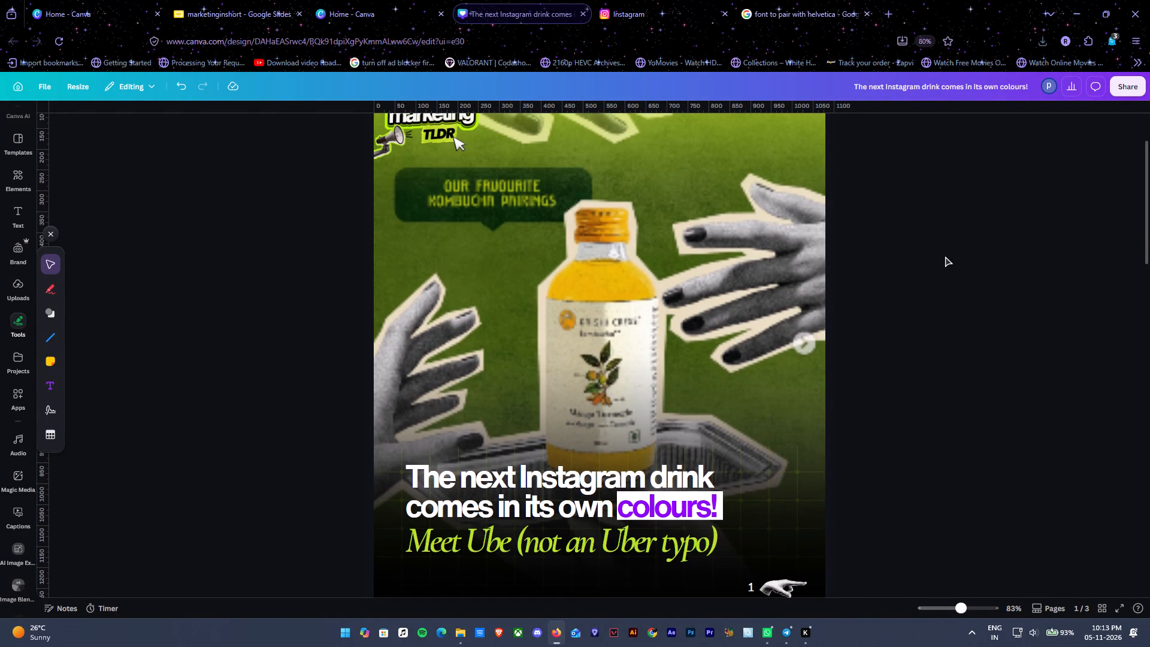
scroll(945, 256, up, 1)
scroll(945, 258, down, 1)
scroll(943, 260, up, 1)
scroll(939, 269, down, 4)
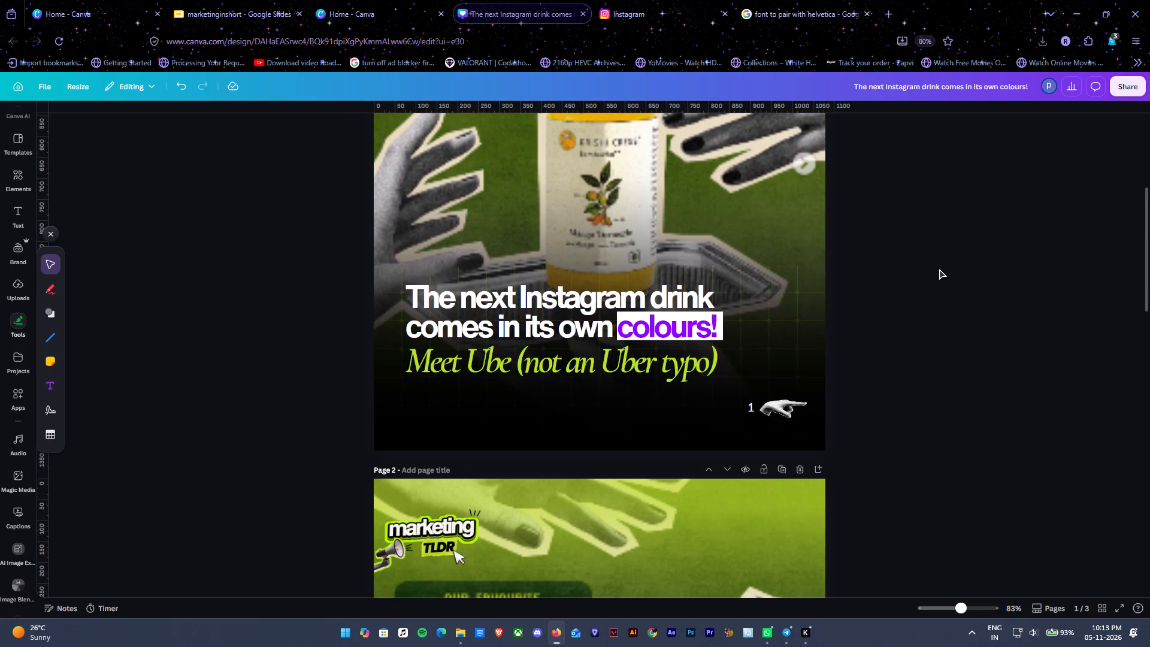
Search the graphics elements for "grain" in place of the previous search term.
click(16, 184)
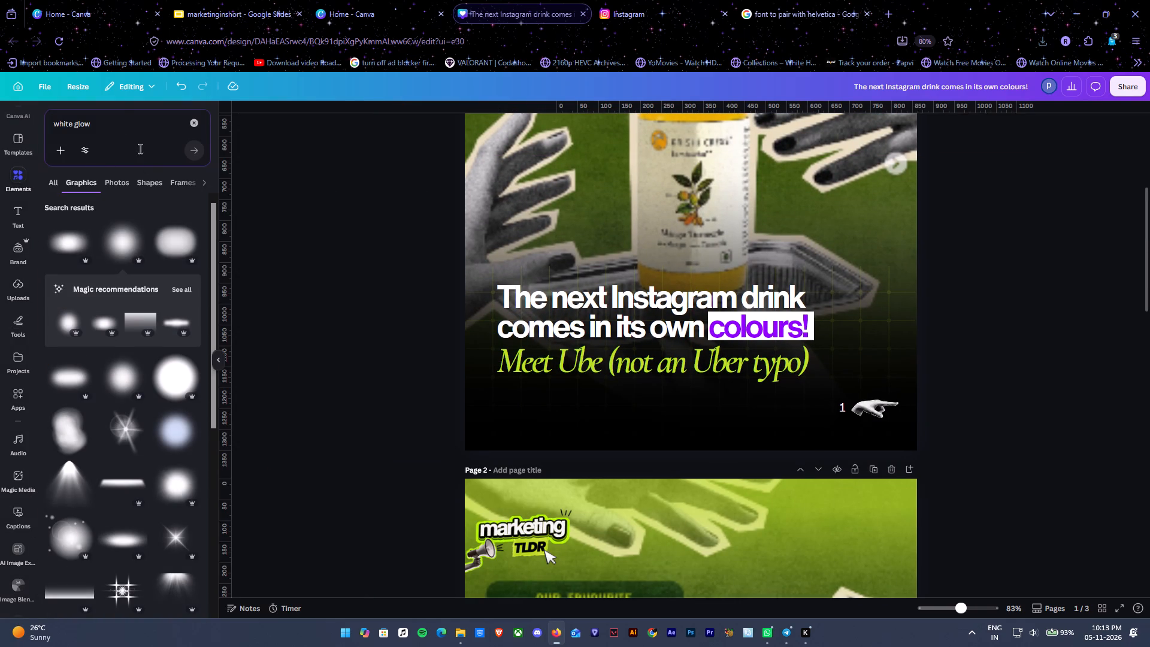
drag(110, 125, 0, 116)
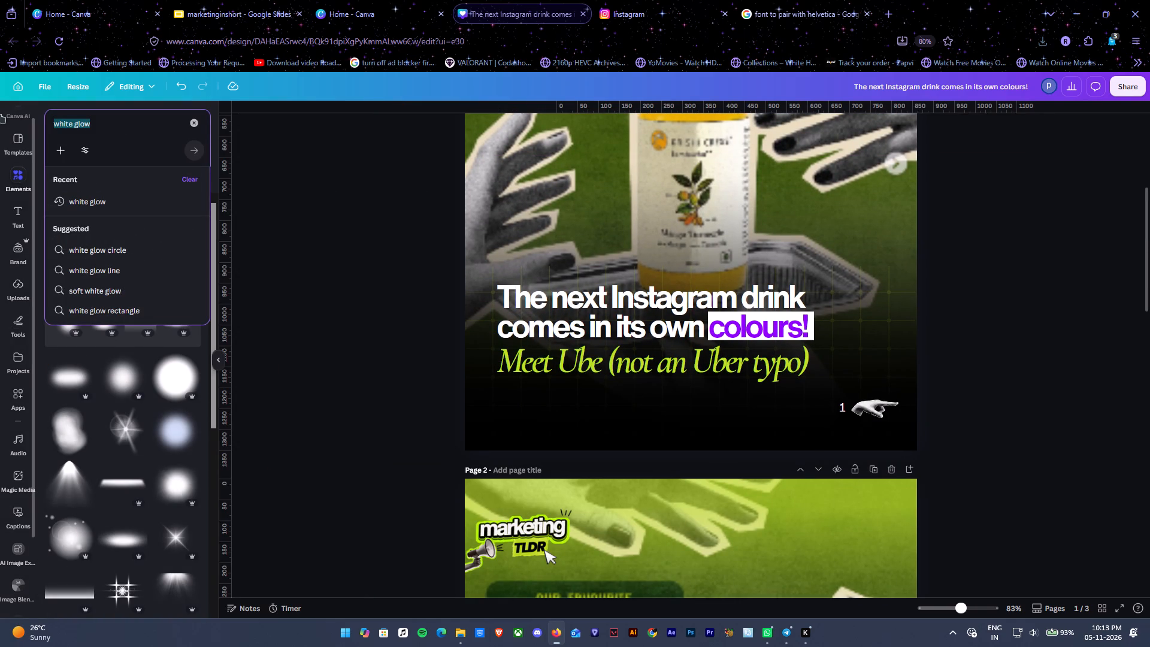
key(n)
key(BackSpace)
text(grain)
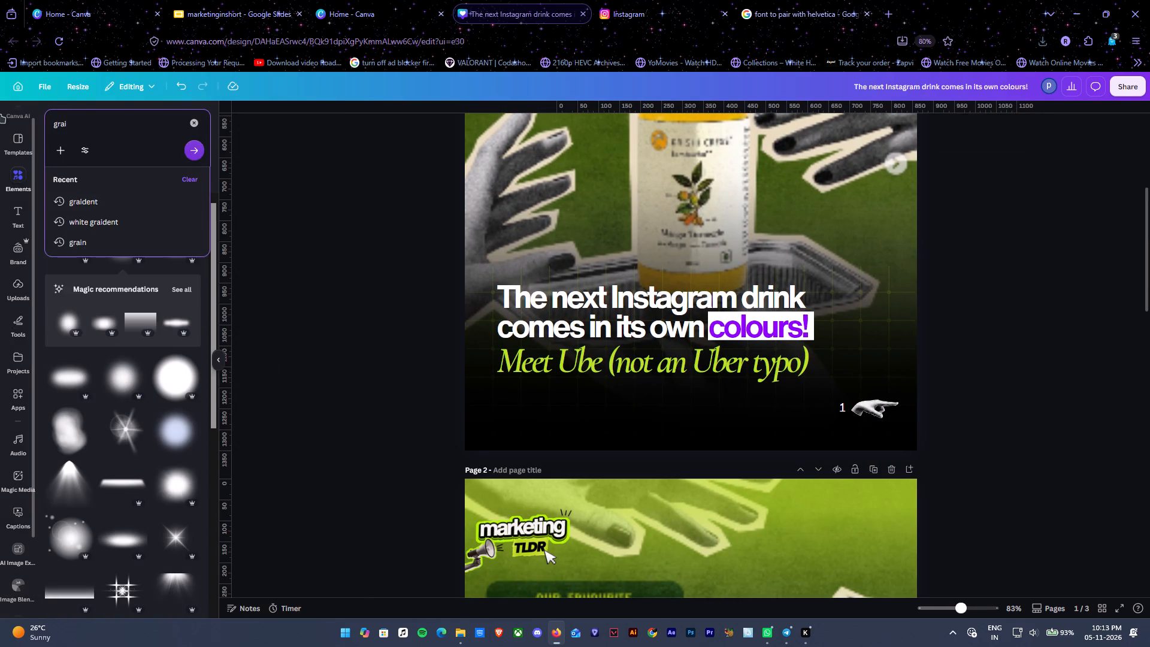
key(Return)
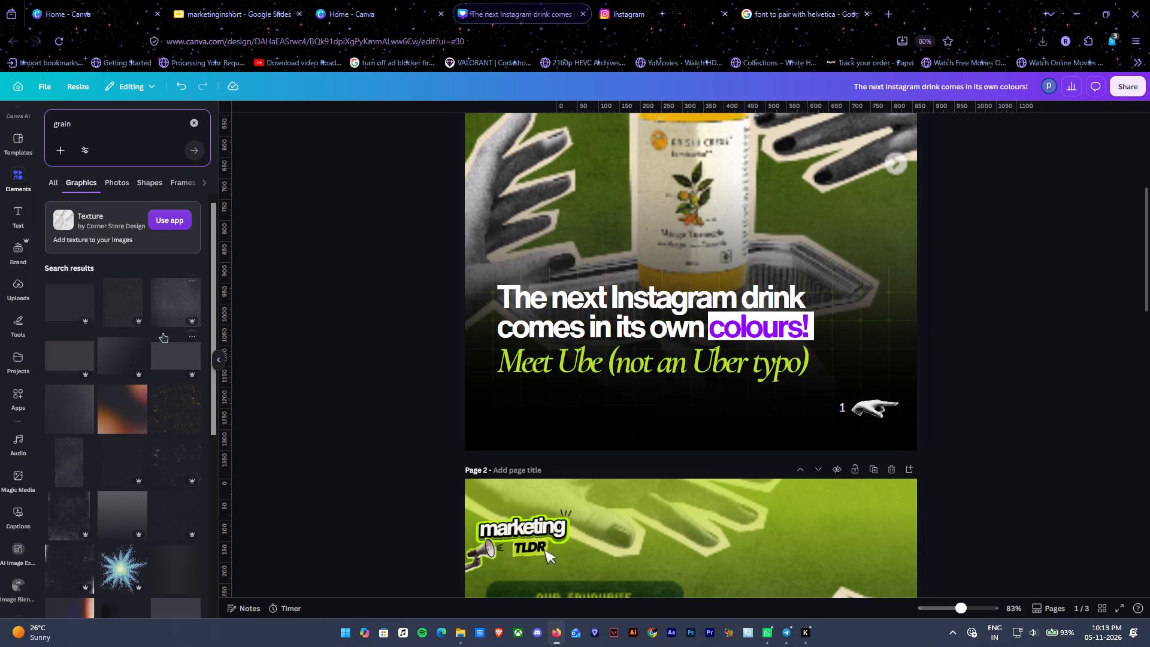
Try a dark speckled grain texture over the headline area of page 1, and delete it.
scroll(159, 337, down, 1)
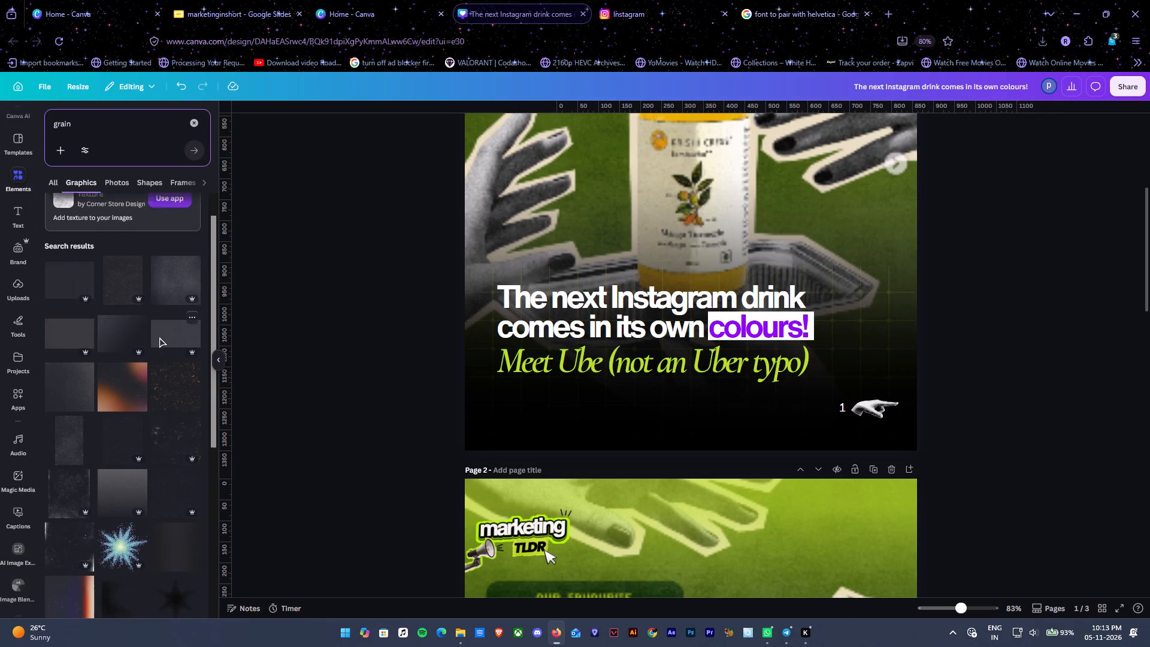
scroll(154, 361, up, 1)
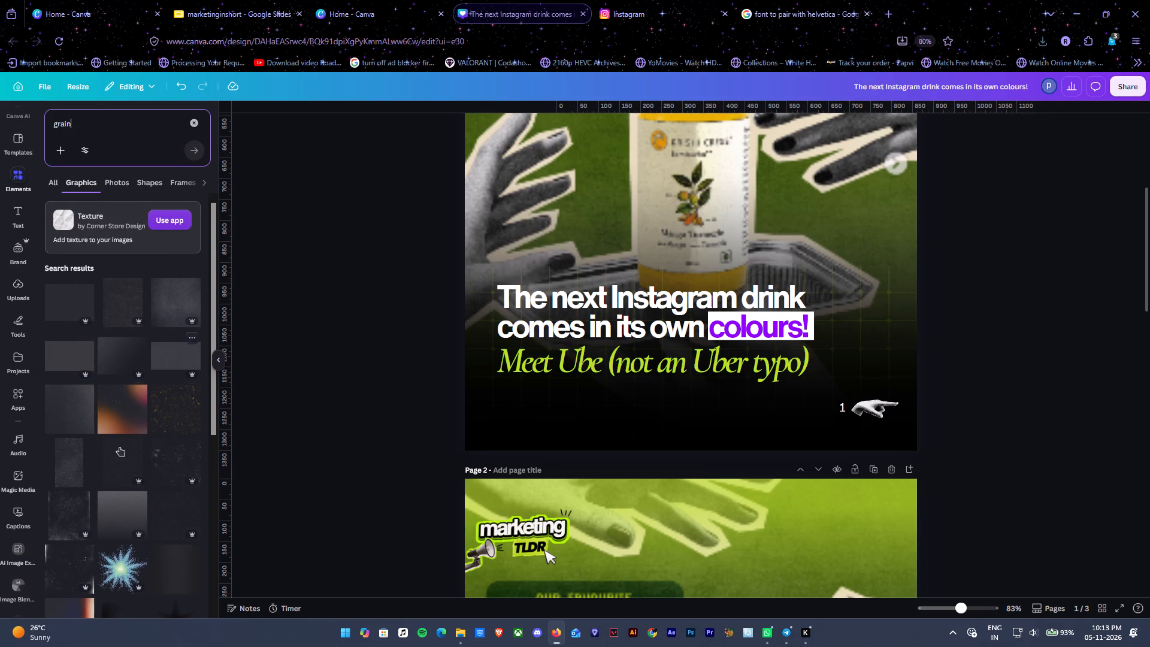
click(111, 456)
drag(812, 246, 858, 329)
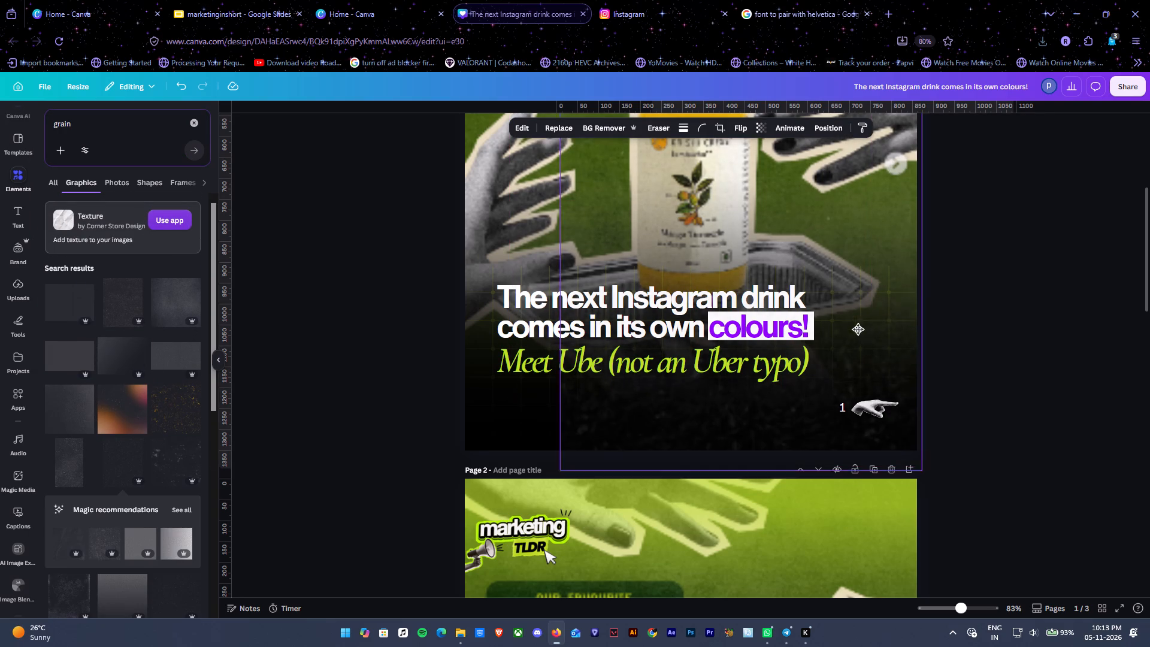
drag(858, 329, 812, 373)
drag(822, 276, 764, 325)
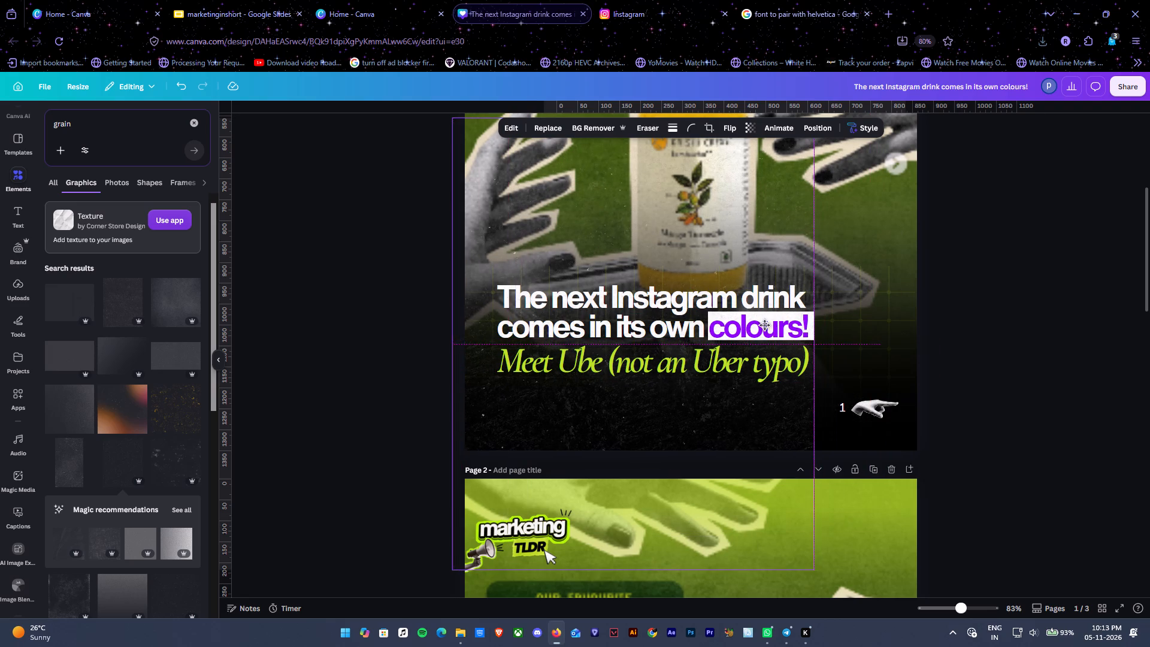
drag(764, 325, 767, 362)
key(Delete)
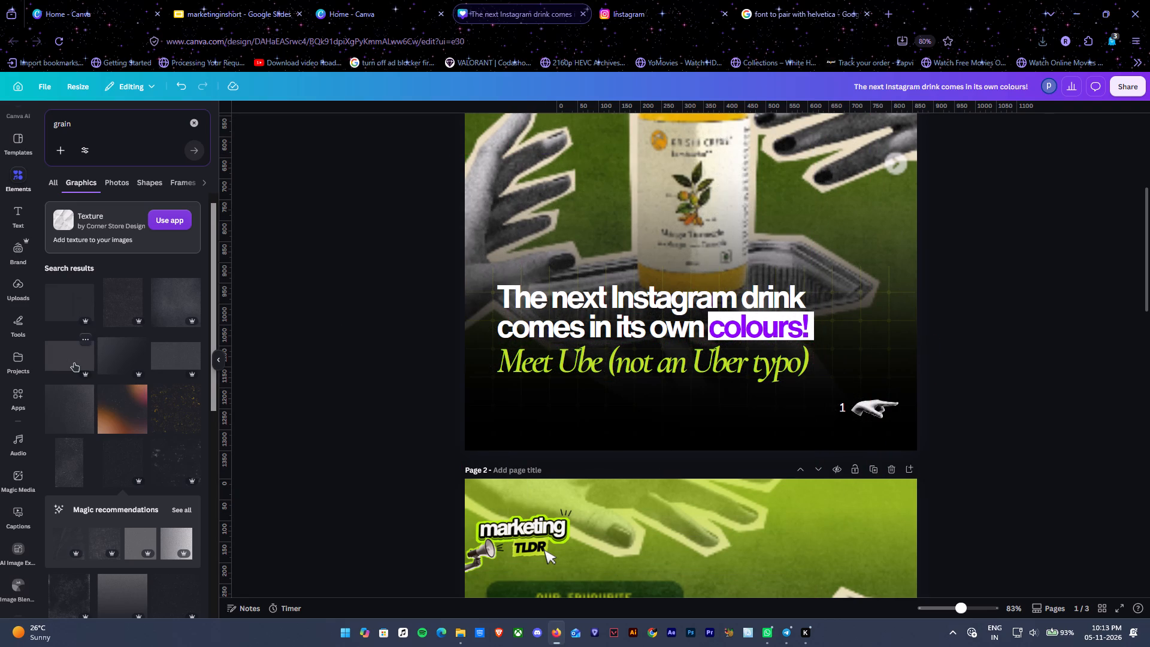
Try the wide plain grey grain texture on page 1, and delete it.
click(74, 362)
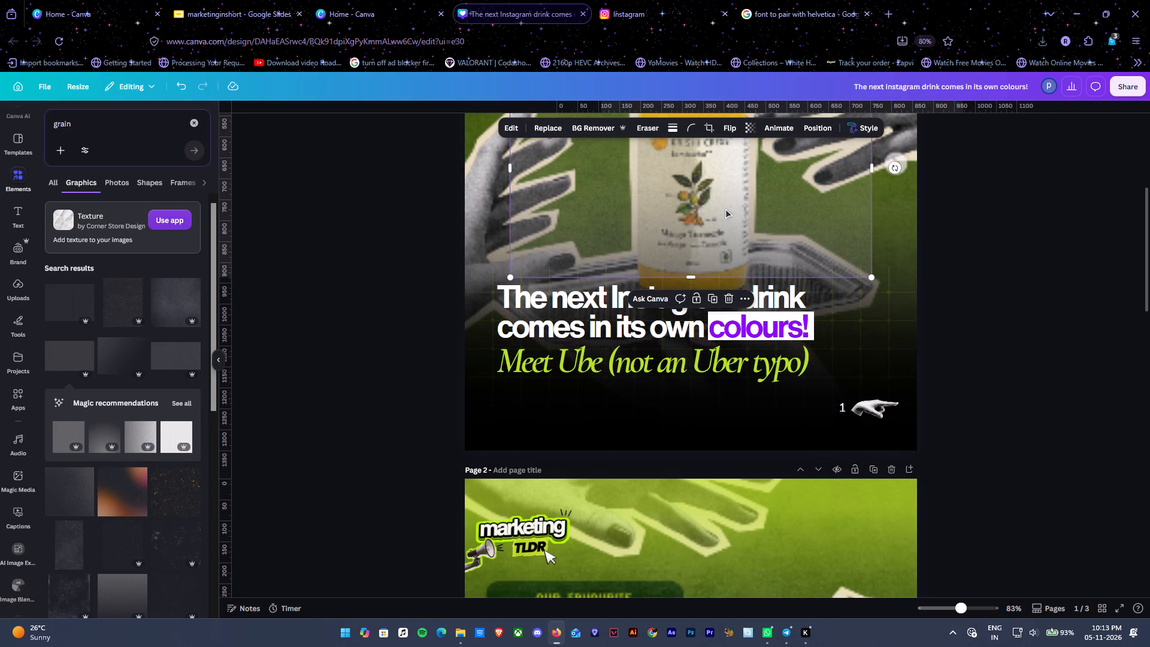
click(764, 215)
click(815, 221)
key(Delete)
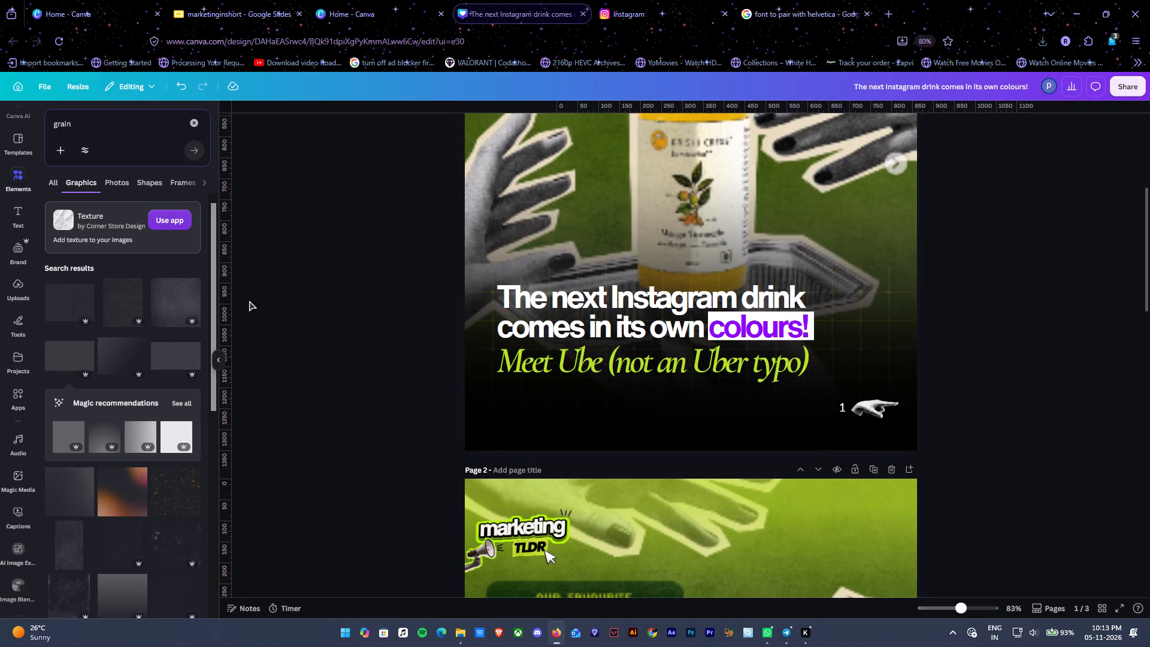
Add the grainy gradient texture to page 1 and rotate it a quarter turn counterclockwise so it stands upright.
click(111, 369)
scroll(777, 273, up, 2)
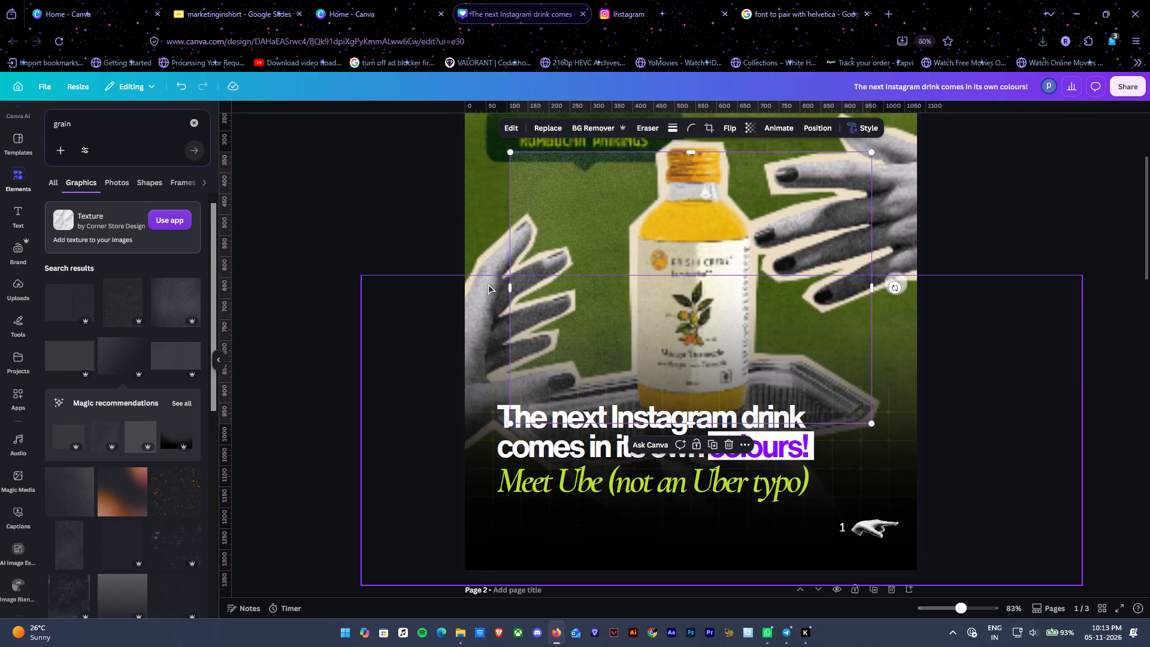
drag(895, 289, 718, 183)
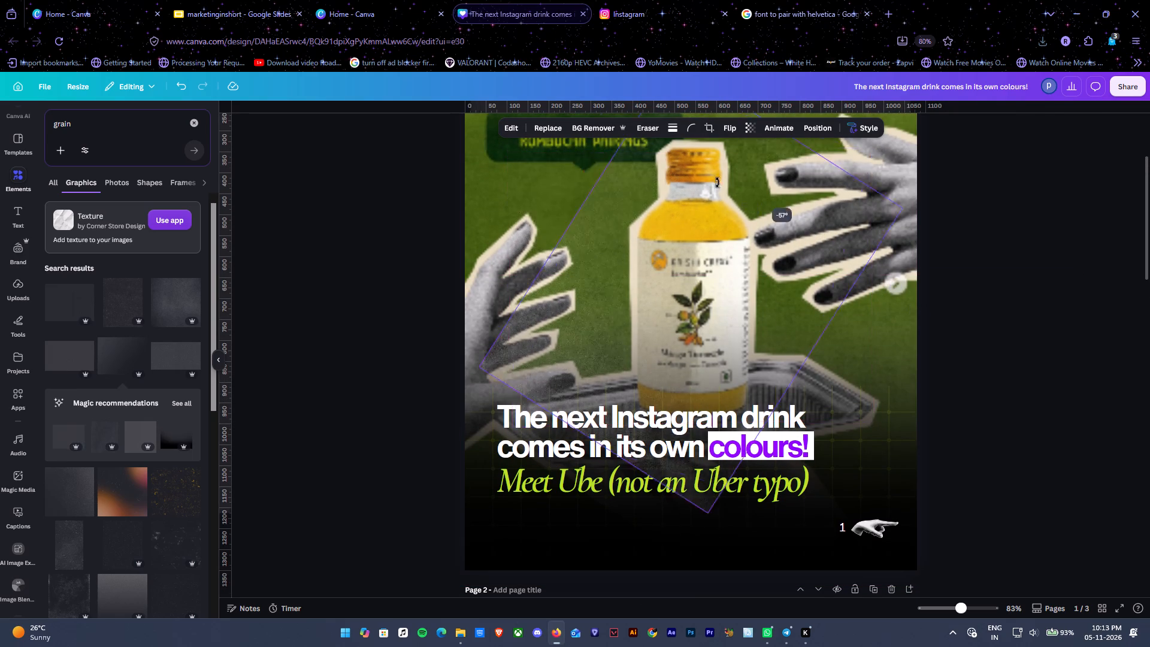
drag(718, 183, 690, 192)
drag(849, 283, 851, 283)
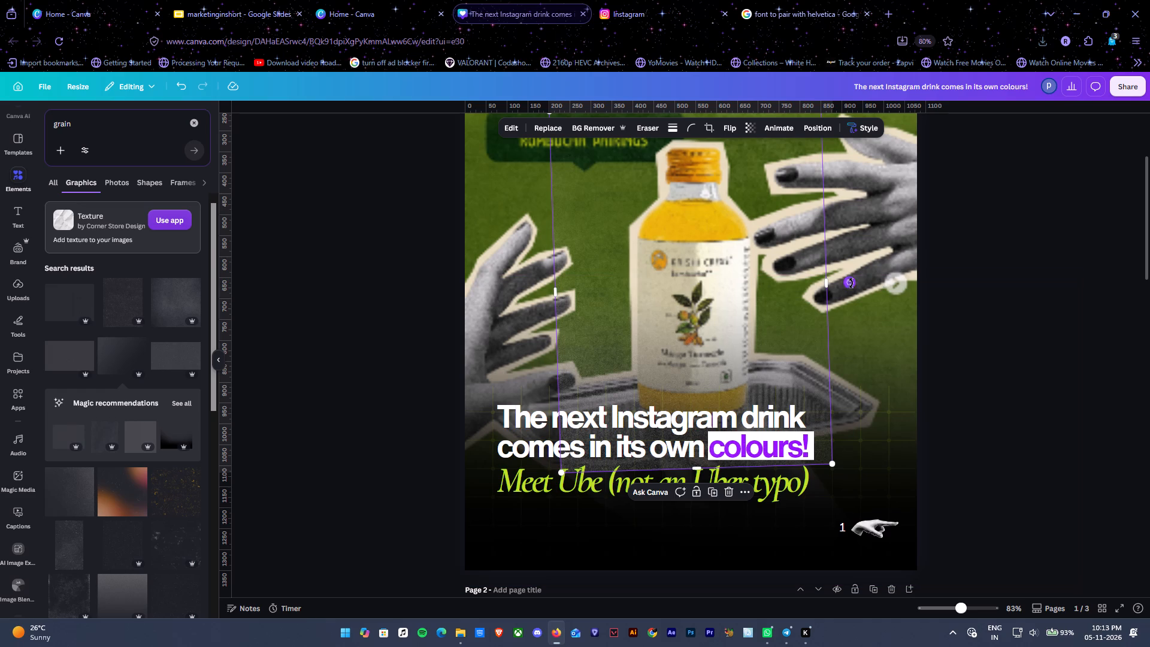
drag(851, 283, 858, 288)
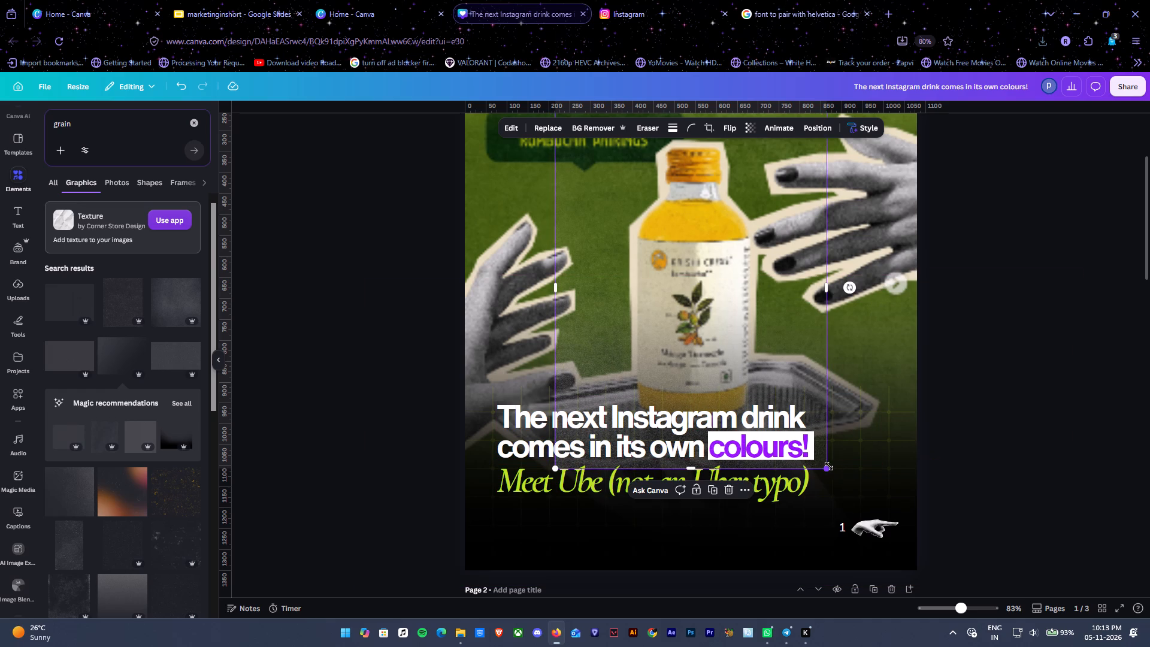
Enlarge and widen the grain texture past both page edges, positioning it over the lower part of page 1 behind the headline.
drag(829, 466, 992, 586)
drag(903, 395, 783, 466)
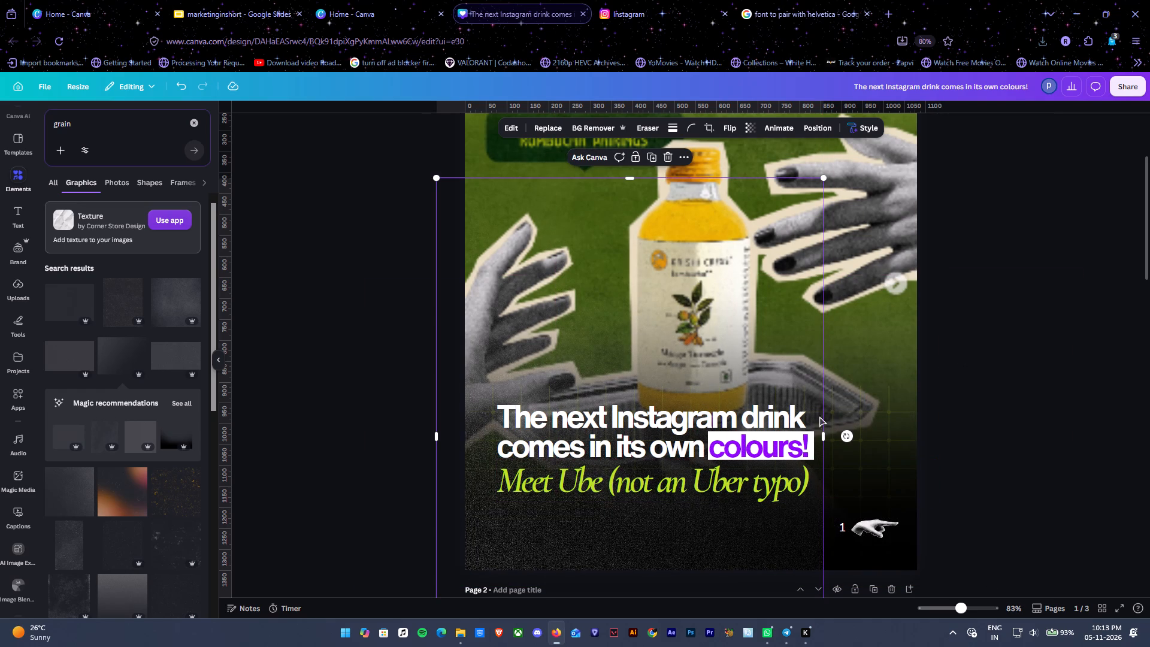
drag(824, 439, 937, 449)
drag(863, 355, 866, 374)
click(1082, 322)
Resize and reposition the grain overlay on page 1 from the bottle's neck past the bottom edge, slightly overhanging the page's left edge.
click(830, 294)
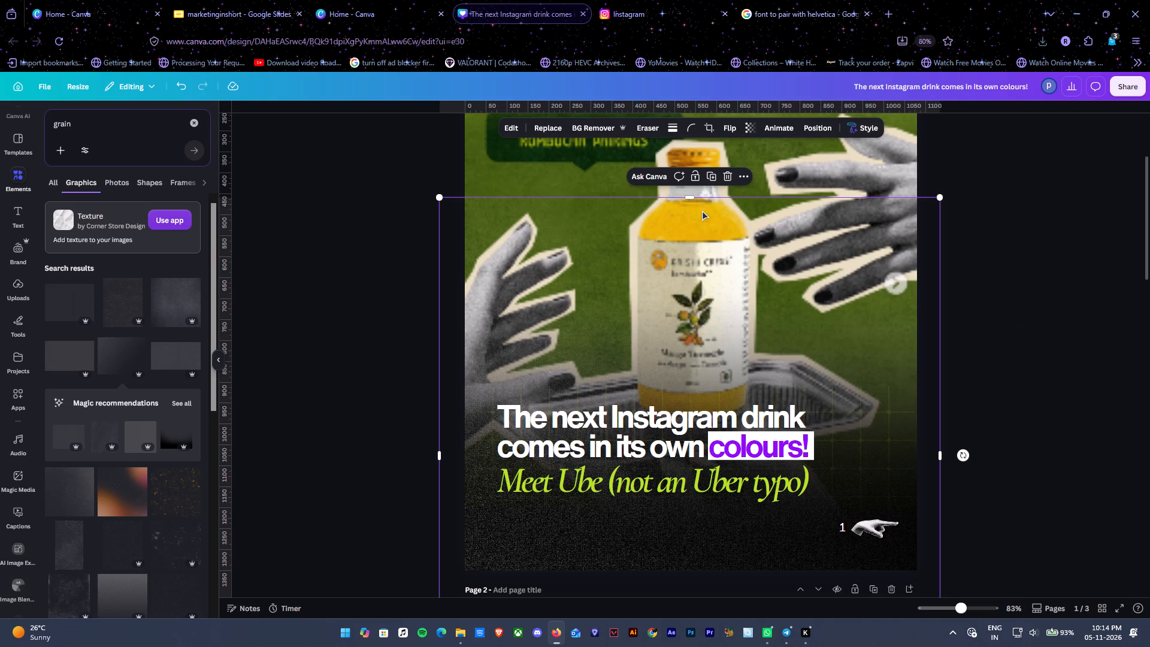
drag(685, 195, 683, 98)
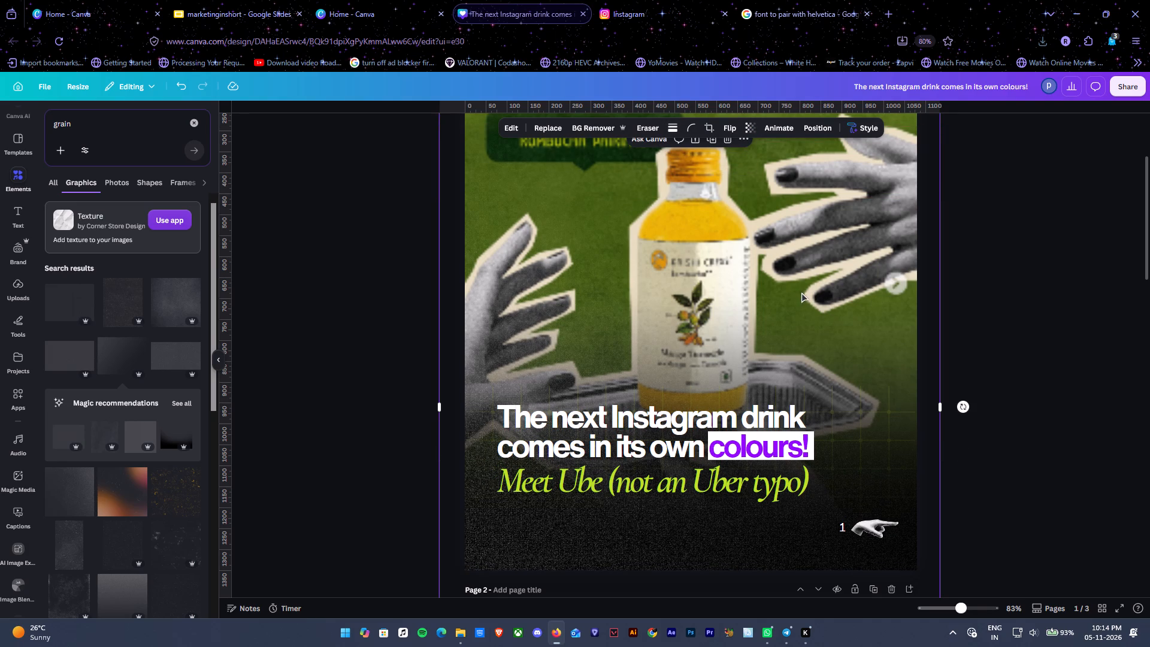
ctrl+alt+scroll(885, 263, down, 6)
drag(841, 168, 827, 261)
drag(753, 292, 761, 296)
click(931, 289)
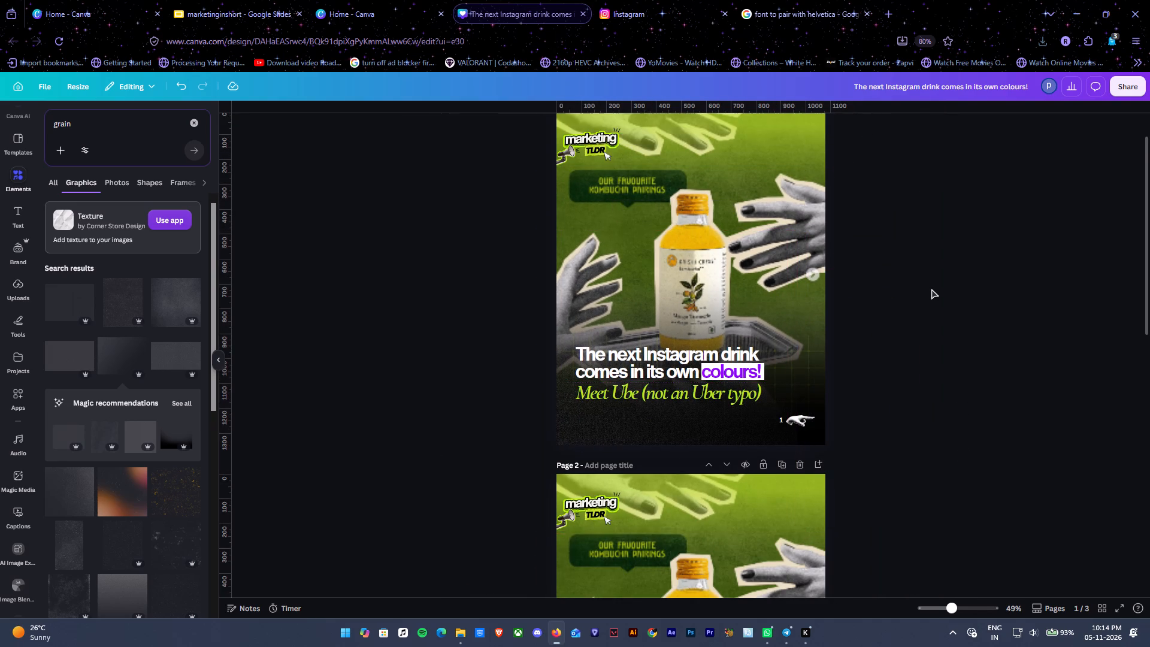
Make the grain overlay on page 1 partly transparent so the texture is subtler.
ctrl+alt+scroll(931, 289, up, 7)
click(821, 264)
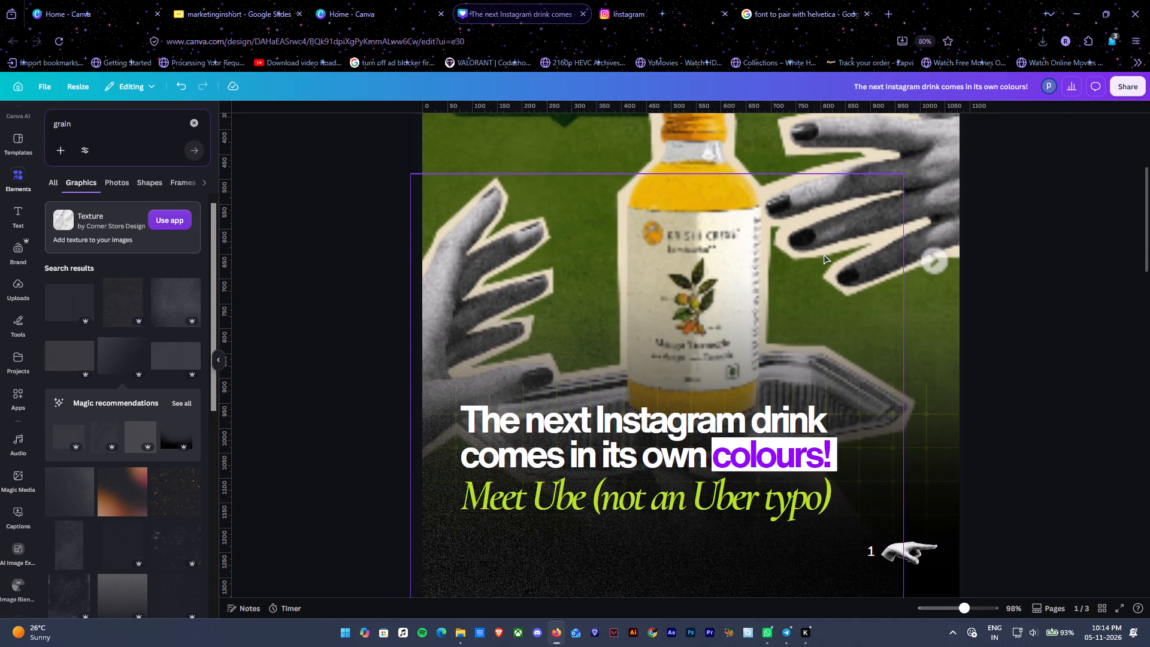
click(745, 132)
drag(710, 176, 724, 177)
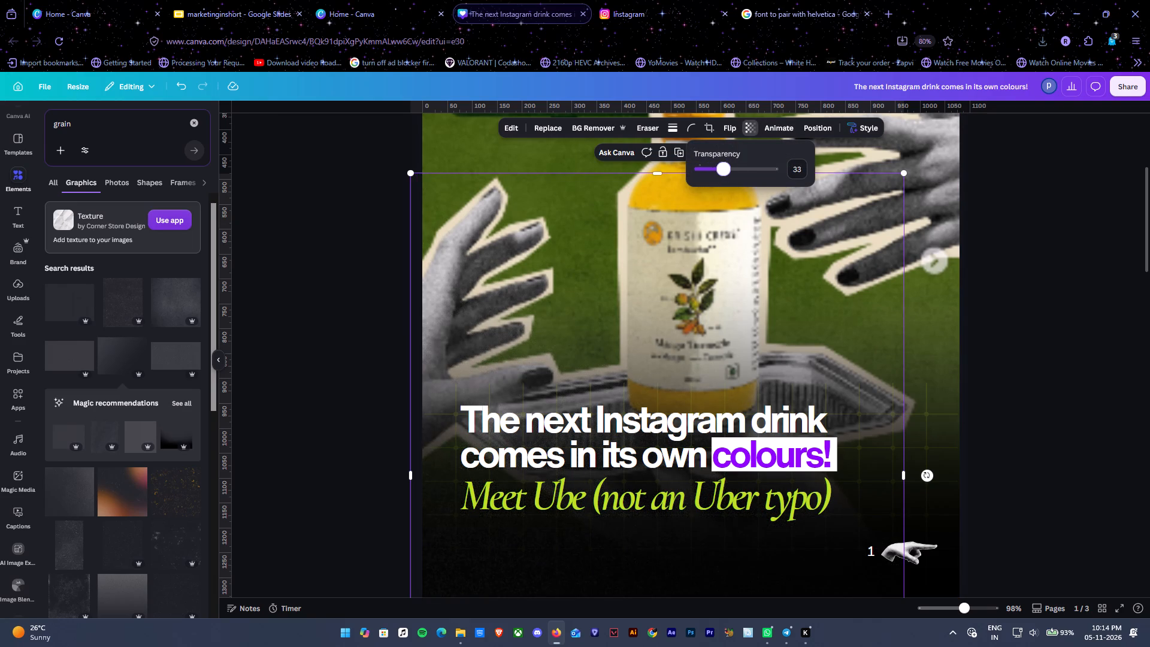
drag(724, 177, 750, 180)
double_click(1055, 217)
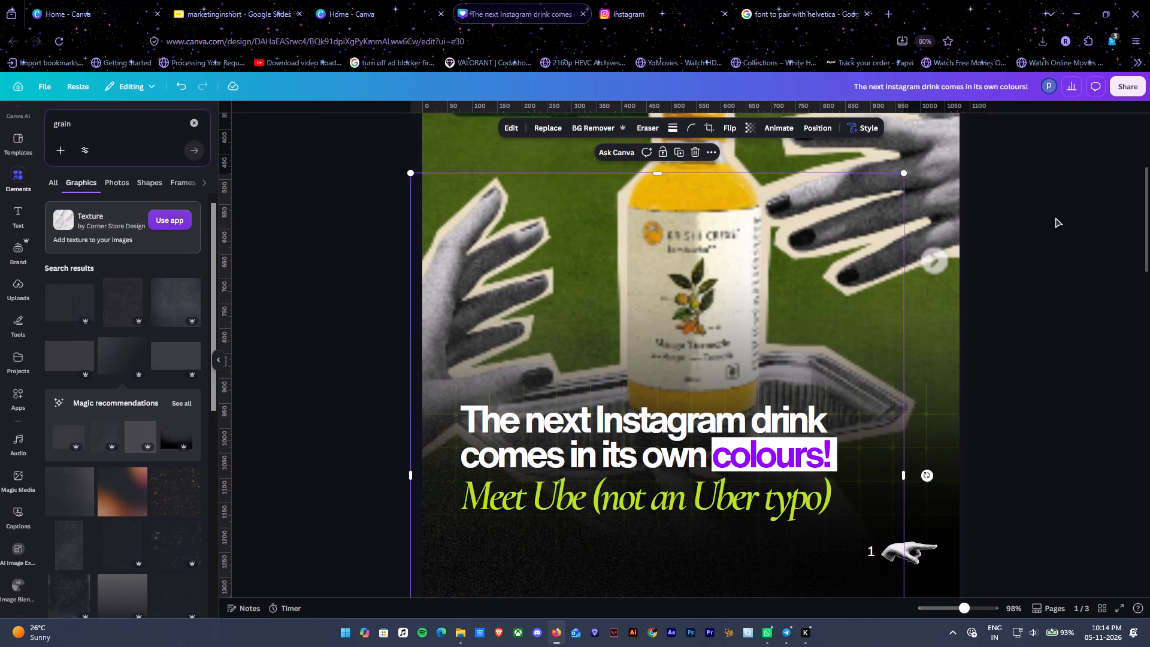
ctrl+alt+scroll(1051, 219, down, 4)
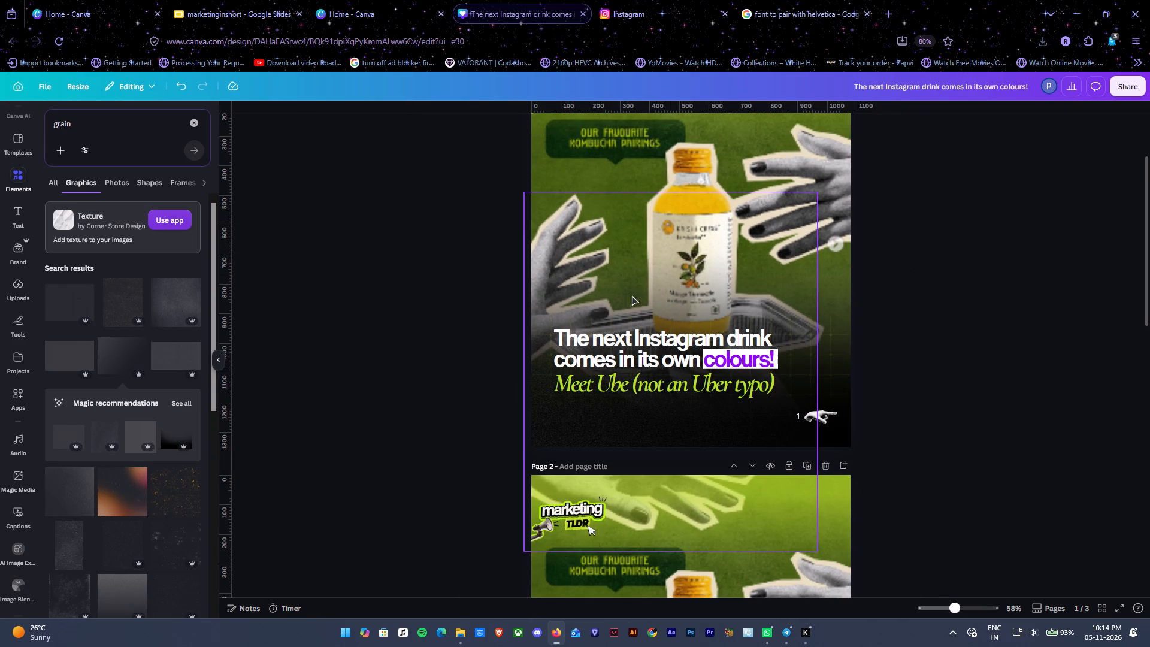
click(546, 420)
click(951, 308)
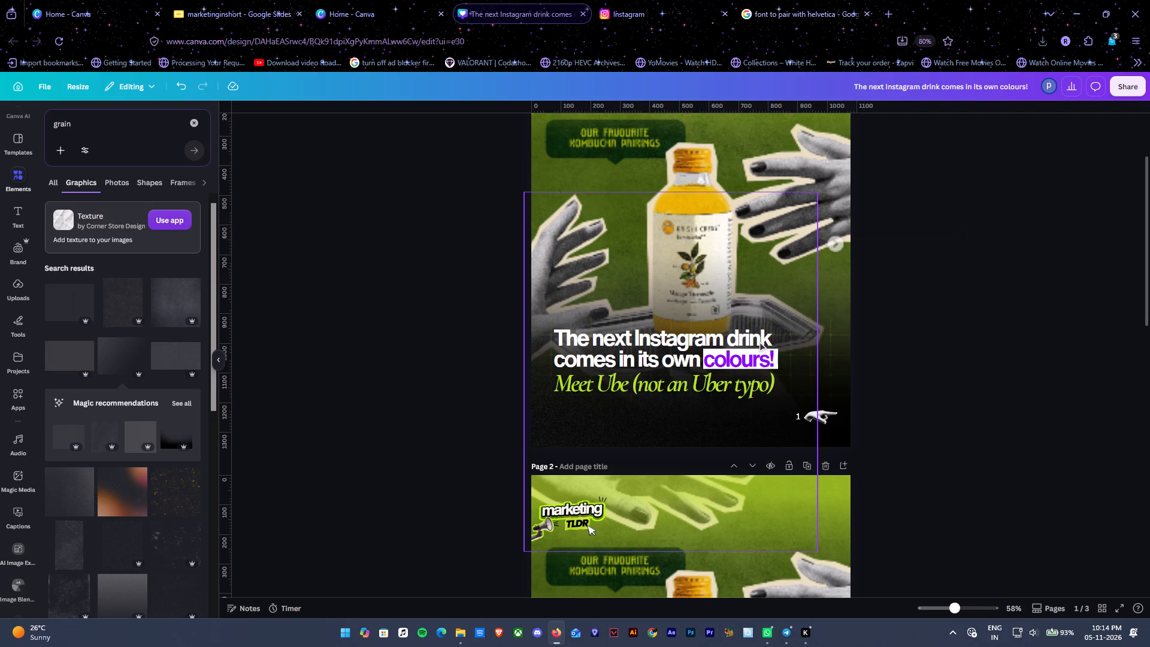
Select the two soft blurred layers around the headline on page 1 together.
key(alt+1)
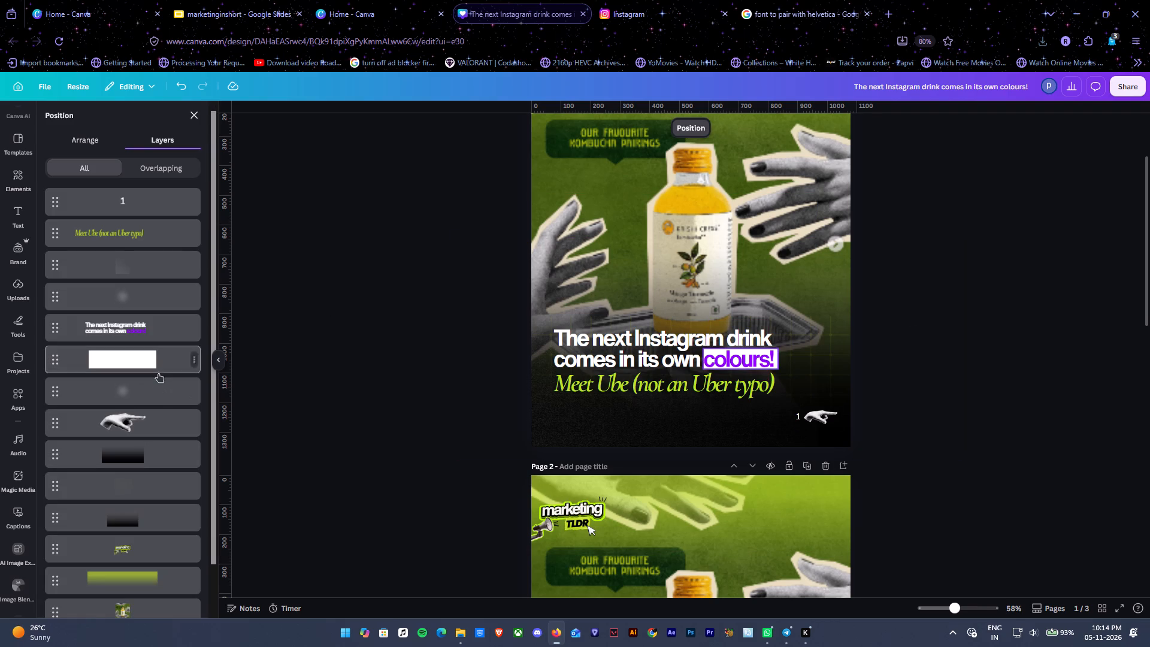
click(157, 387)
ctrl+click(149, 298)
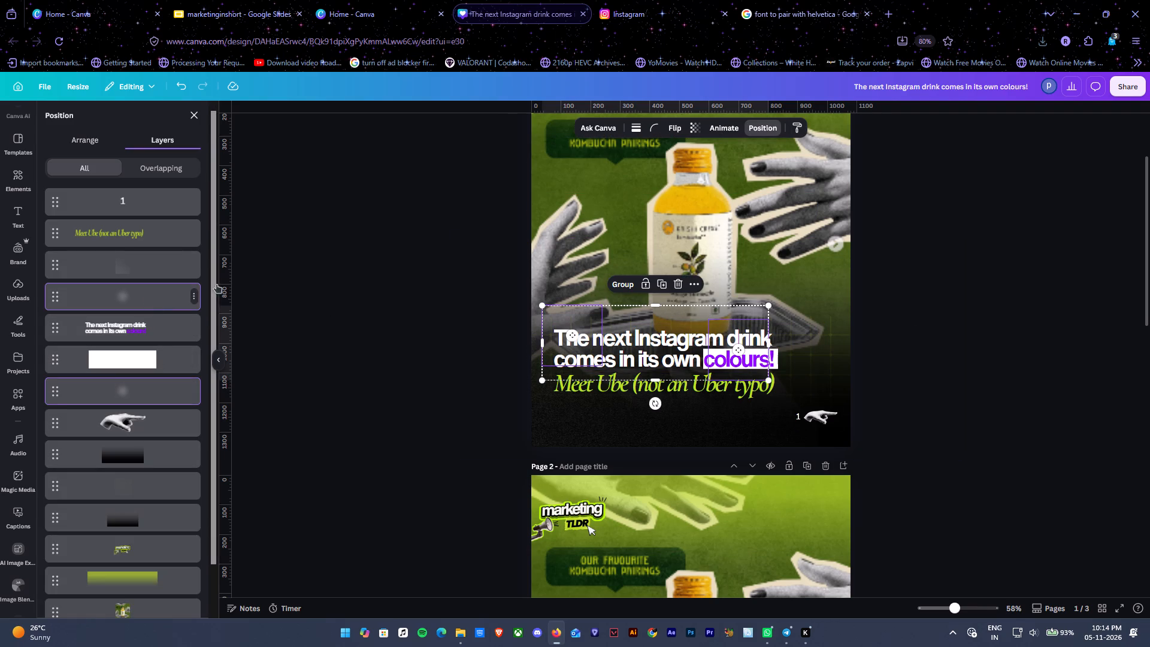
Set the transparency of the two selected blurred layers around page 1's headline to 32.
click(693, 125)
drag(687, 167, 679, 167)
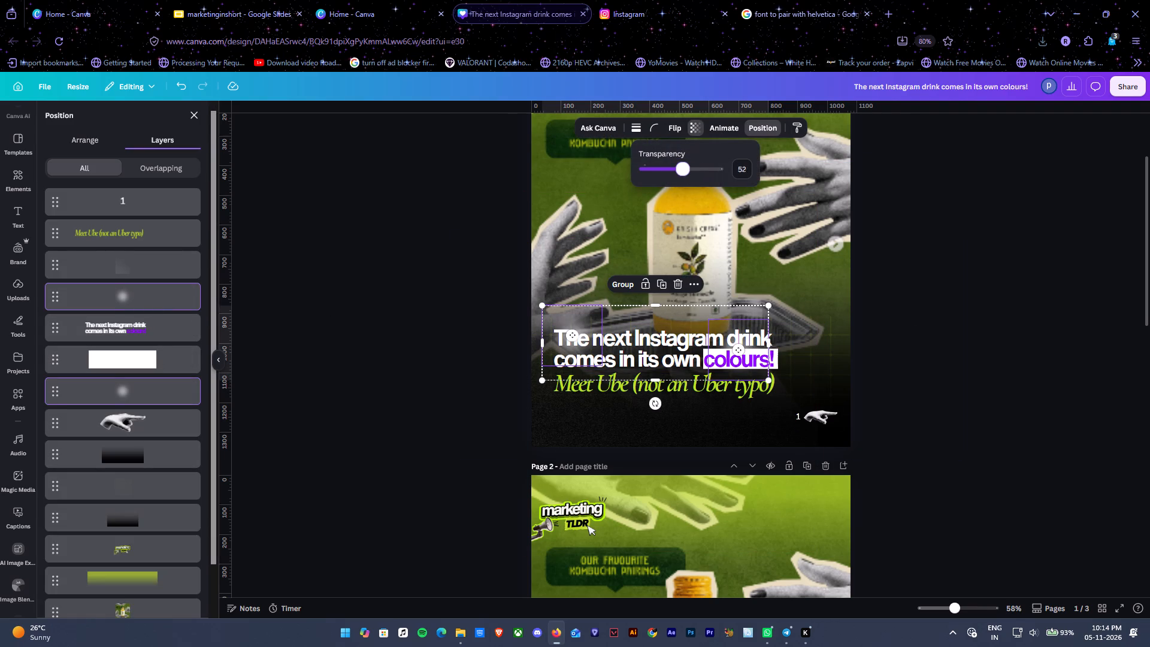
drag(679, 167, 668, 163)
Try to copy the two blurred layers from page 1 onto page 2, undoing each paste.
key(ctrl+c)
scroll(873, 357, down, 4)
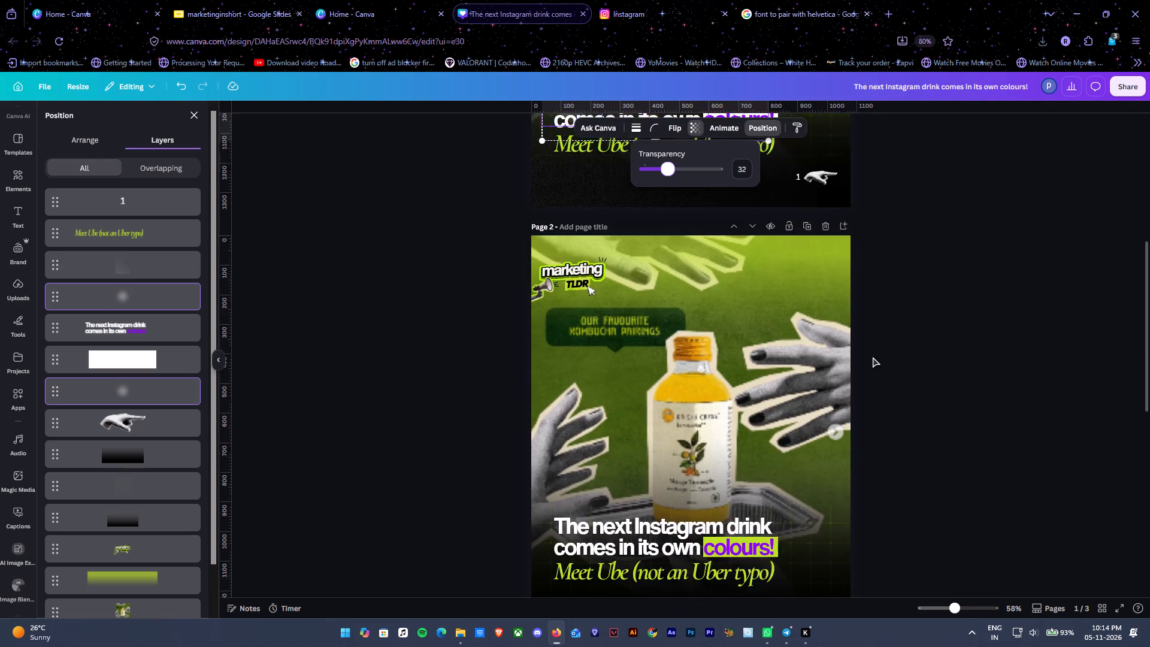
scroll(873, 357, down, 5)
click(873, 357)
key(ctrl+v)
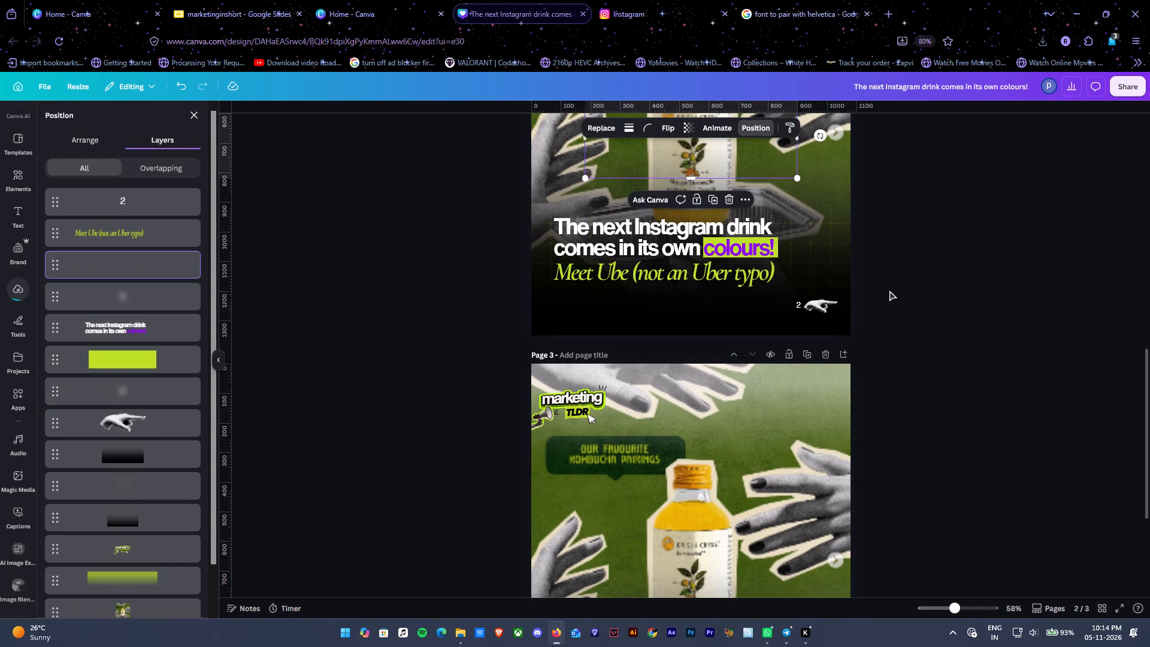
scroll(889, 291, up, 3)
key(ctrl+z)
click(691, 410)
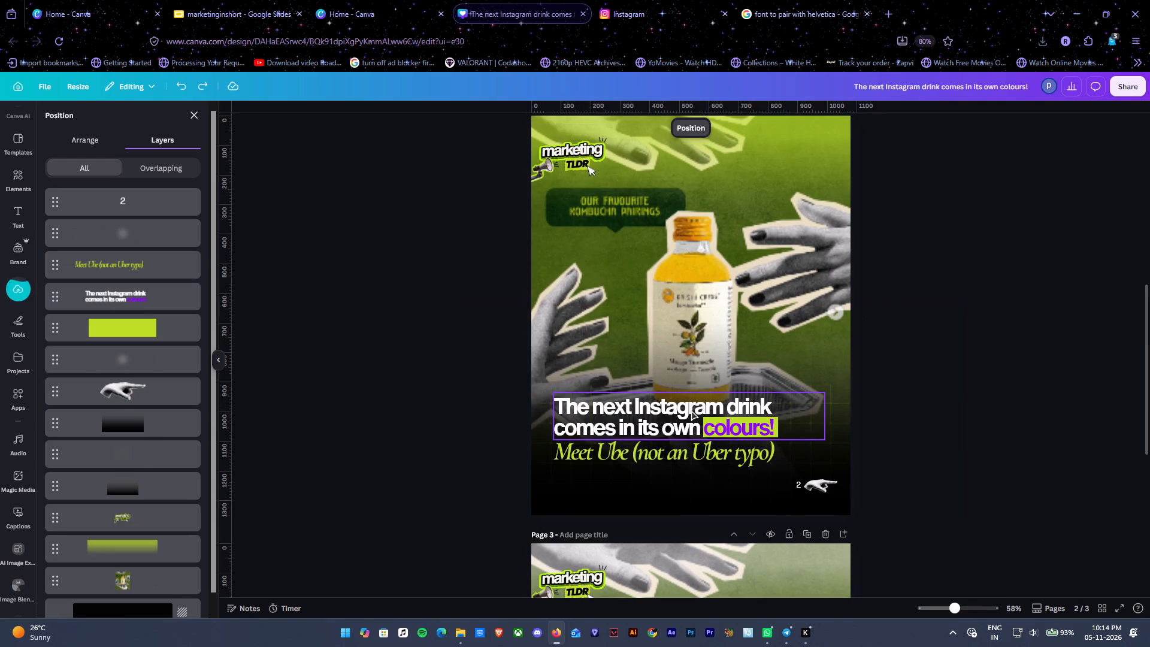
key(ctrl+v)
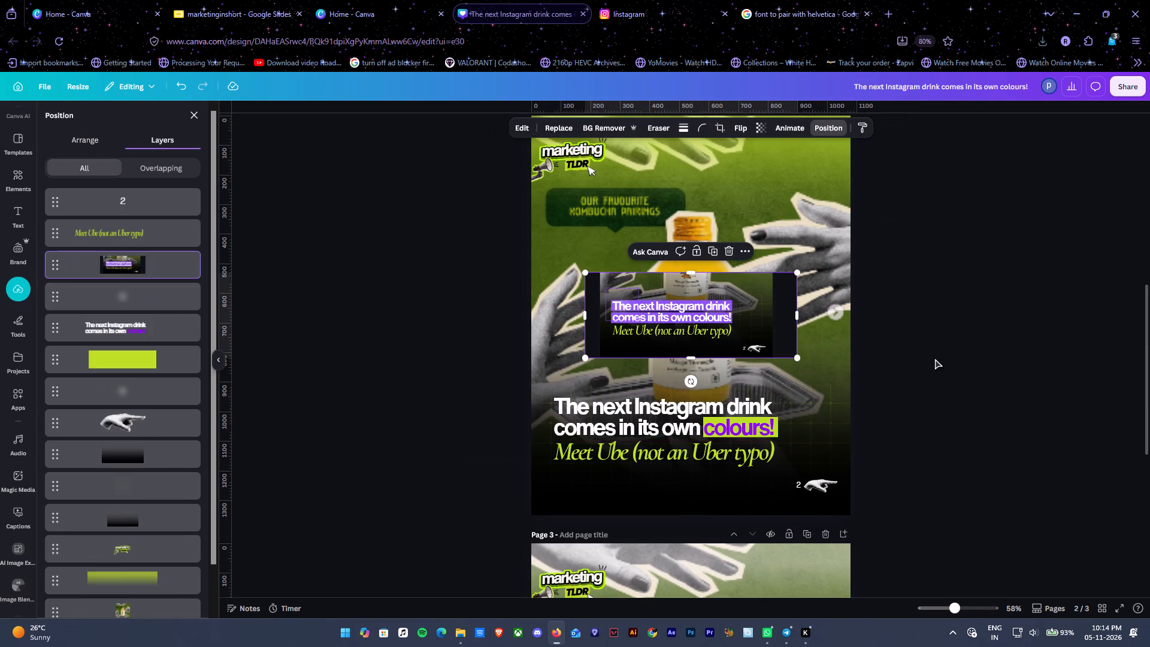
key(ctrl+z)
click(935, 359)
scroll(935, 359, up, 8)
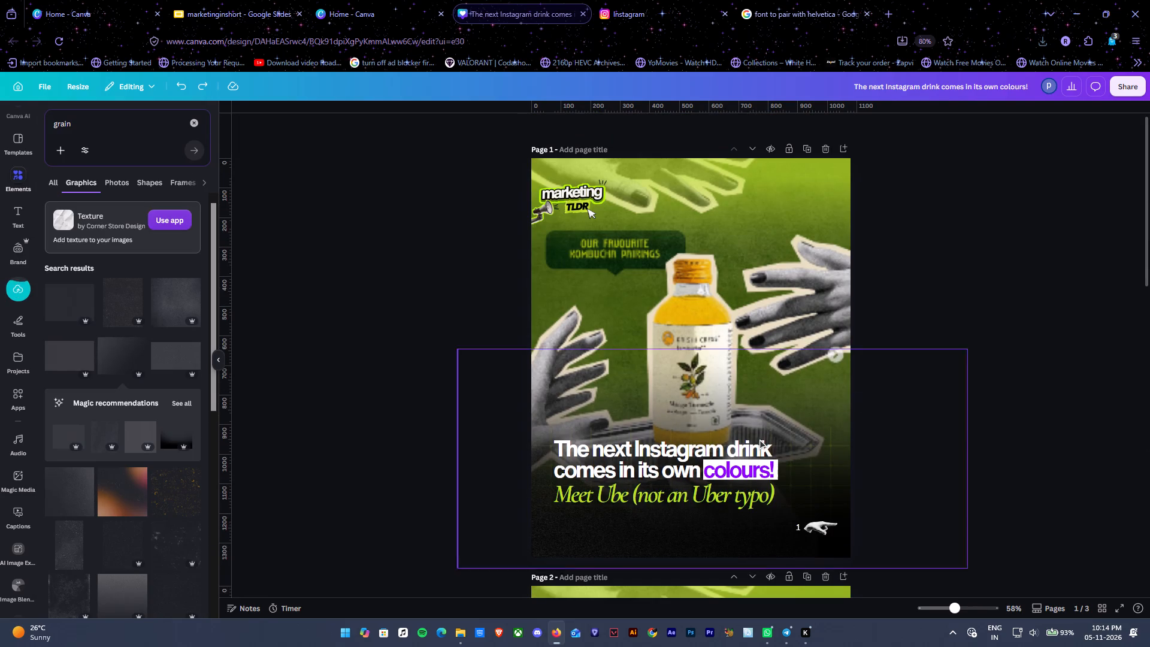
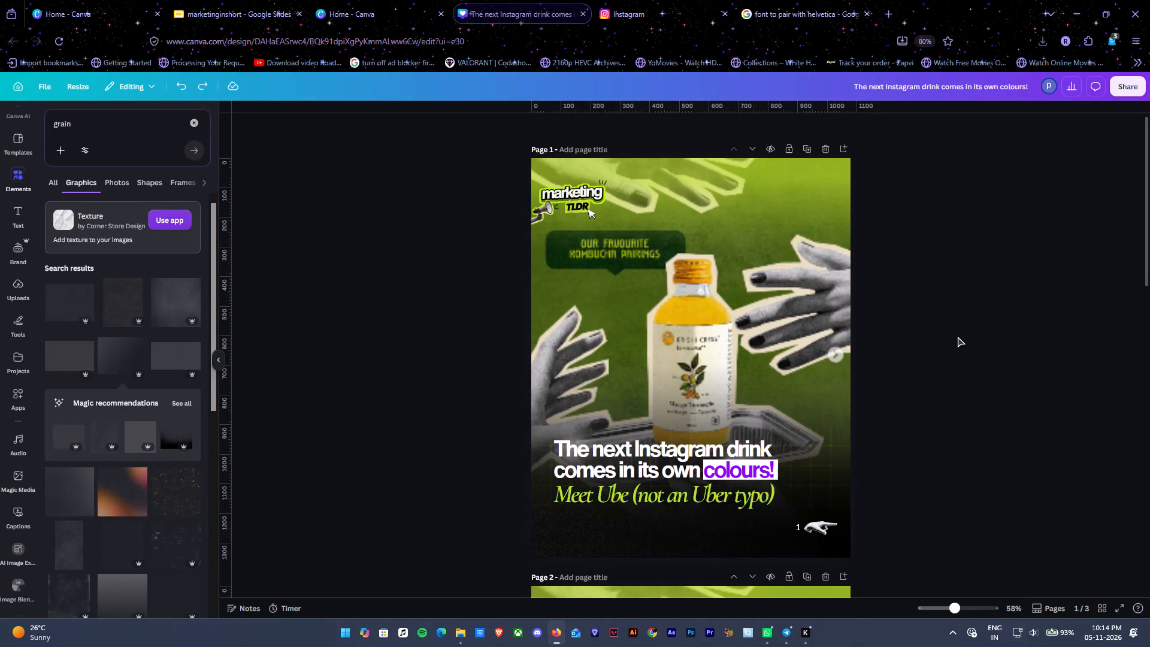
Search graphics for "neon glow" and place a soft green glow over the bottom-left corner of page 1.
scroll(955, 324, up, 1)
click(742, 437)
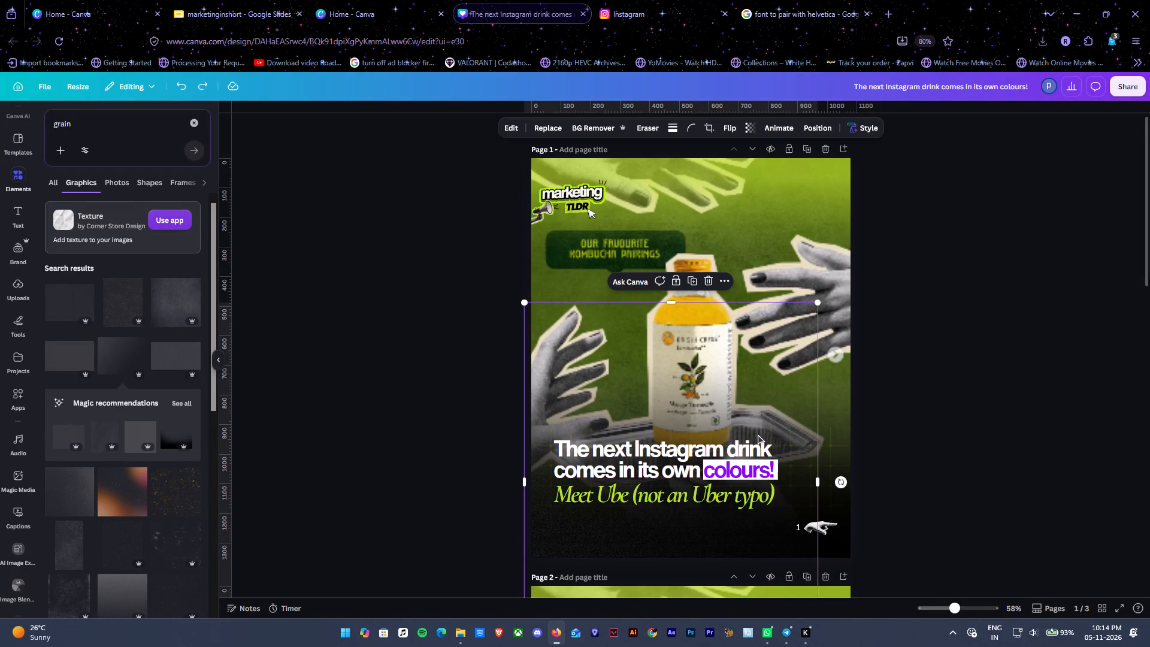
ctrl+alt+scroll(943, 451, up, 6)
scroll(942, 451, down, 2)
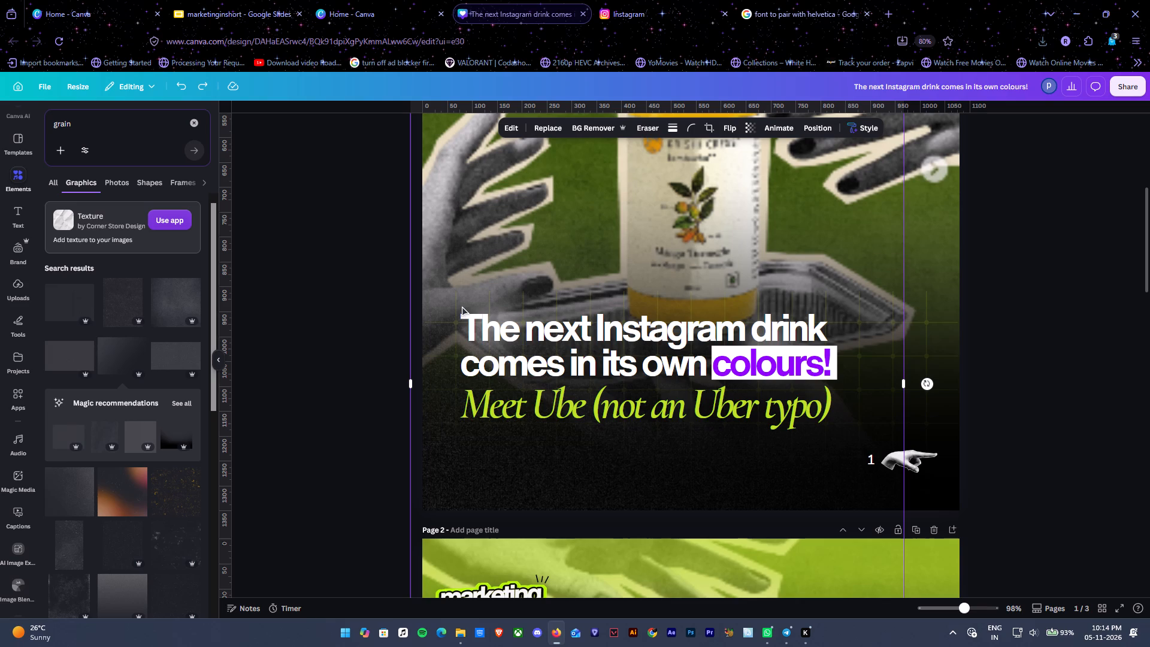
ctrl+alt+scroll(665, 295, down, 5)
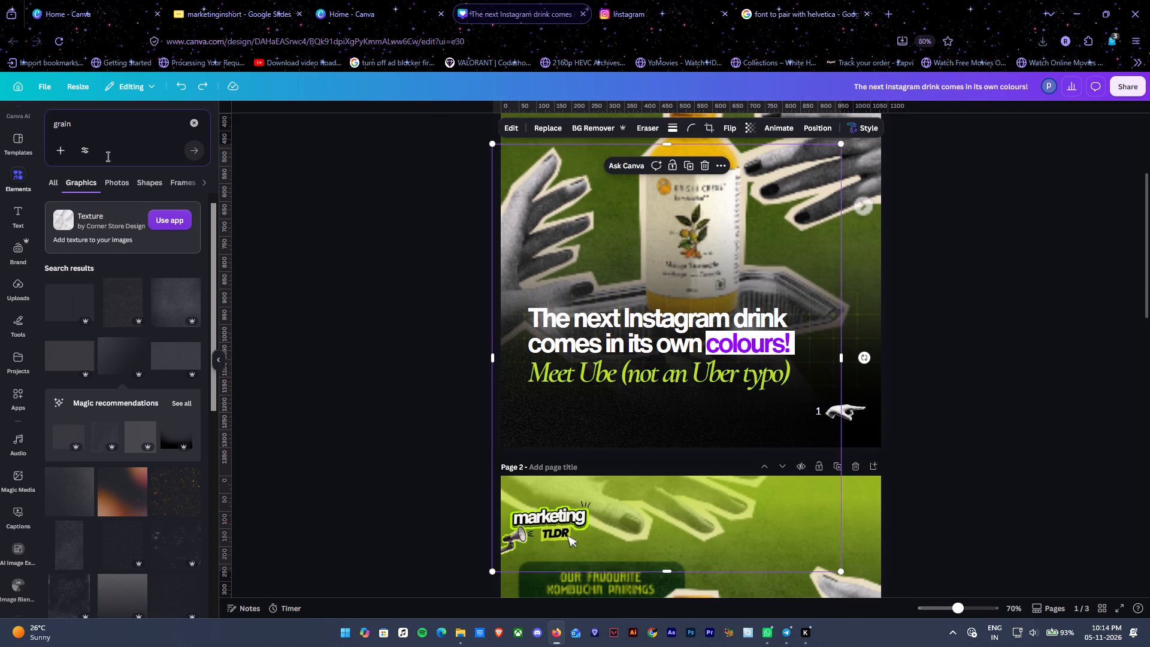
drag(105, 134, 14, 119)
drag(85, 125, 39, 122)
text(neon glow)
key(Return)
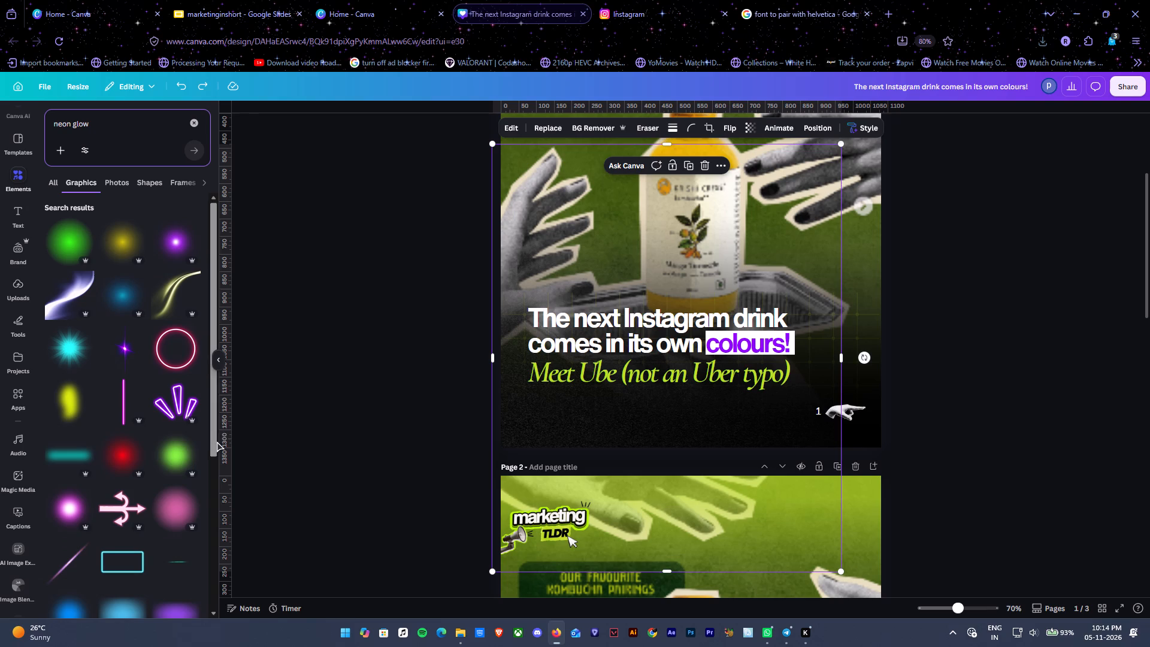
click(183, 449)
drag(711, 215, 632, 298)
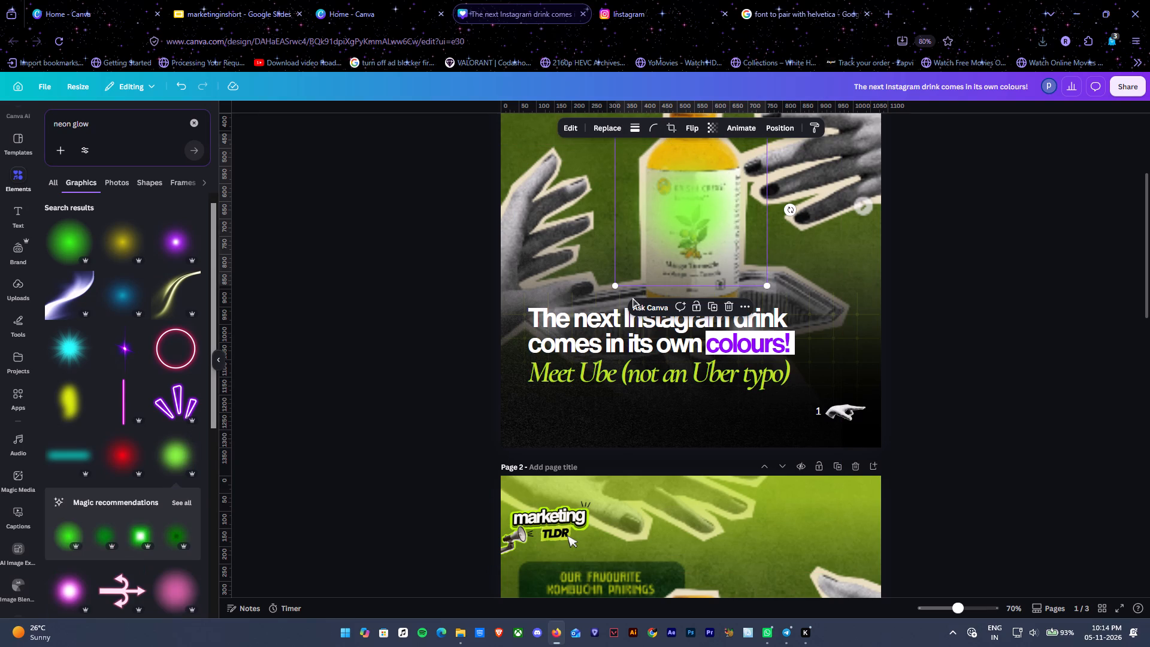
drag(632, 298, 529, 444)
Recolour the glow on page 1 with the lime green already used in the graphics.
click(618, 129)
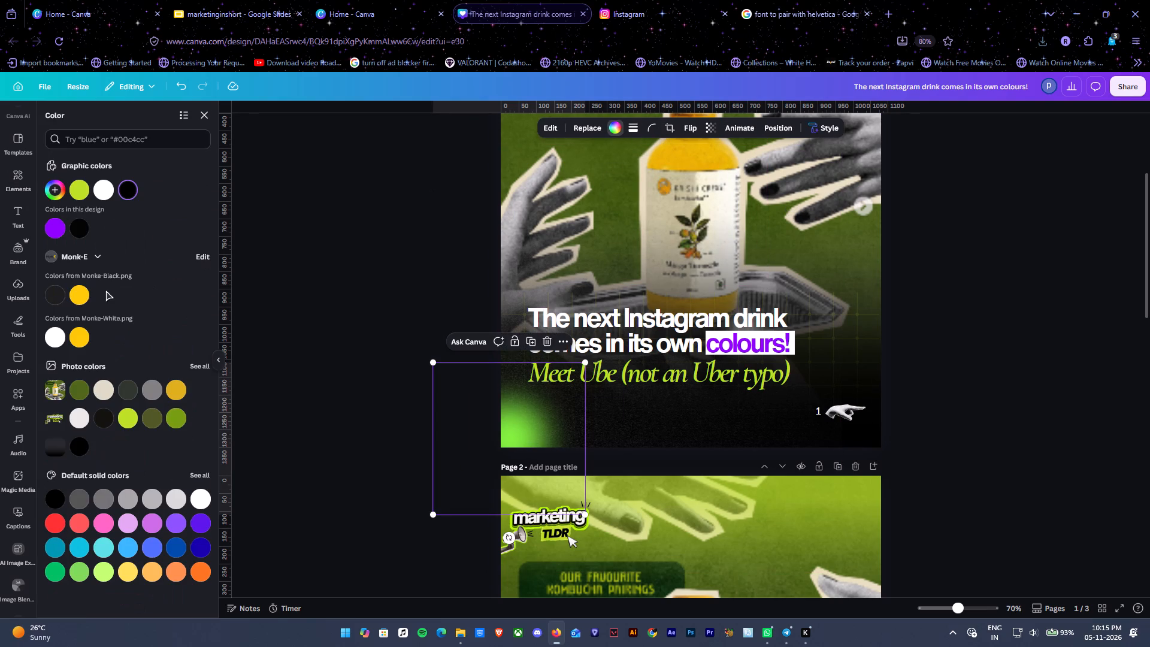
click(83, 182)
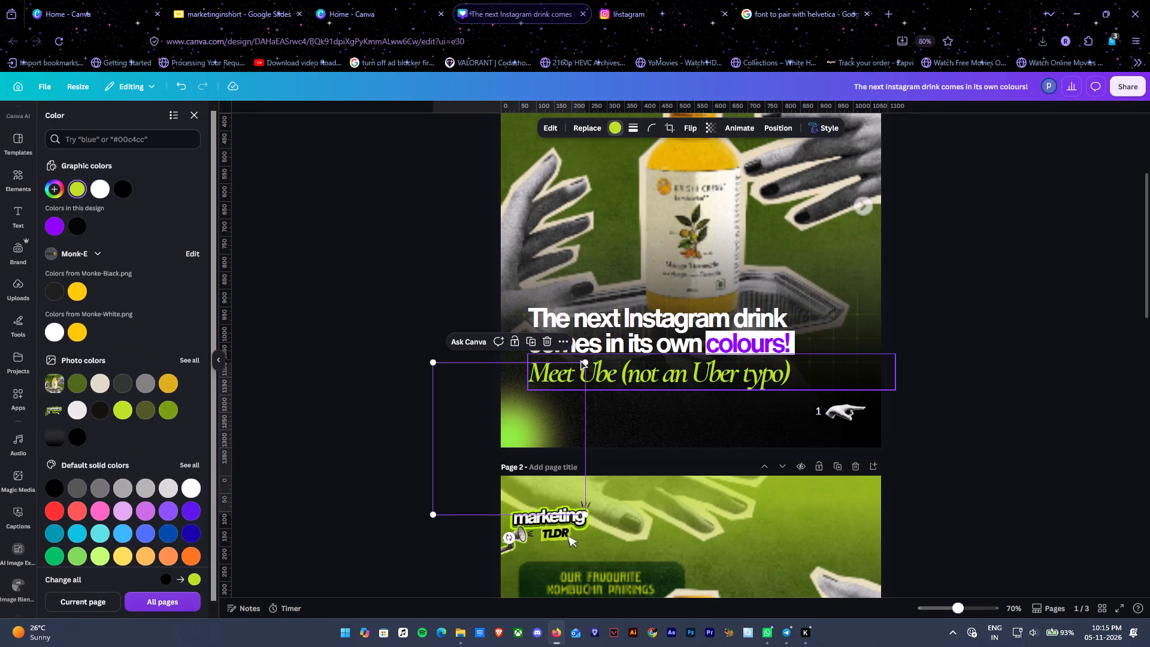
Enlarge the lime glow, shift it mostly off page 1's bottom-left corner, and send it backward behind the headline text.
drag(583, 363, 680, 310)
drag(571, 379, 493, 446)
key(ctrl+bracketleft)
key(ctrl+bracketleft)
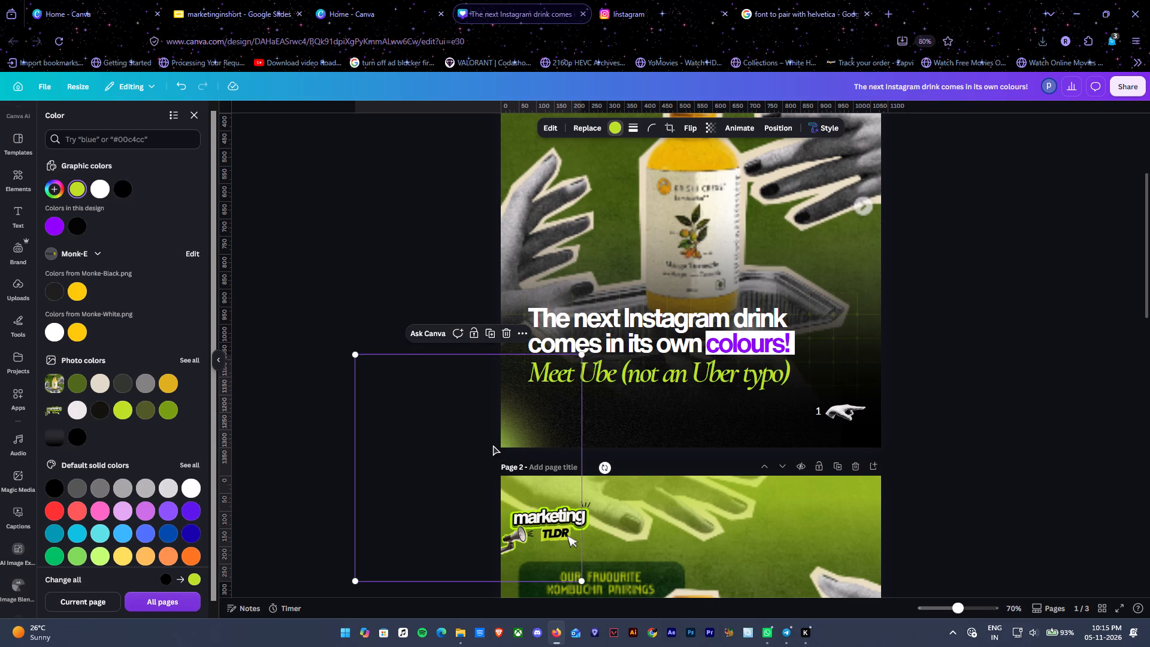
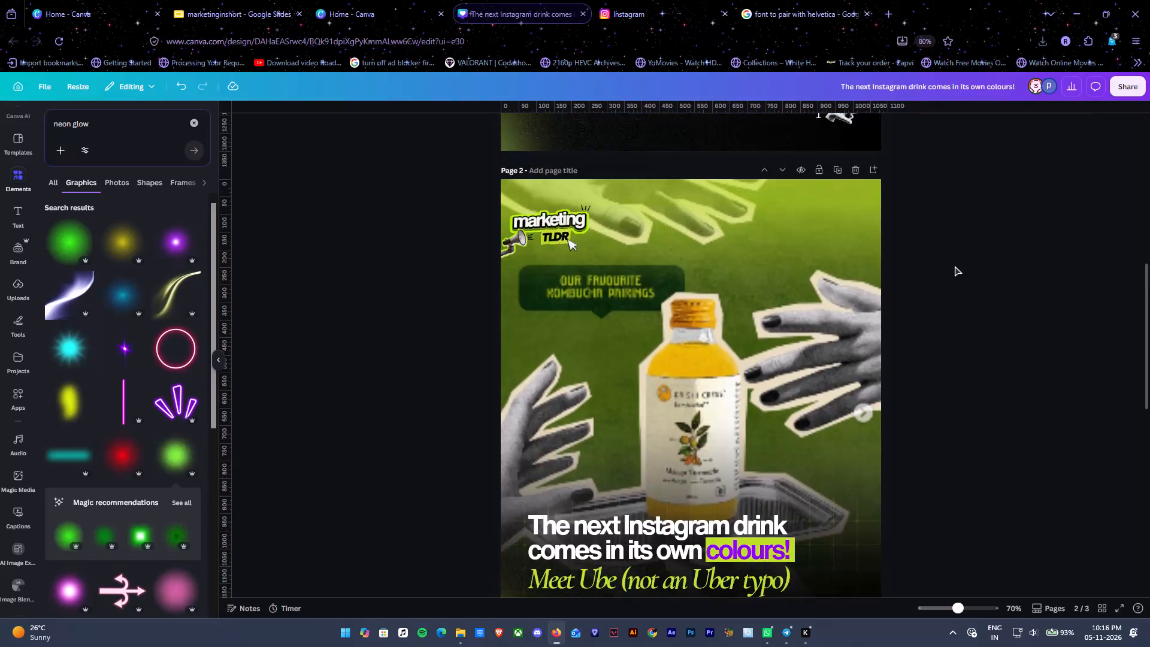
Set the transparency of the green glow in page 1's lower-left corner to 29.
scroll(955, 266, up, 3)
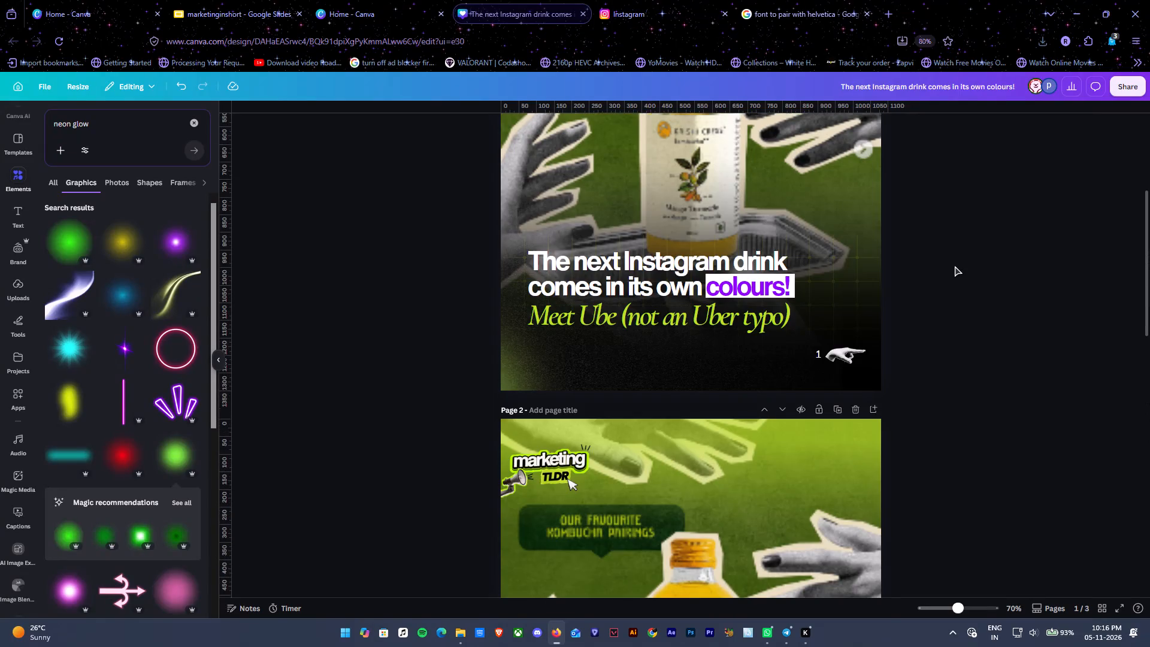
scroll(955, 266, up, 3)
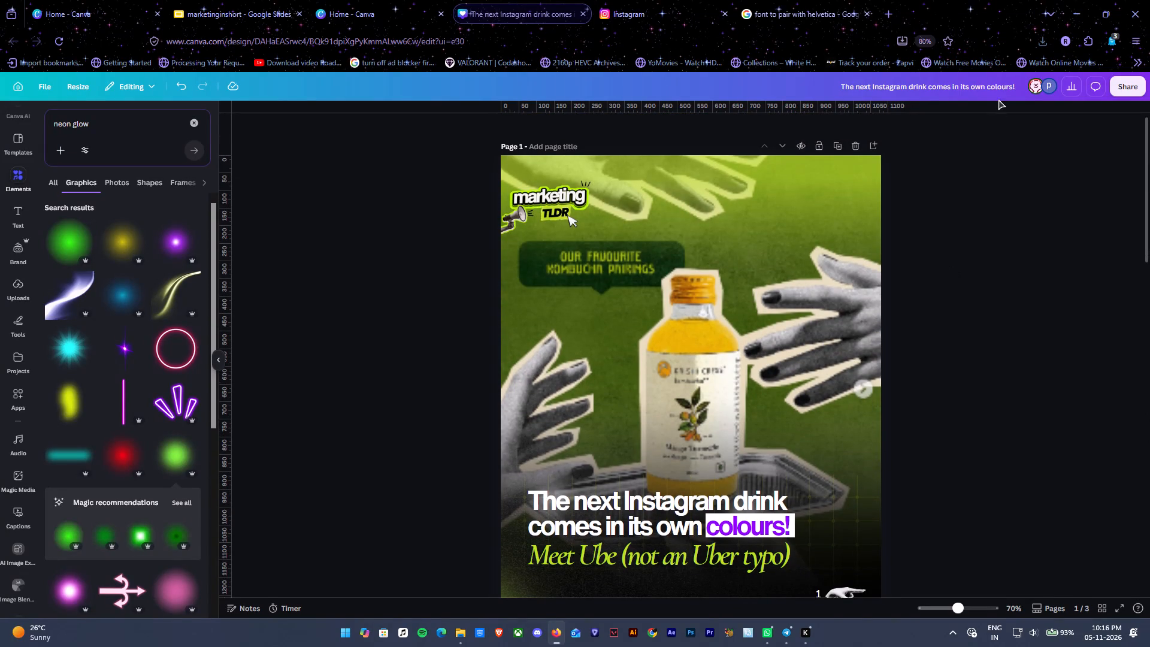
scroll(595, 533, down, 5)
click(516, 205)
key(alt+1)
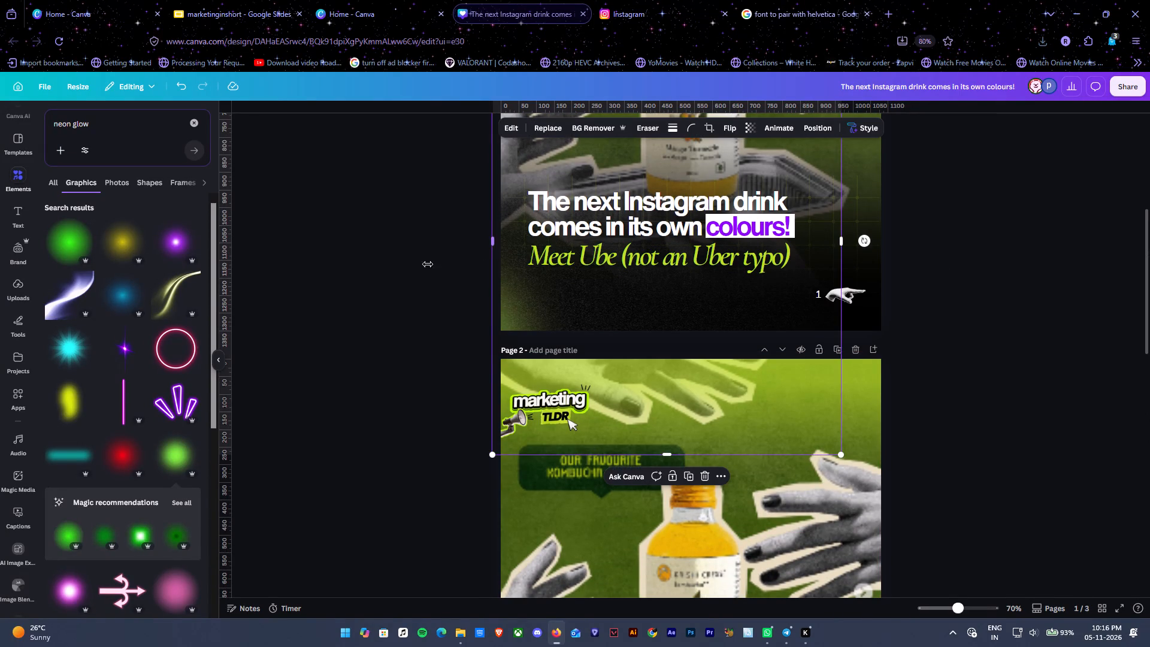
click(141, 451)
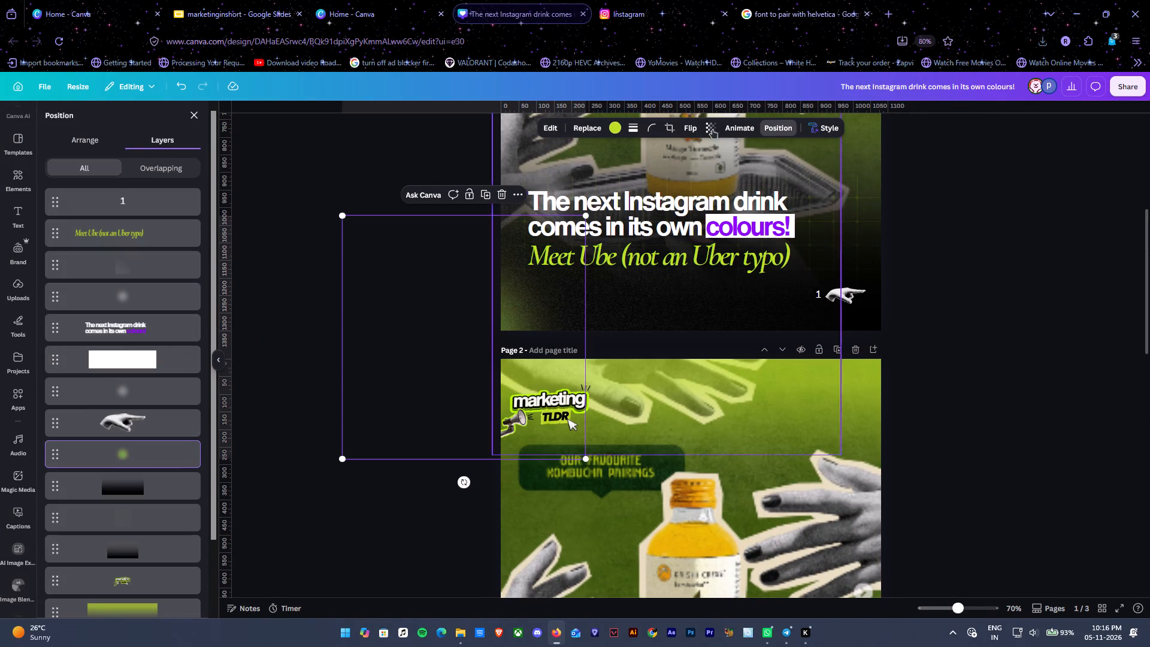
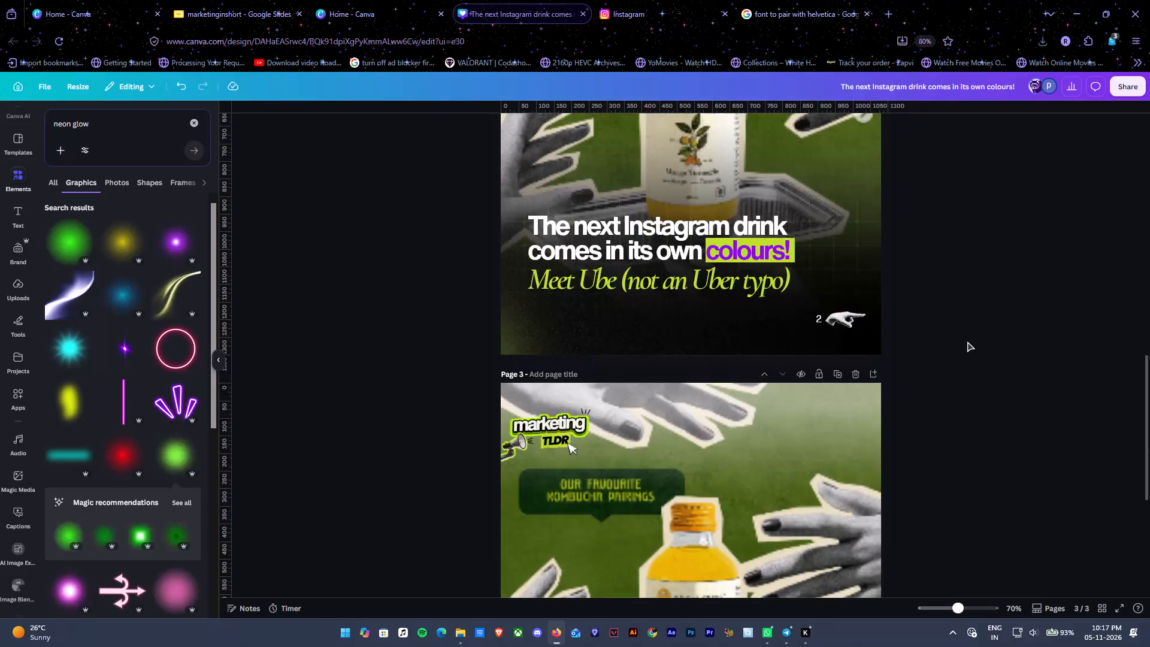
Compare the three cover versions on pages 1 to 3, checking the background glow, grain and the highlight on "colours!".
scroll(967, 341, up, 6)
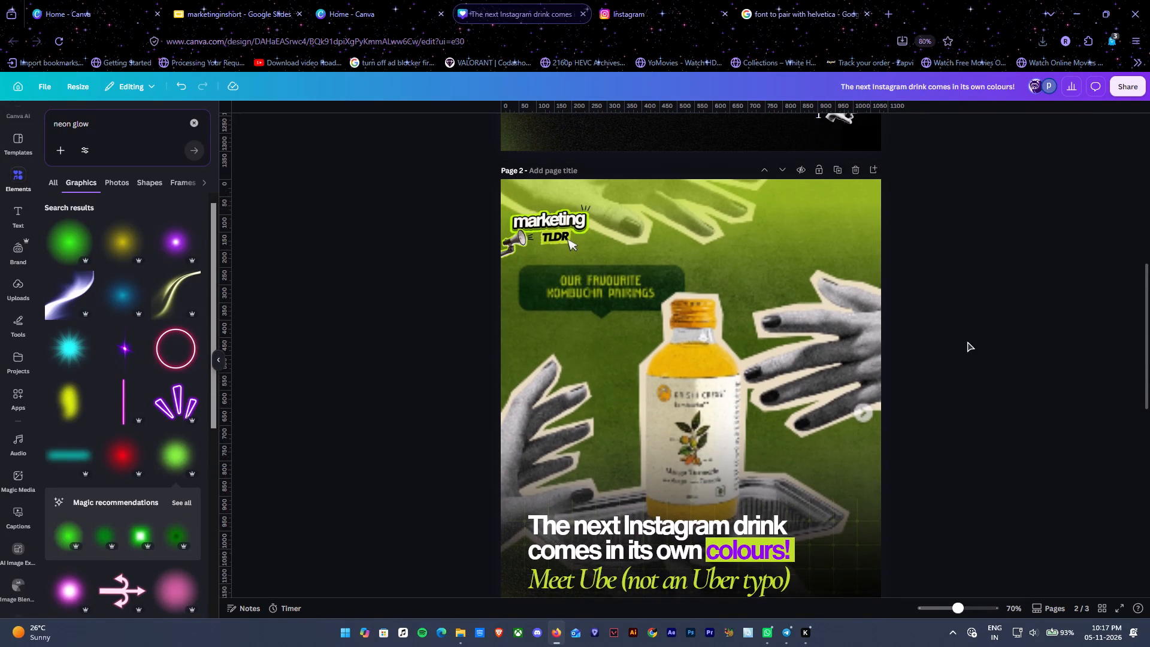
scroll(967, 341, down, 1)
scroll(967, 341, up, 12)
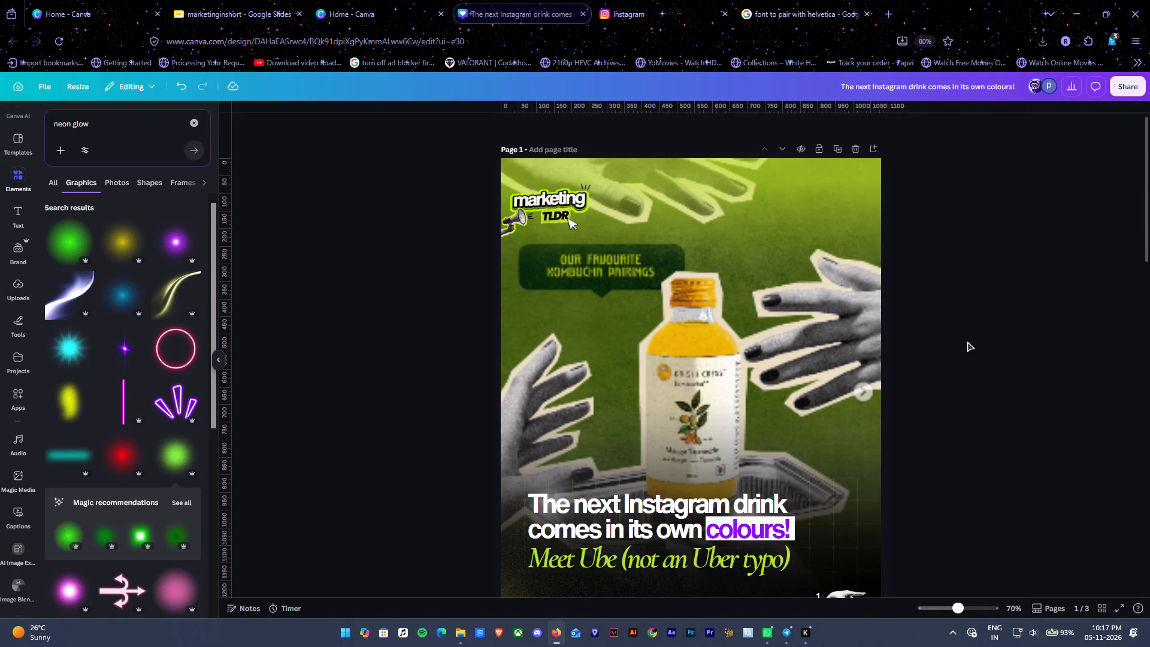
scroll(967, 341, down, 11)
scroll(967, 341, up, 2)
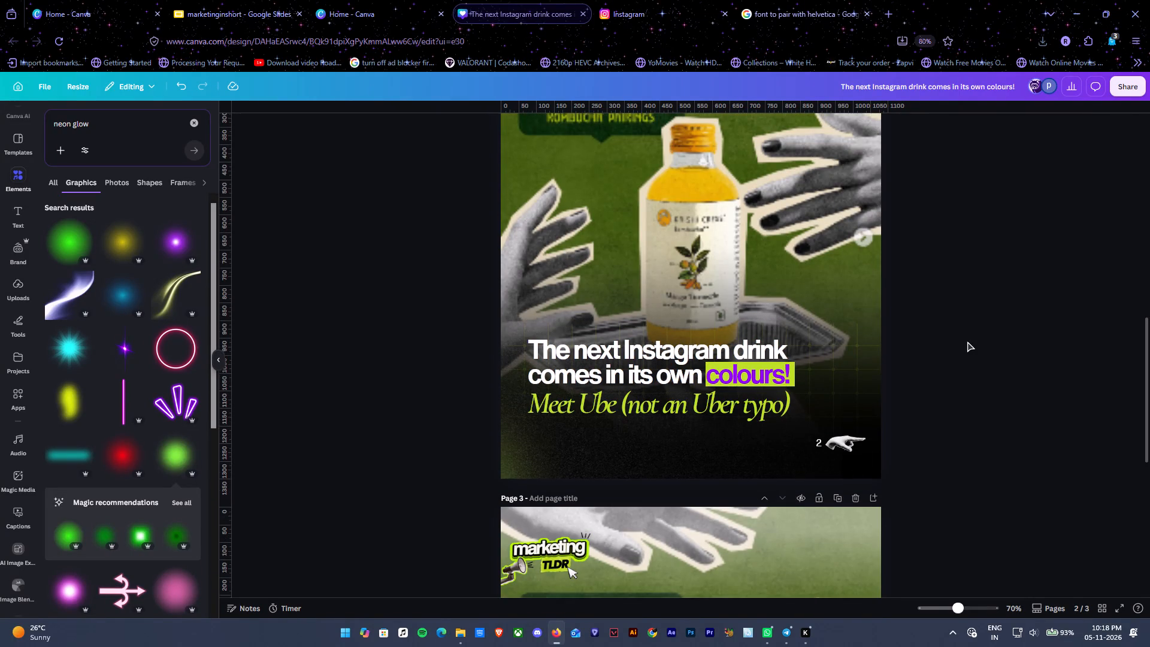
scroll(967, 341, down, 18)
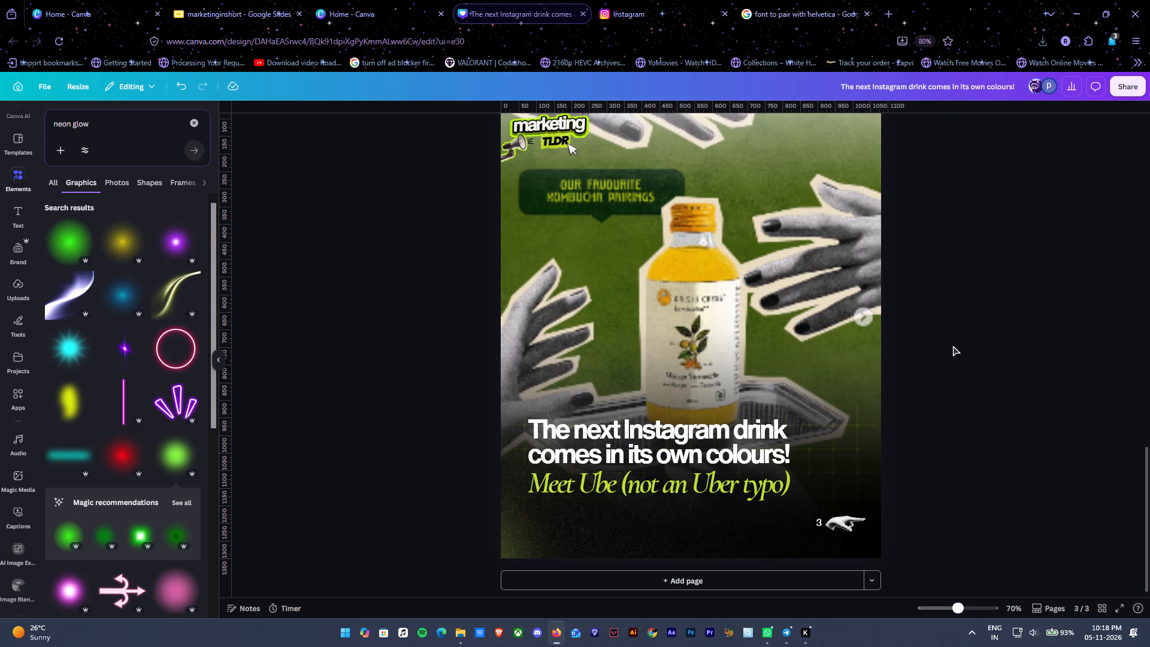
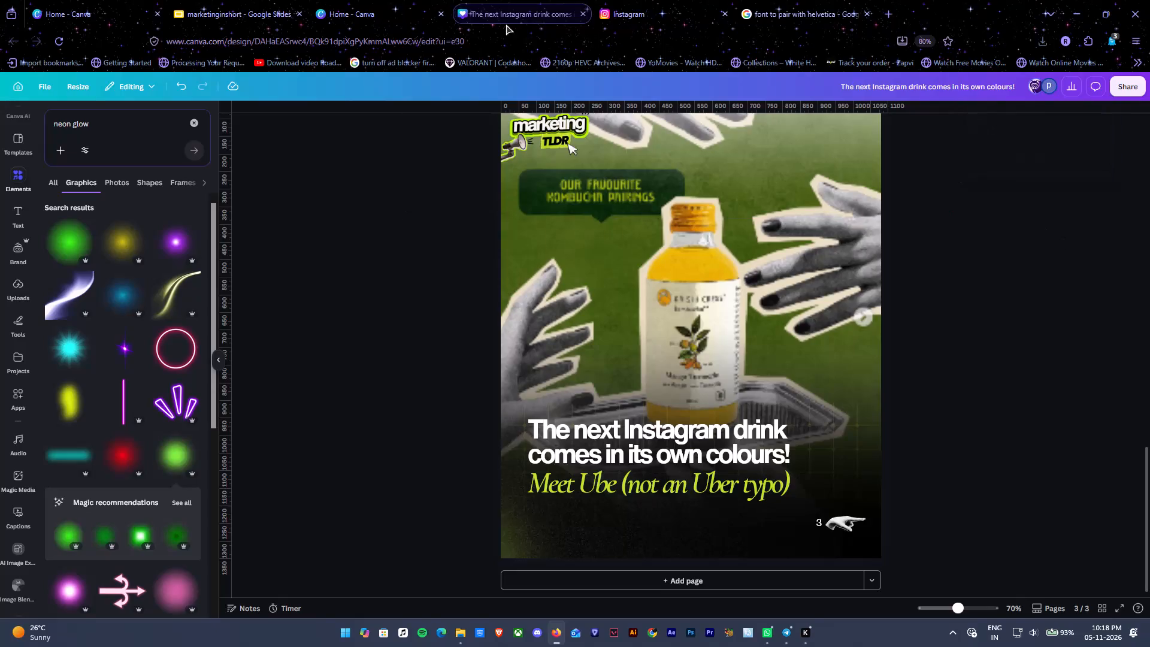
Close the browser tab holding the ube drinks carousel design, leaving the other open tabs in place.
click(589, 13)
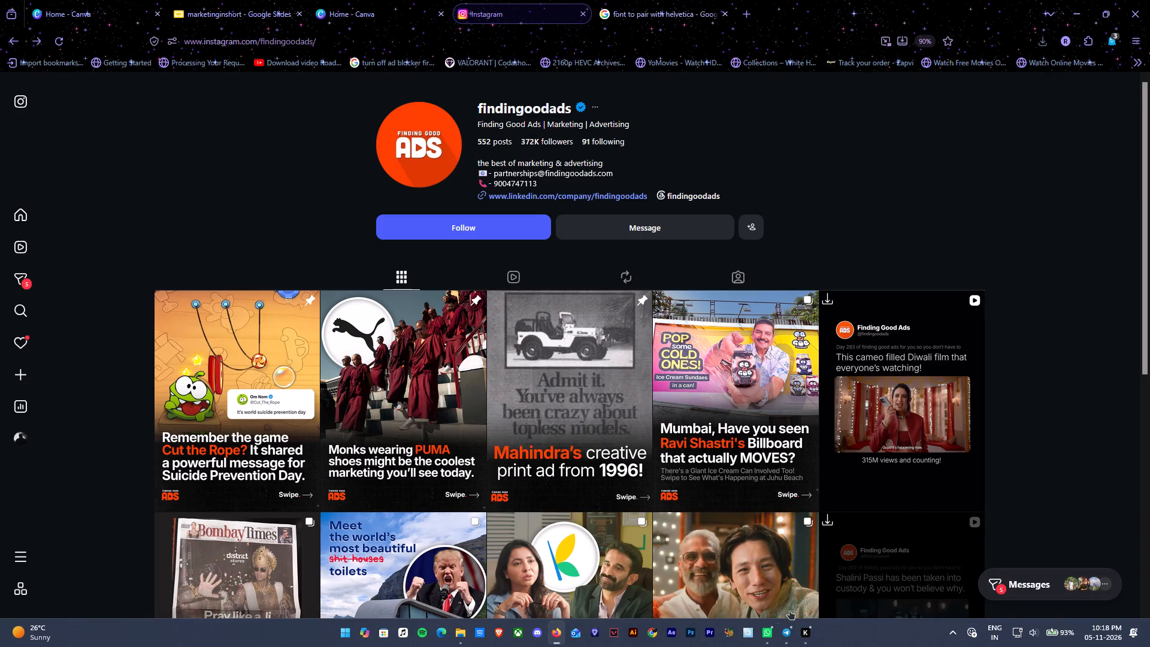
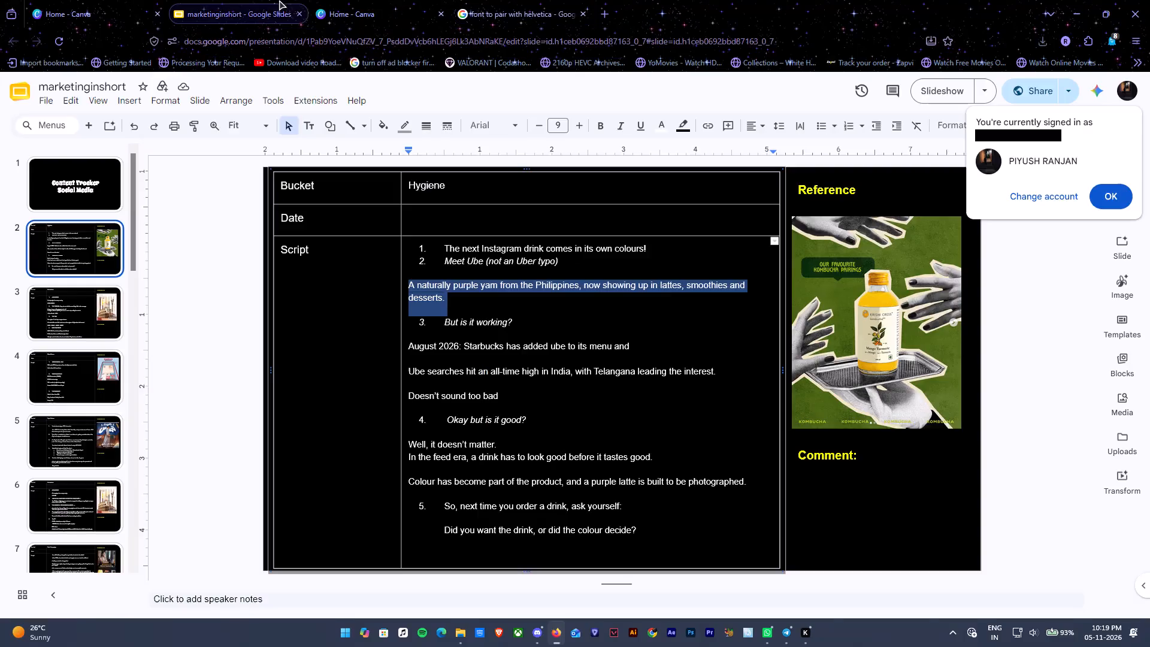
Return to the Canva home page, dismiss the Create a design window, and refresh the recent designs.
click(328, 0)
click(964, 107)
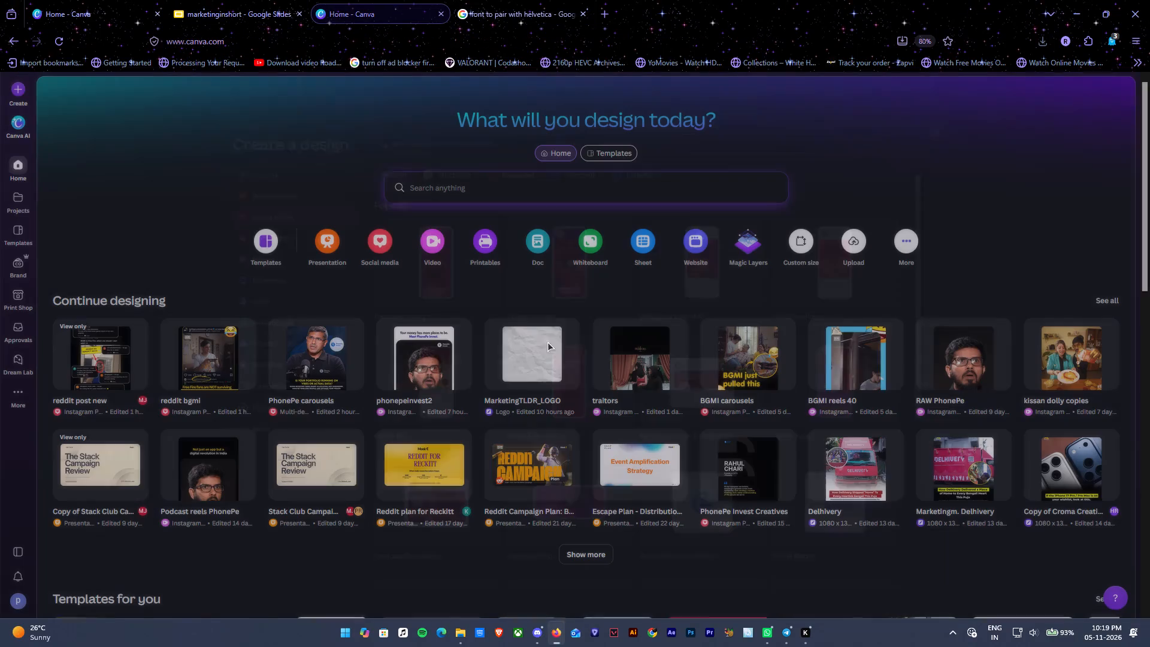
click(56, 32)
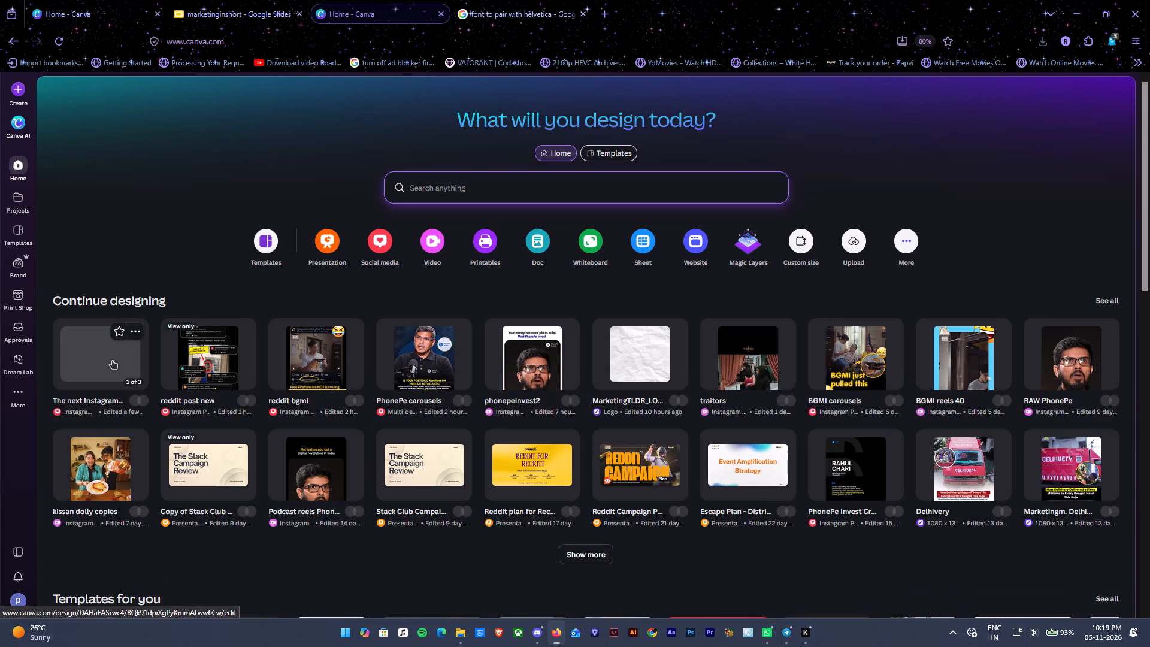
Rename the recent design "The next Instagram drink comes in its own colours!" as "MarketingTLDR temp".
click(140, 333)
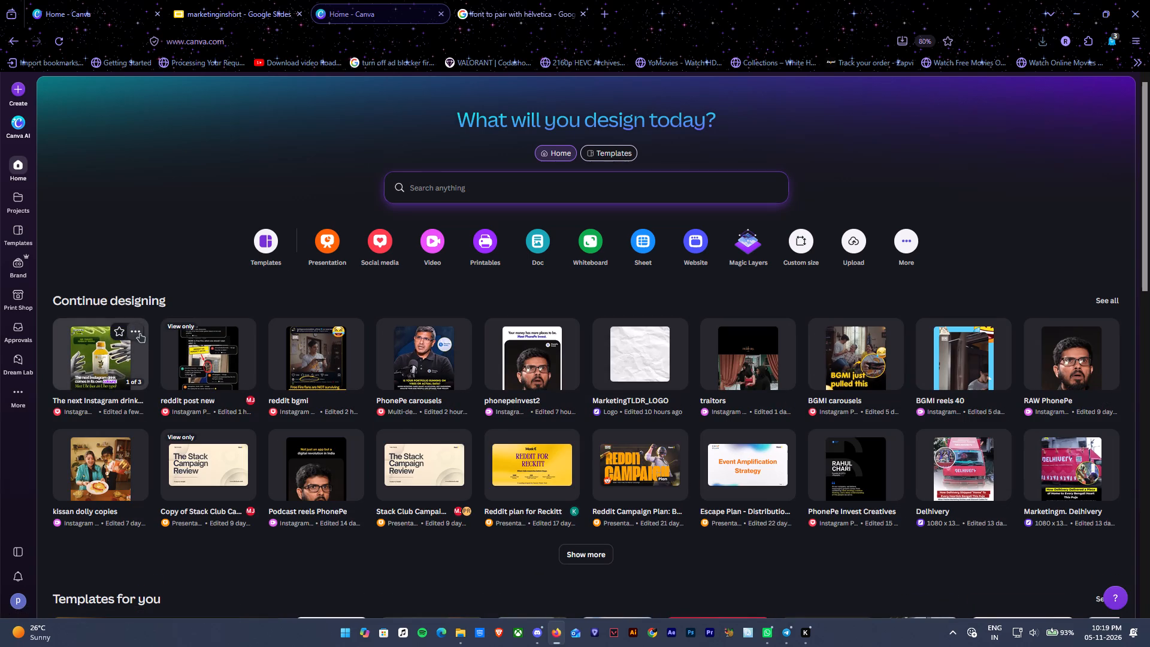
click(280, 337)
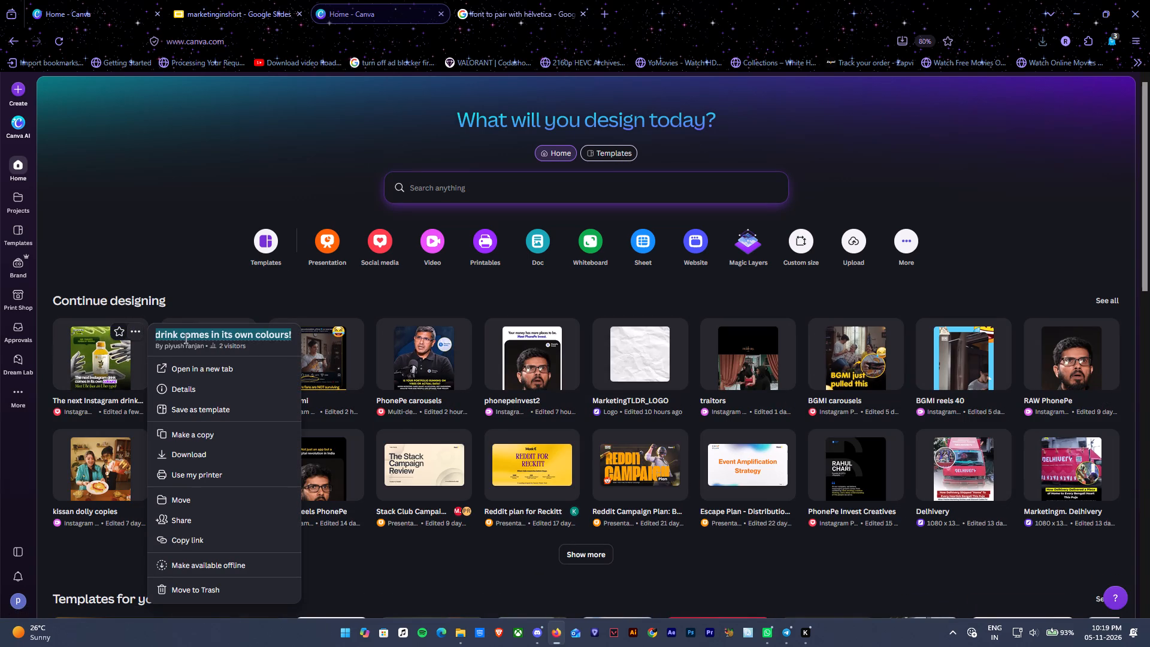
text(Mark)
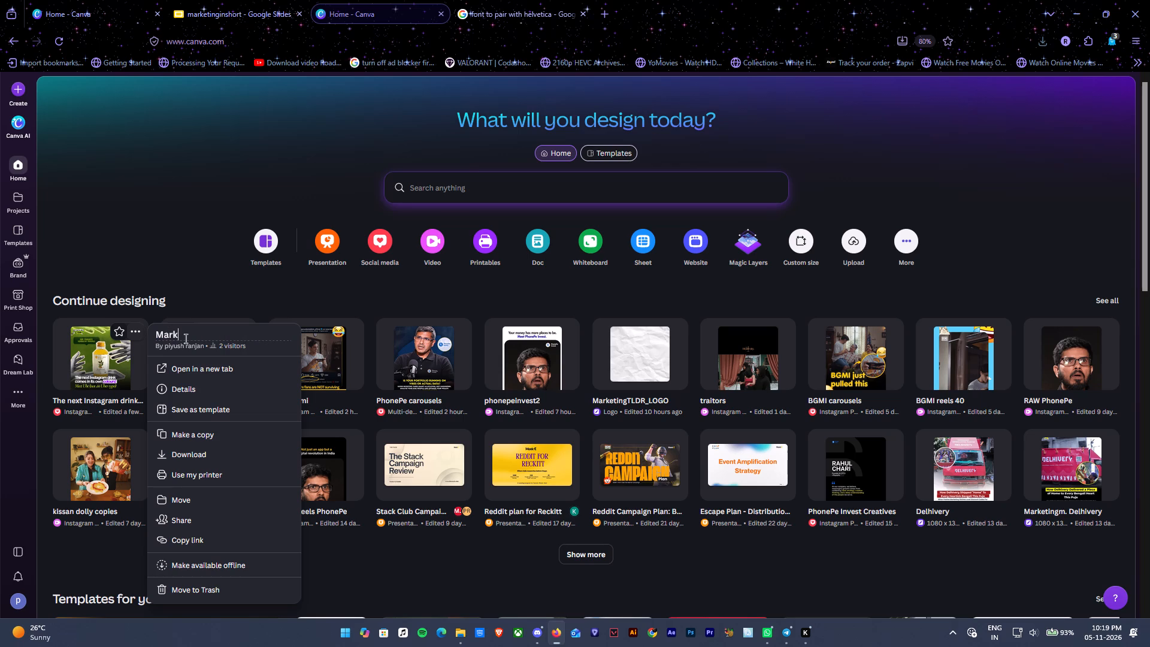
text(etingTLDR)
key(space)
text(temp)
click(208, 222)
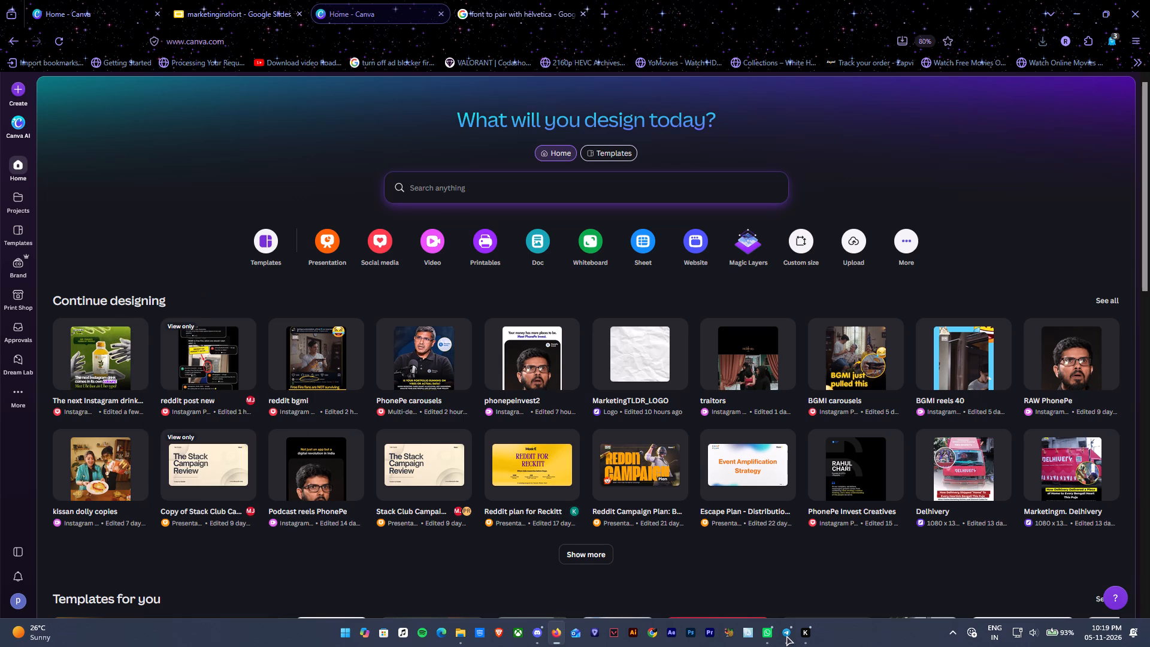
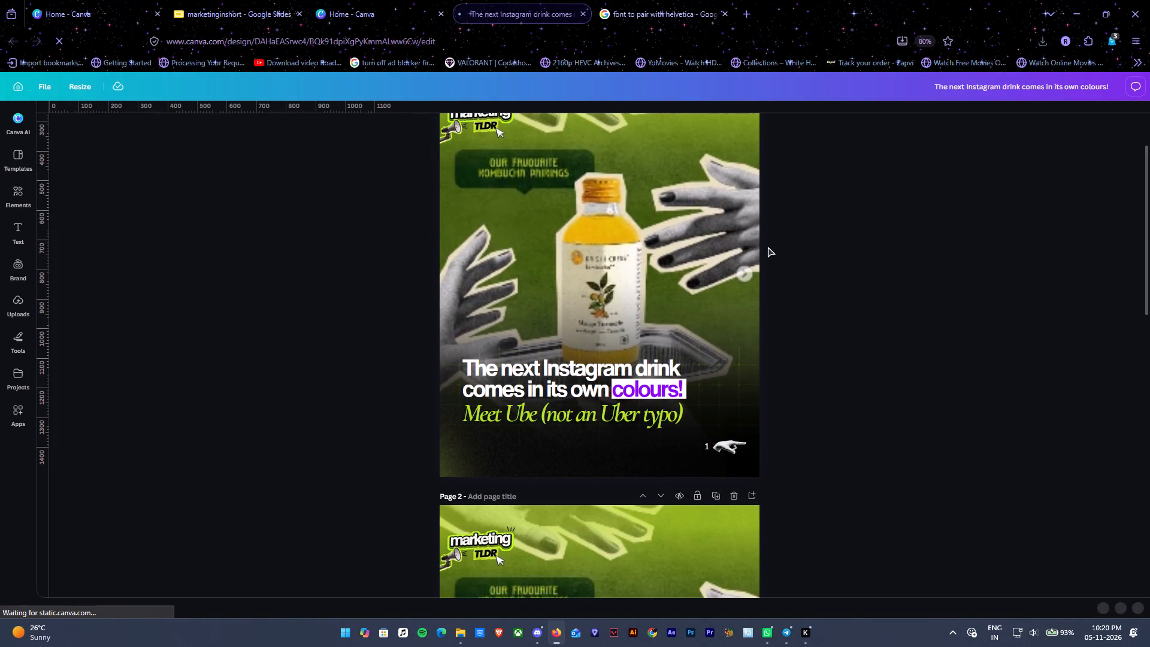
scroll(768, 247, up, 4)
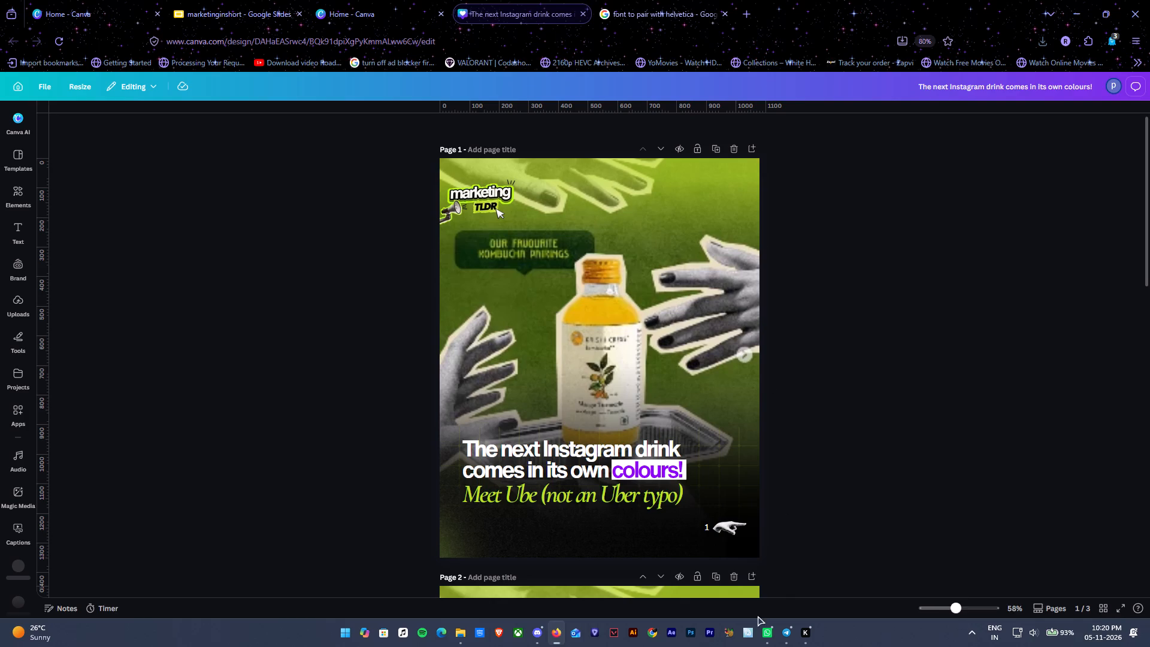
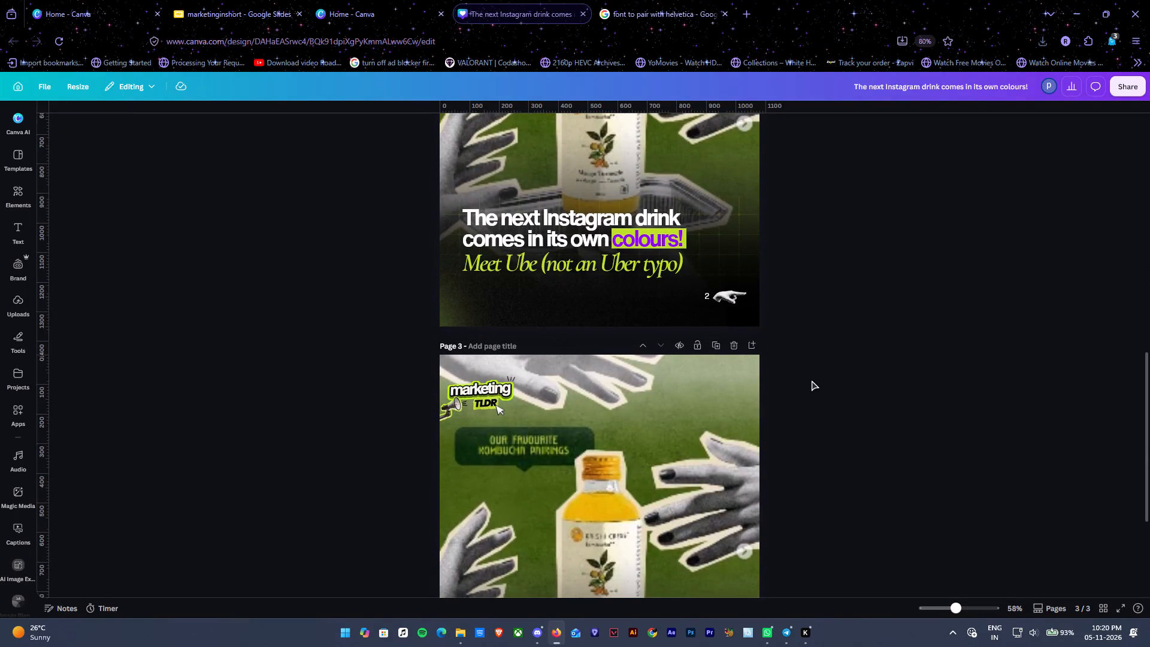
Select the soft white glow across the top of page 3 and compare it with the top of page 2.
click(676, 378)
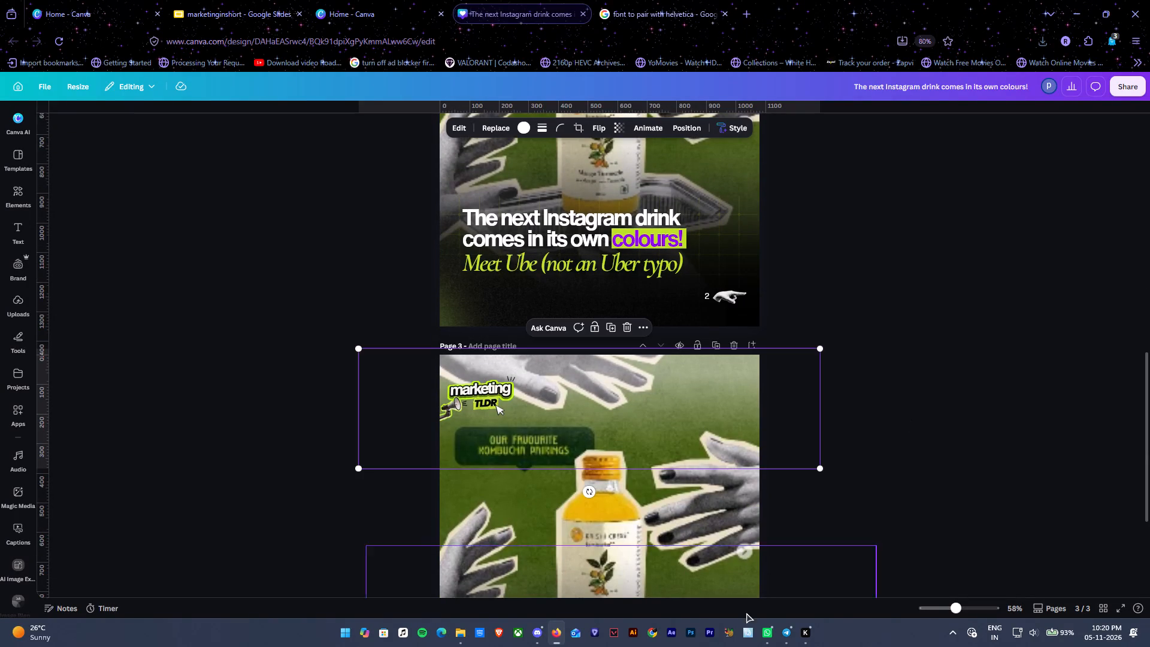
scroll(894, 378, up, 6)
scroll(889, 387, down, 4)
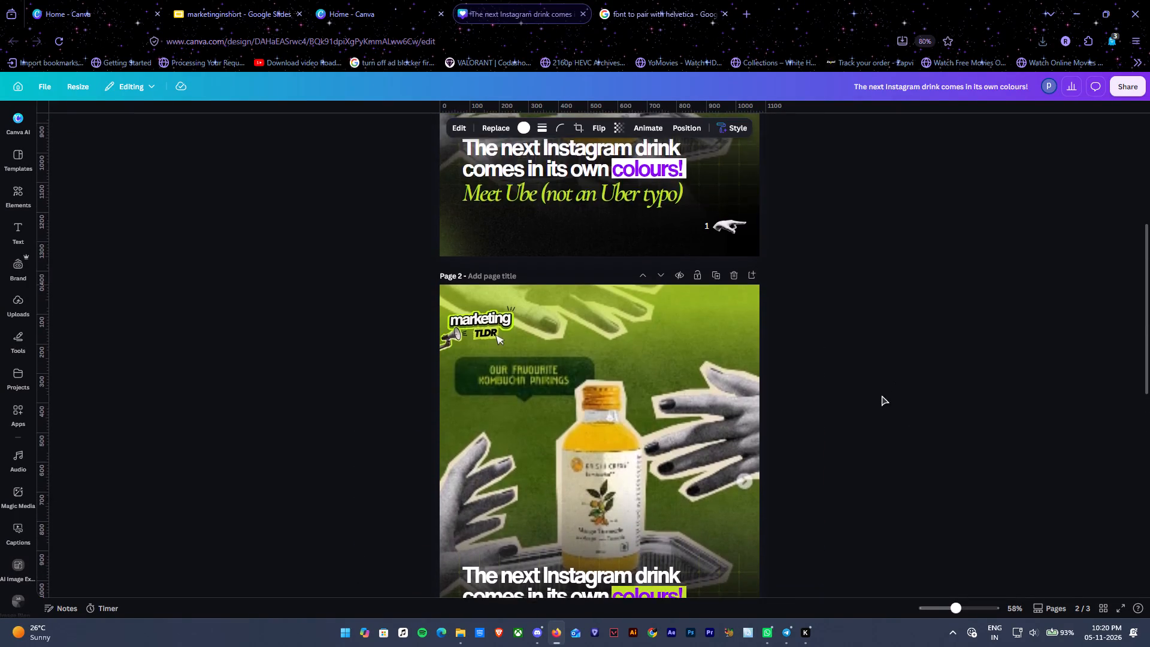
scroll(882, 395, down, 1)
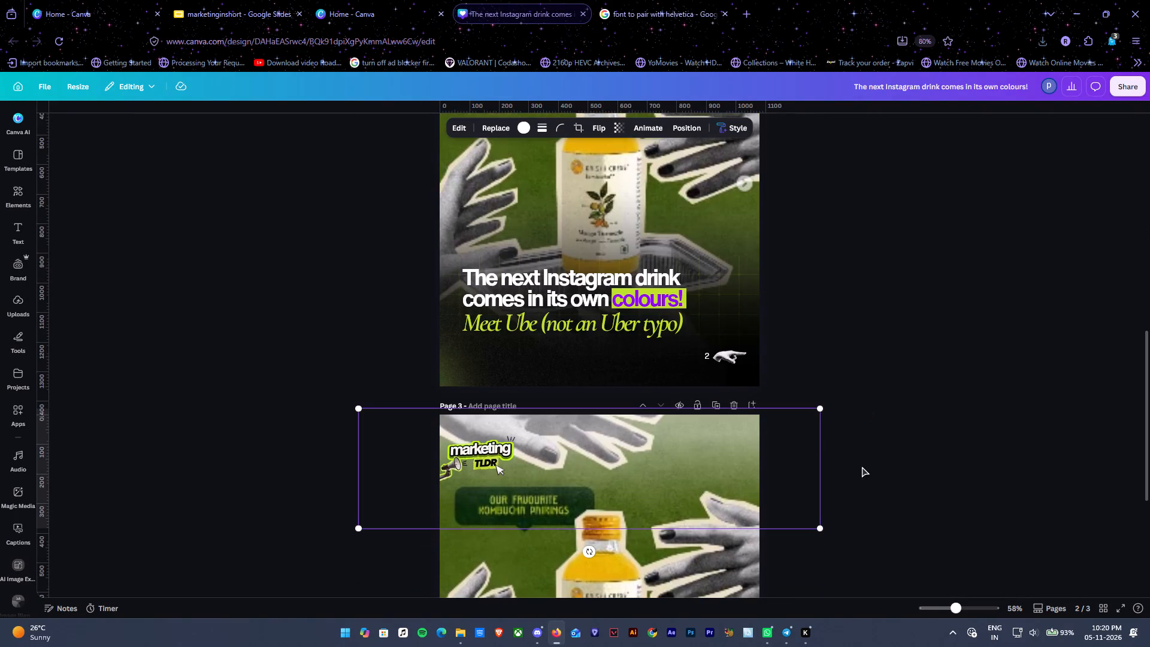
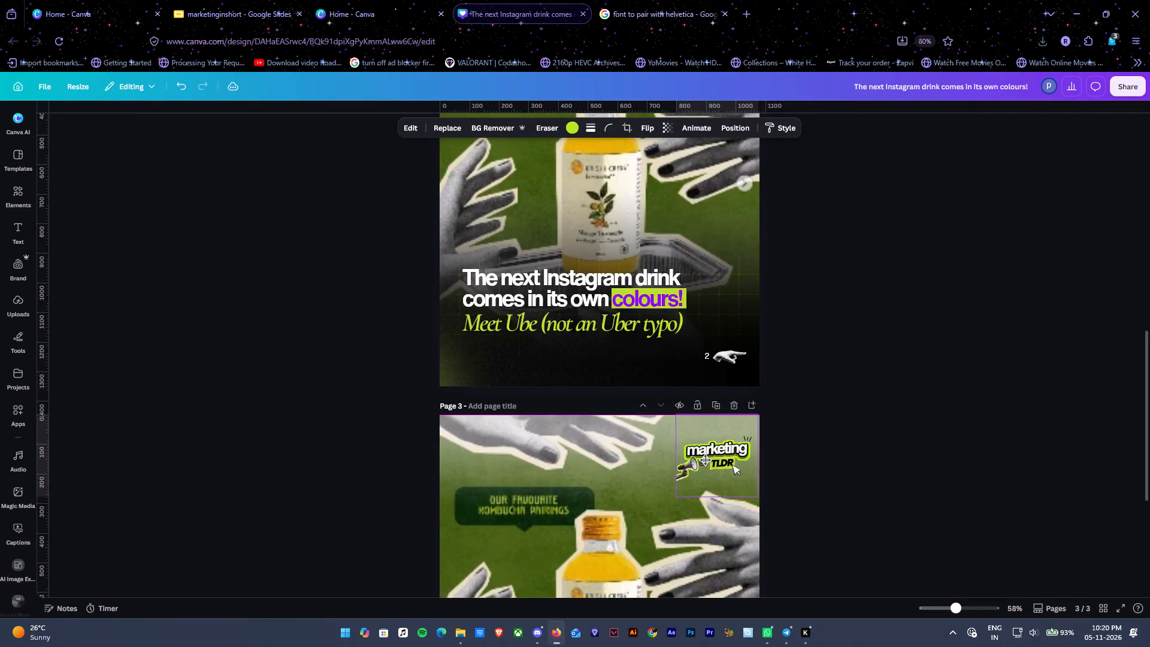
Select the marketing TLDR logo at the top of page 3, deselect it, and undo its last move.
click(833, 441)
ctrl+alt+scroll(822, 466, up, 3)
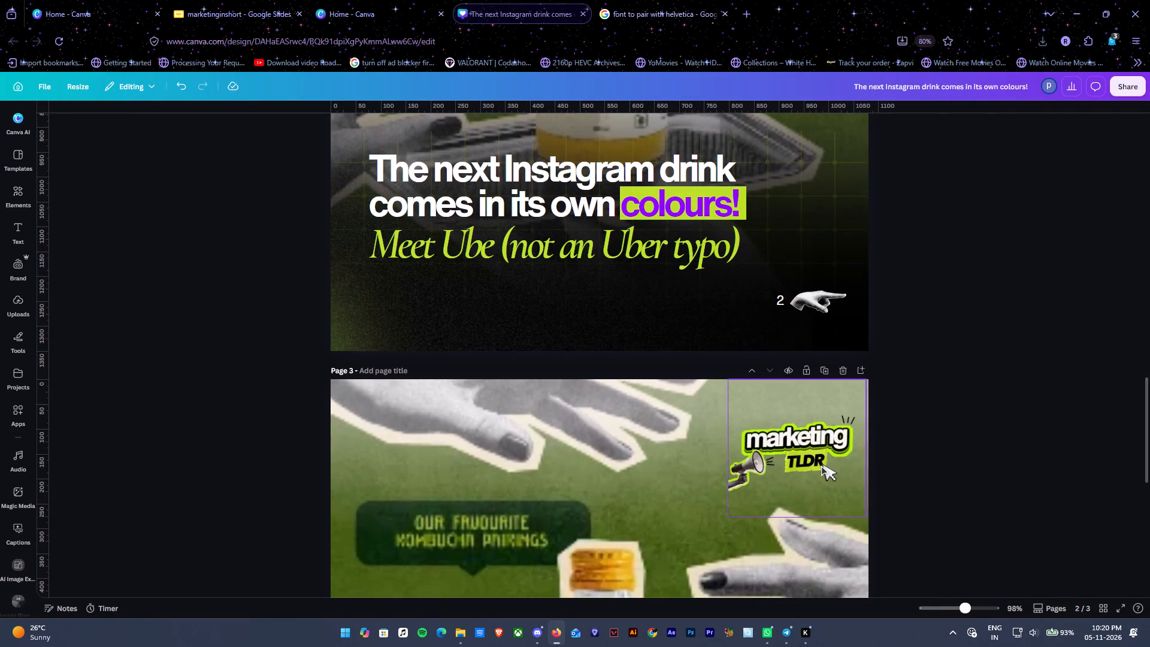
click(821, 465)
click(969, 430)
key(ctrl+z)
click(969, 430)
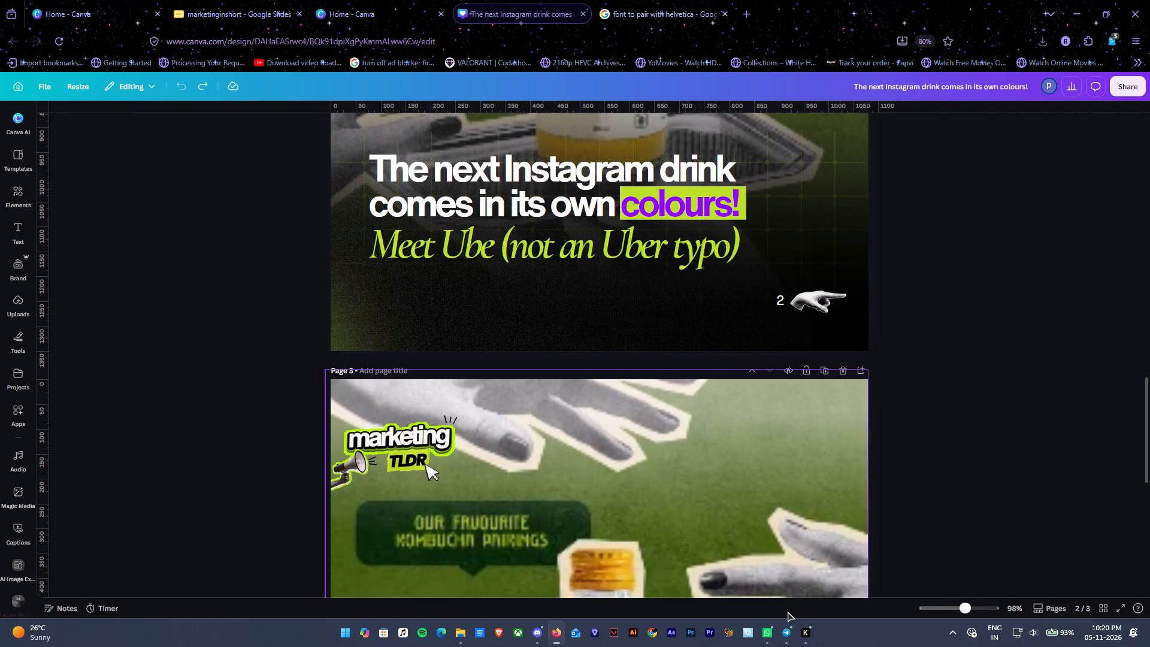
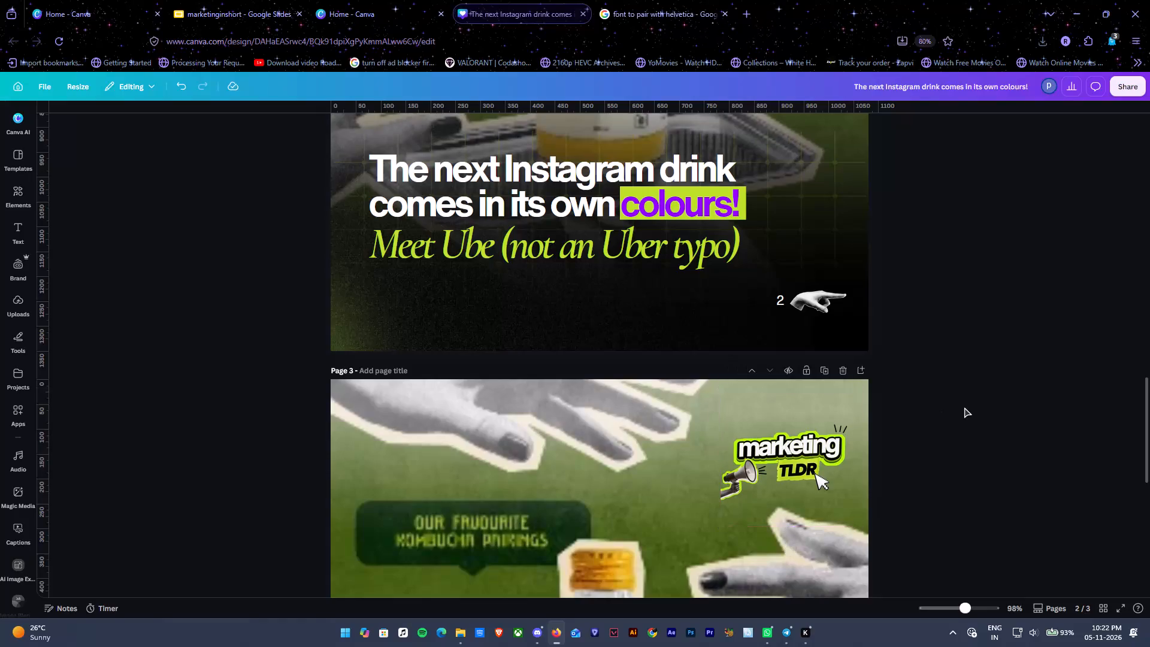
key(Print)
Capture a Snipping Tool screenshot of the top of page 3, including its title row, the hands and the marketing TLDR logo.
drag(239, 348, 1020, 557)
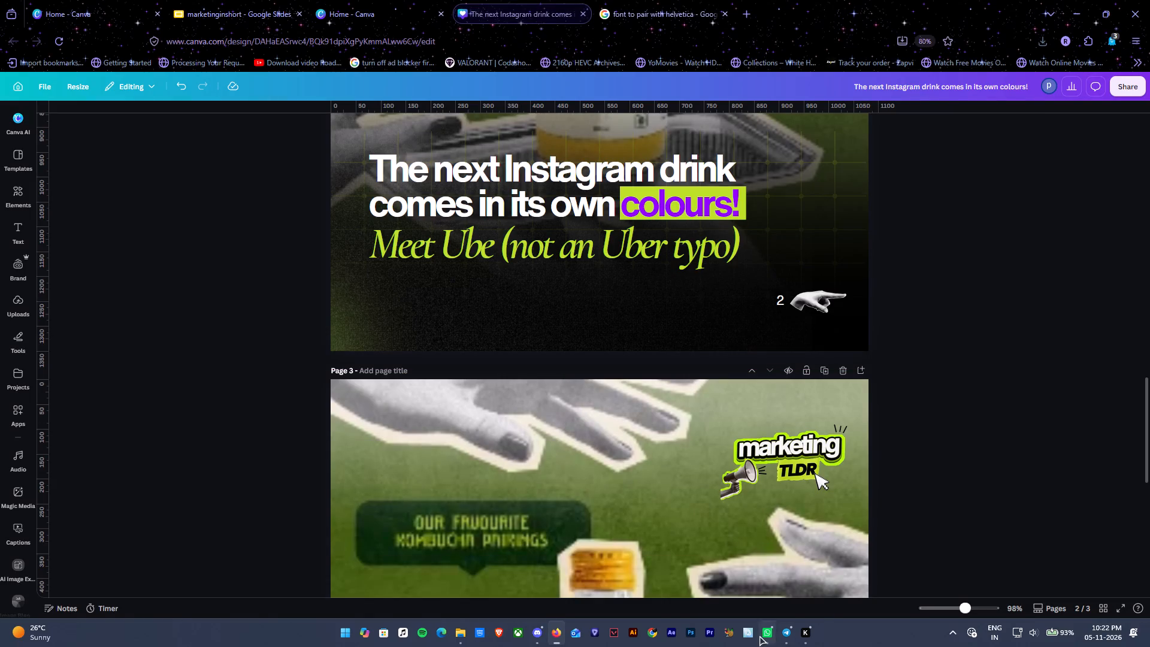
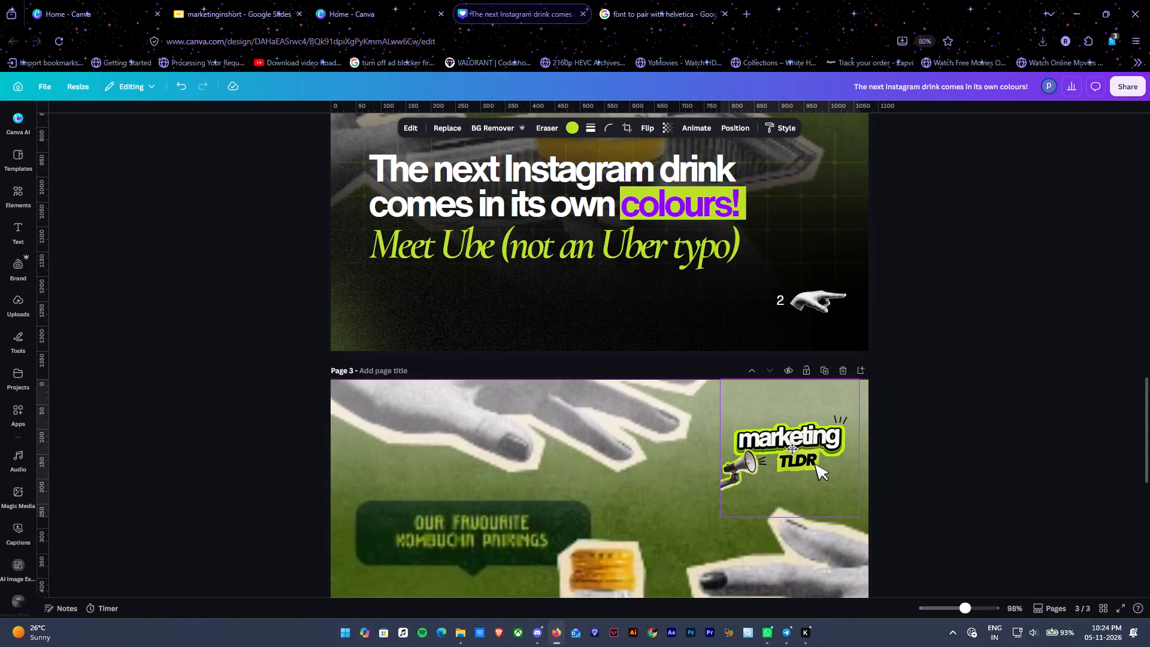
Check the marketing TLDR logo's size and placement on page 3 and compare that cover with the versions on pages 1 and 2.
click(1093, 398)
scroll(1010, 334, down, 3)
ctrl+alt+scroll(1002, 331, down, 10)
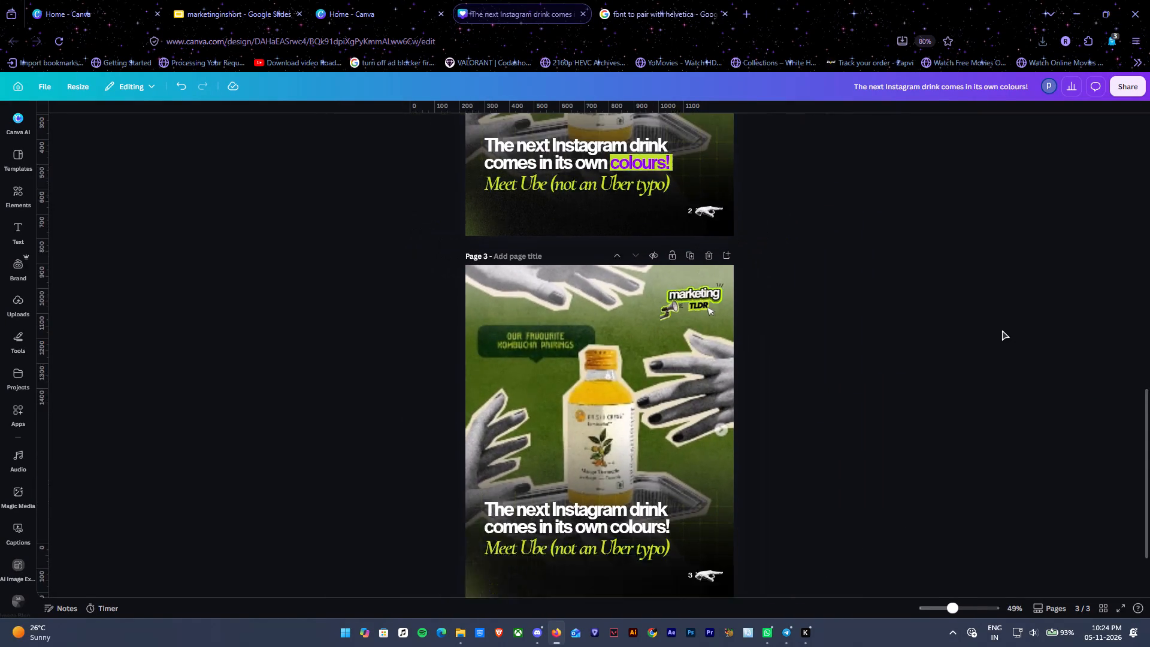
ctrl+alt+scroll(807, 321, up, 5)
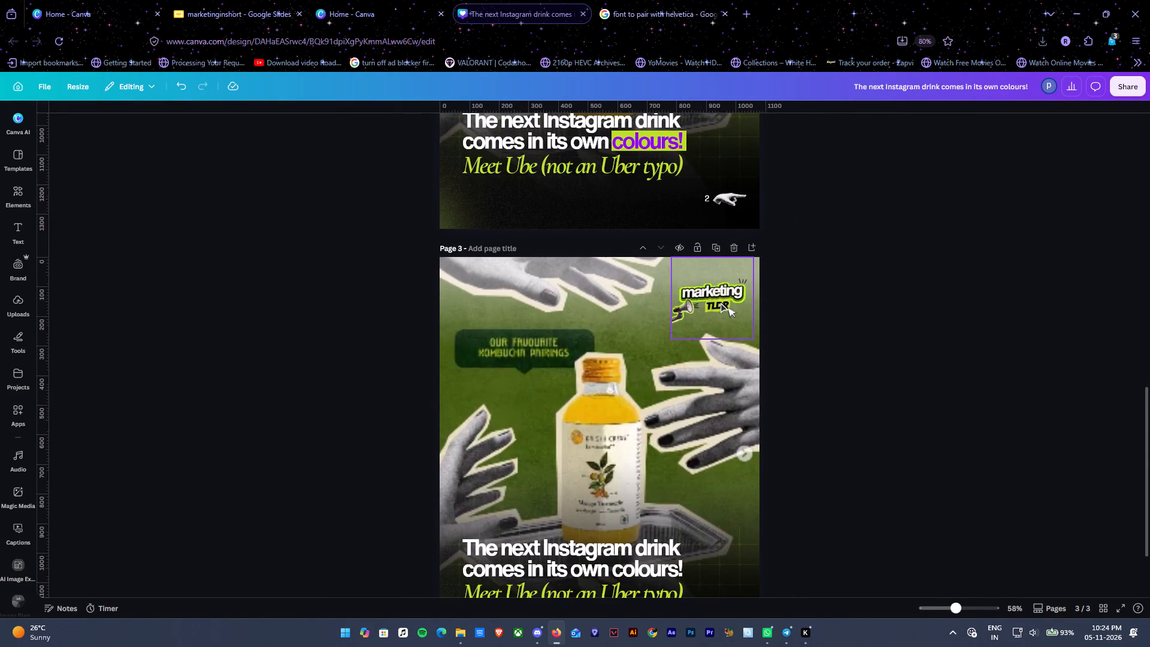
click(720, 301)
click(753, 337)
click(730, 309)
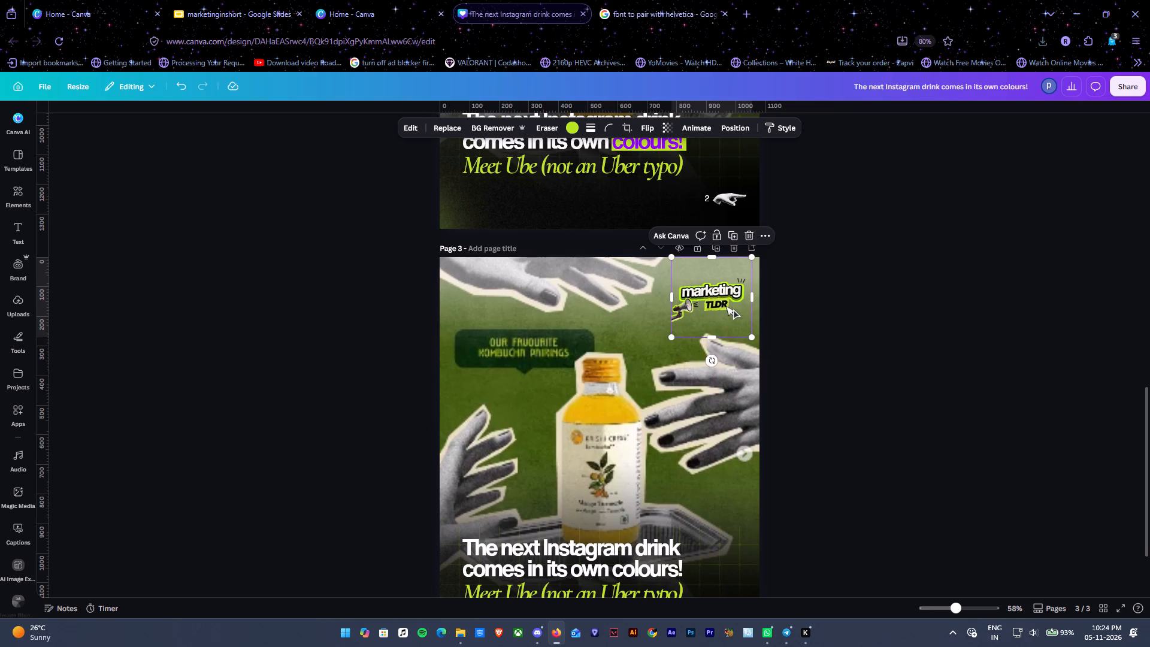
click(891, 286)
scroll(891, 286, up, 8)
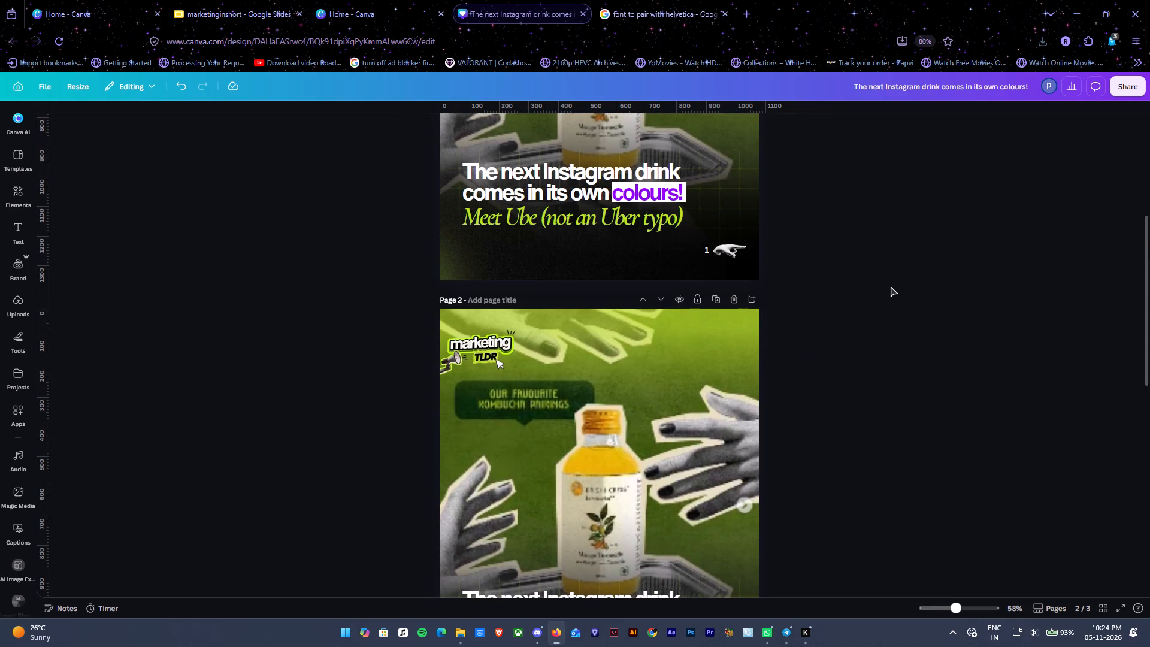
scroll(891, 286, up, 4)
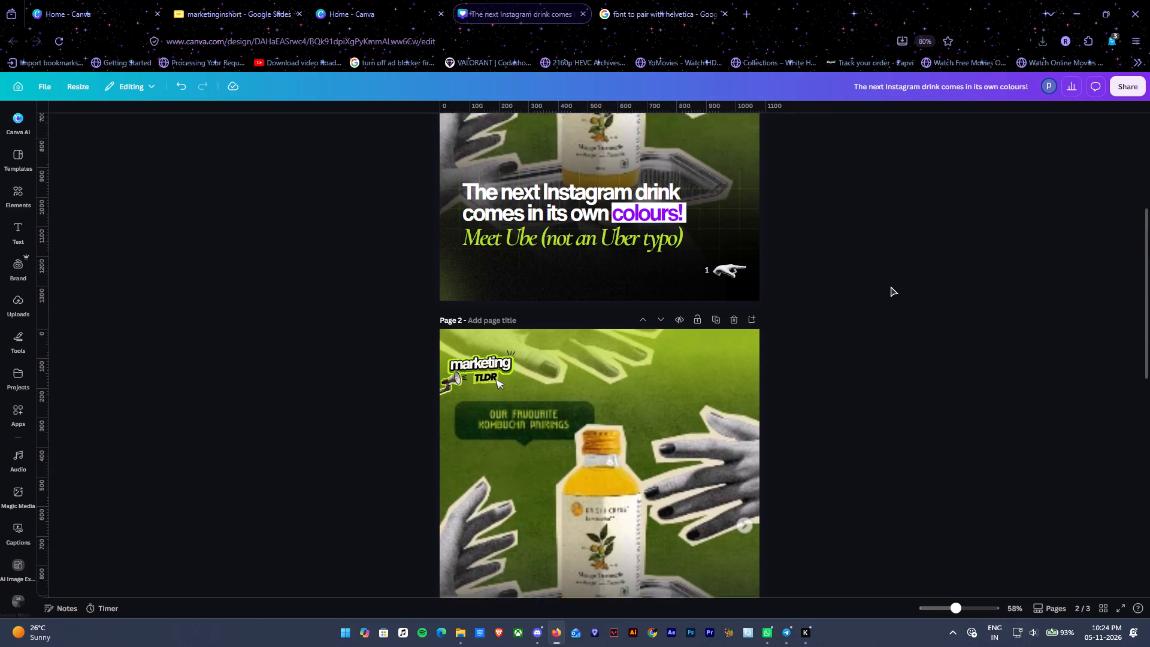
scroll(891, 286, up, 2)
scroll(891, 286, down, 11)
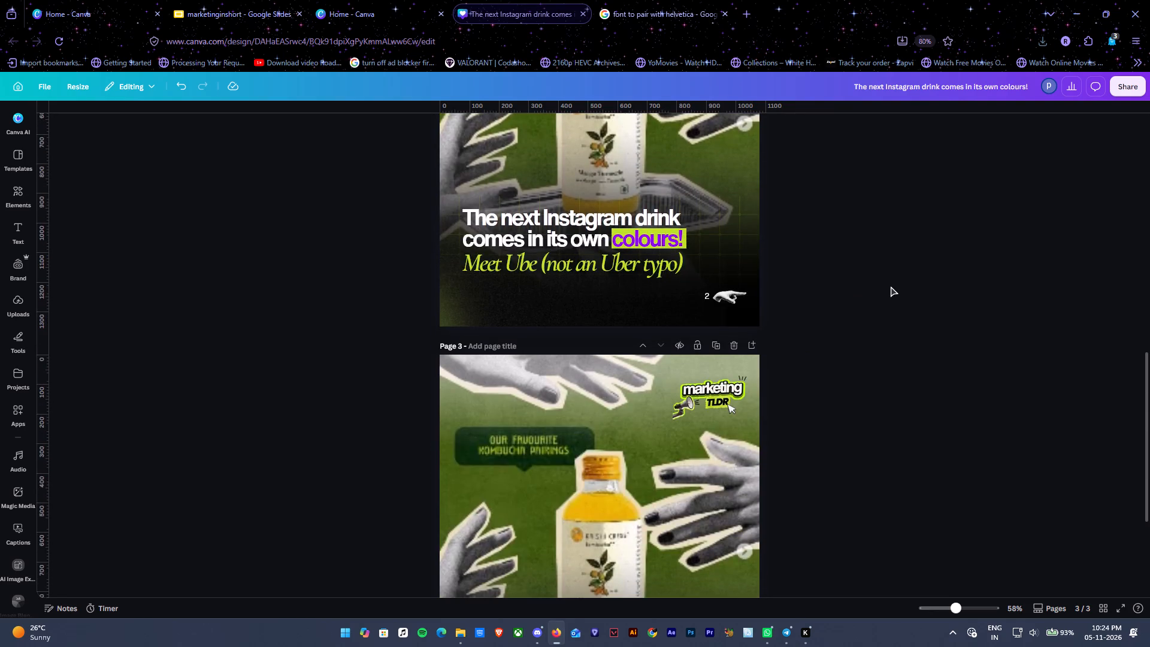
scroll(891, 286, down, 8)
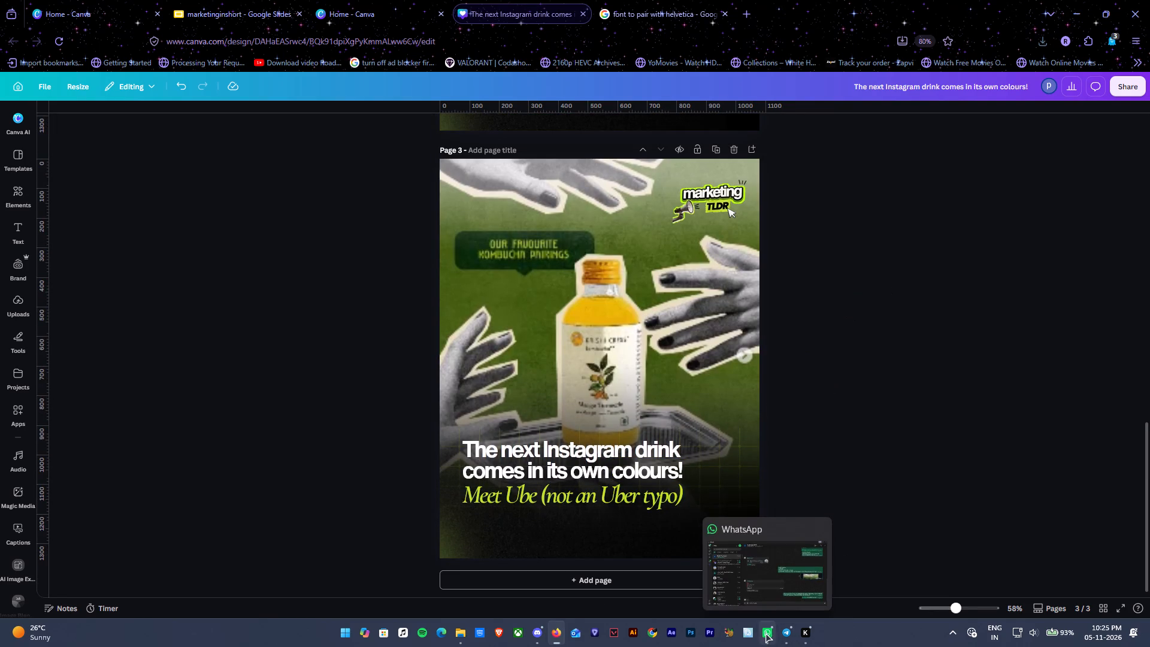
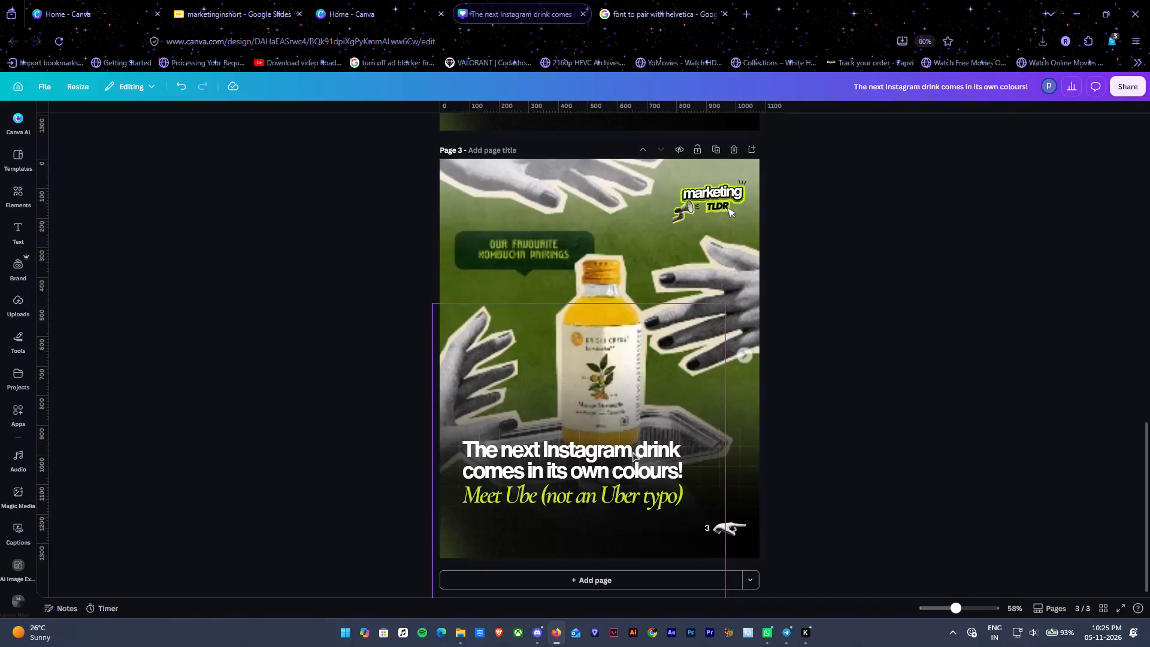
Examine the pointing-hand graphic and page number below the headline on page 3 up close, and go back to the top of page 2.
click(632, 452)
click(804, 393)
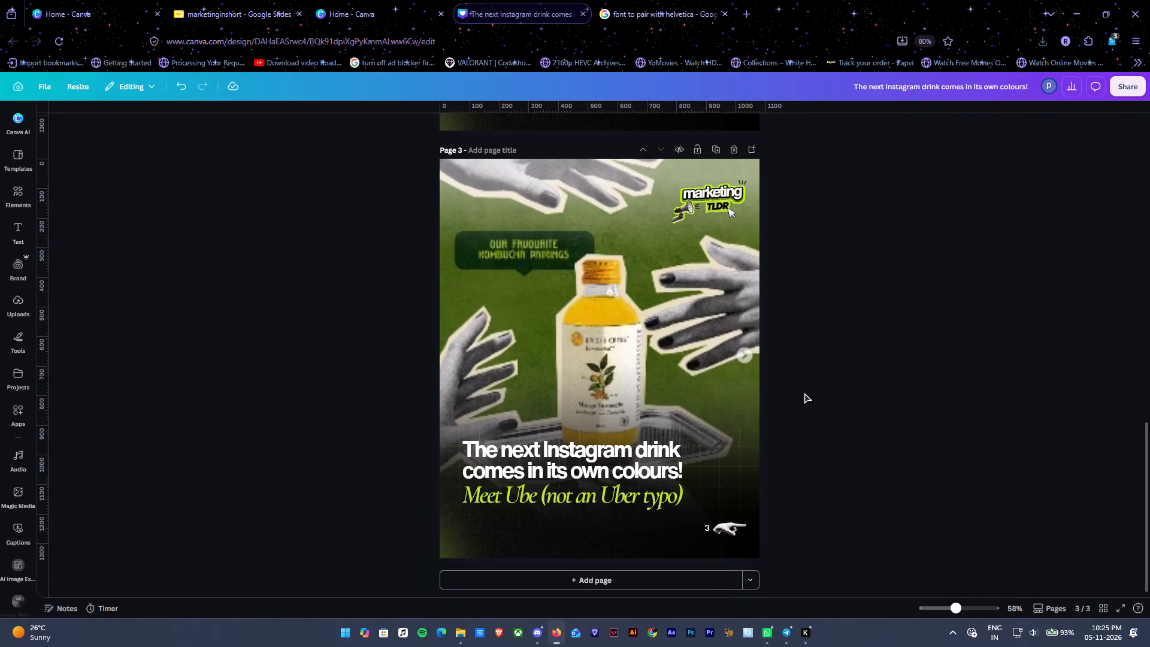
click(742, 527)
ctrl+alt+scroll(750, 533, up, 5)
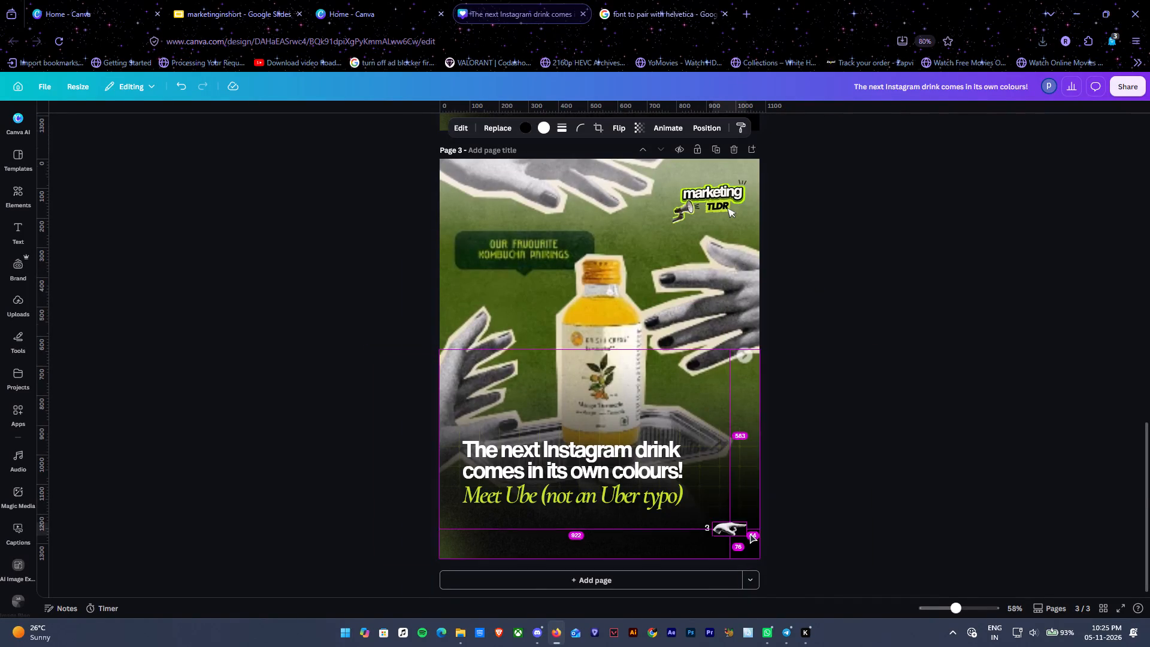
ctrl+alt+scroll(750, 533, up, 8)
ctrl+alt+scroll(871, 542, up, 3)
click(961, 514)
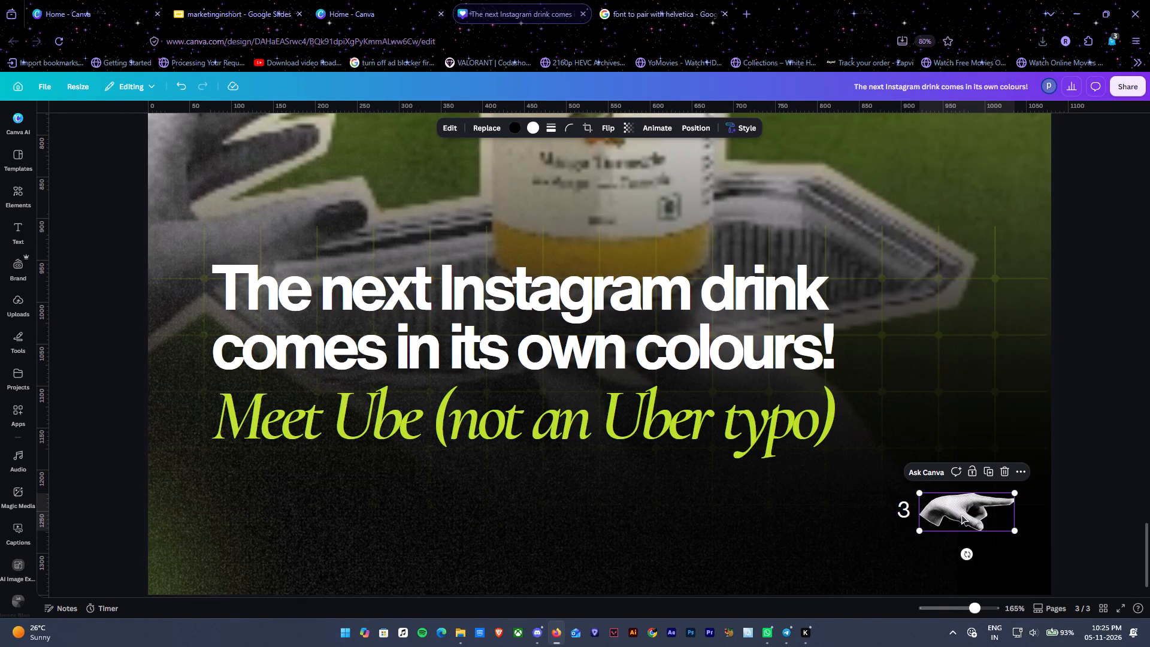
click(1072, 454)
ctrl+alt+scroll(1062, 452, down, 5)
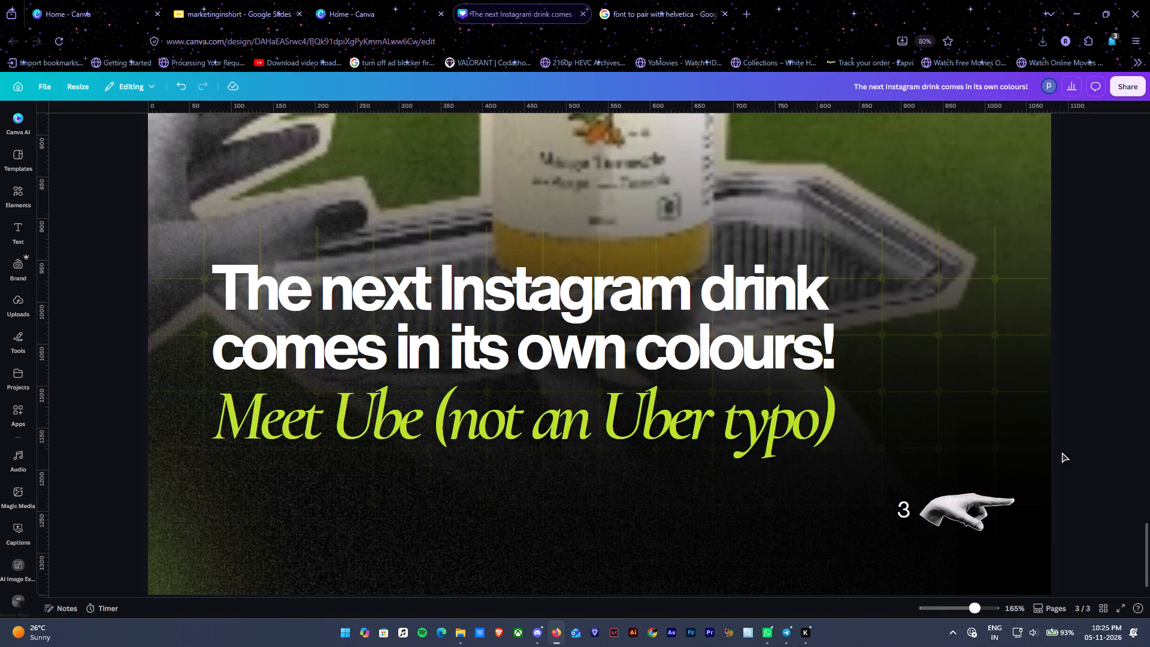
scroll(863, 430, up, 10)
scroll(863, 430, down, 1)
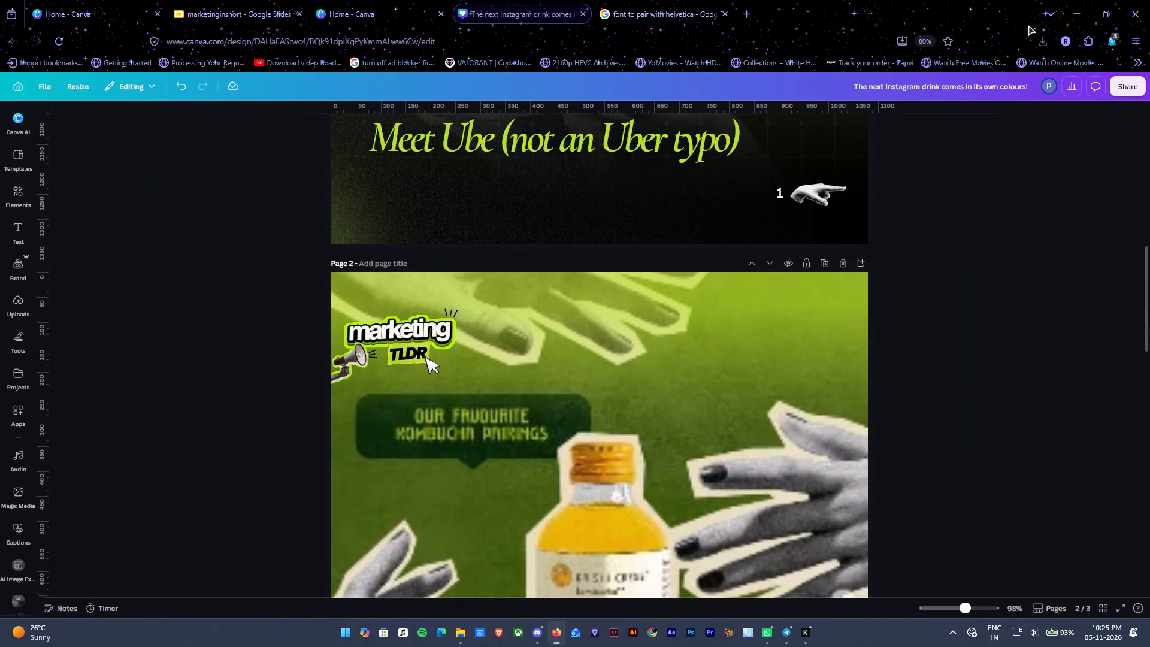
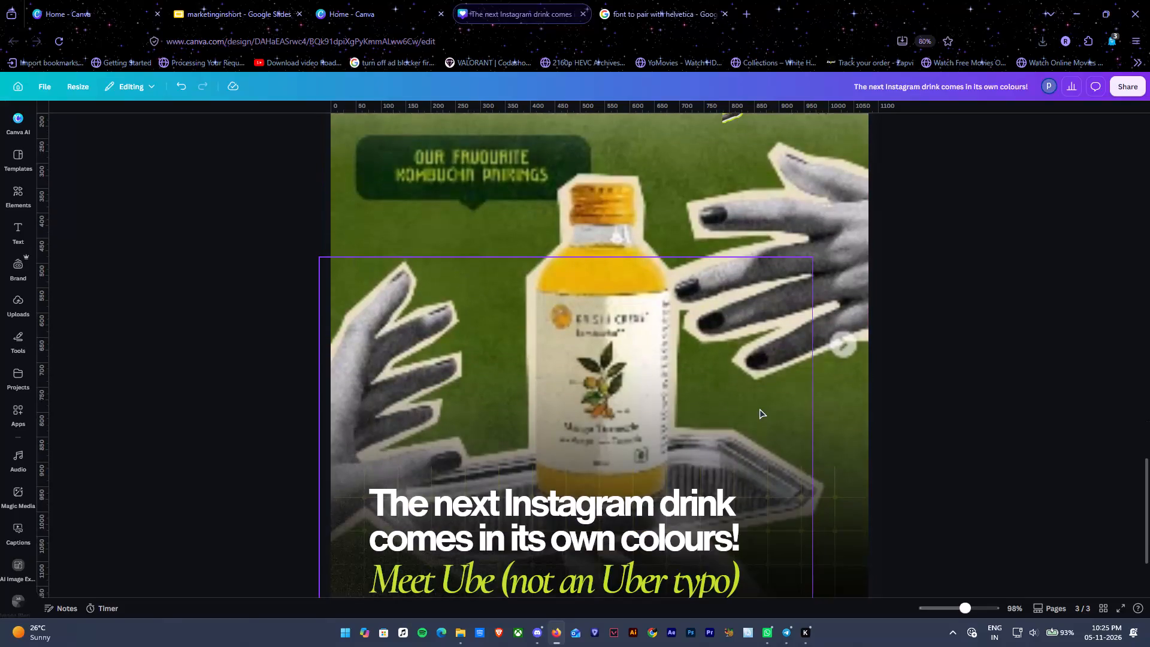
Compare the page 2 and page 3 covers, inspecting the soft white glow and the marketing TLDR logo at the top of page 3.
scroll(759, 409, up, 11)
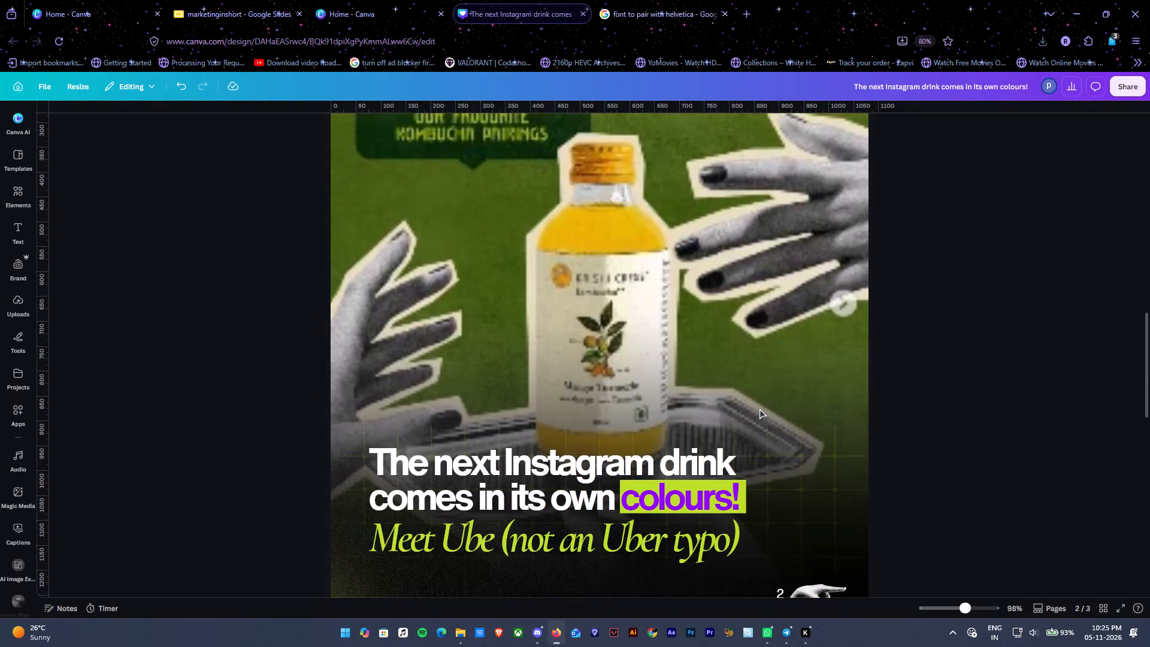
scroll(759, 409, up, 3)
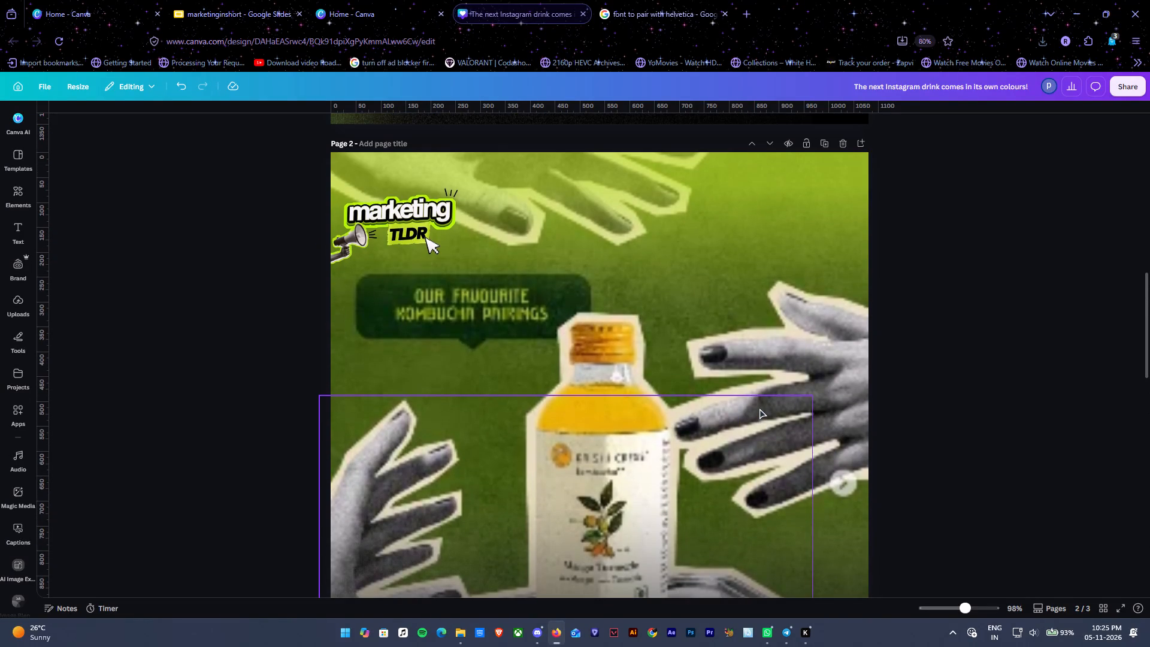
scroll(759, 409, down, 9)
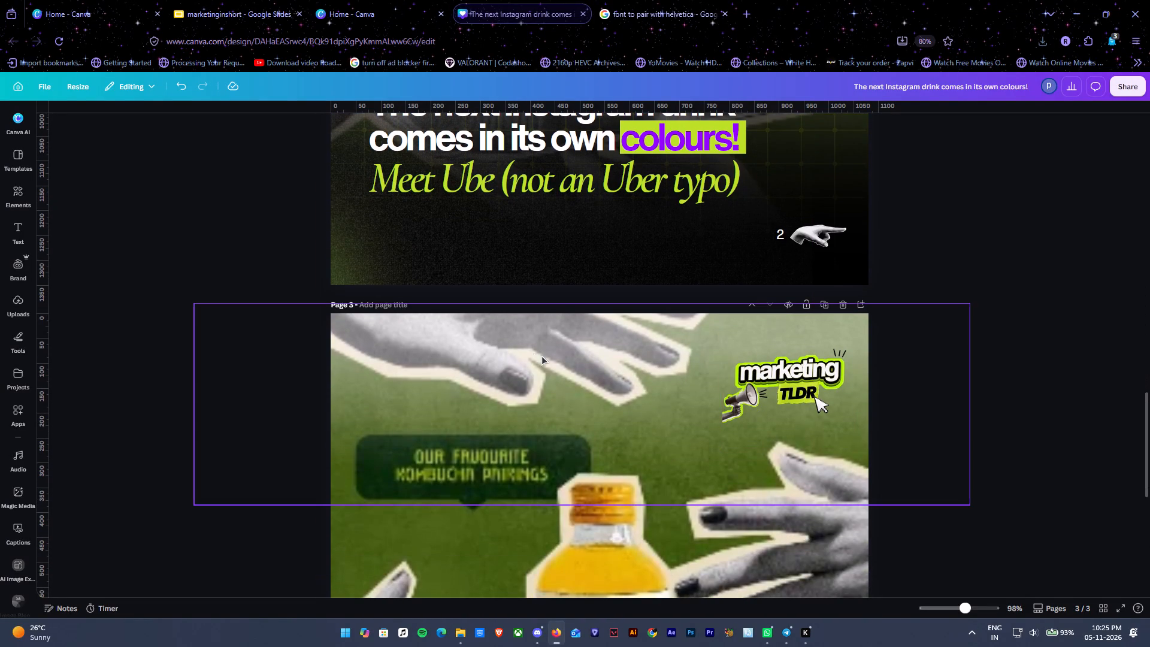
click(534, 352)
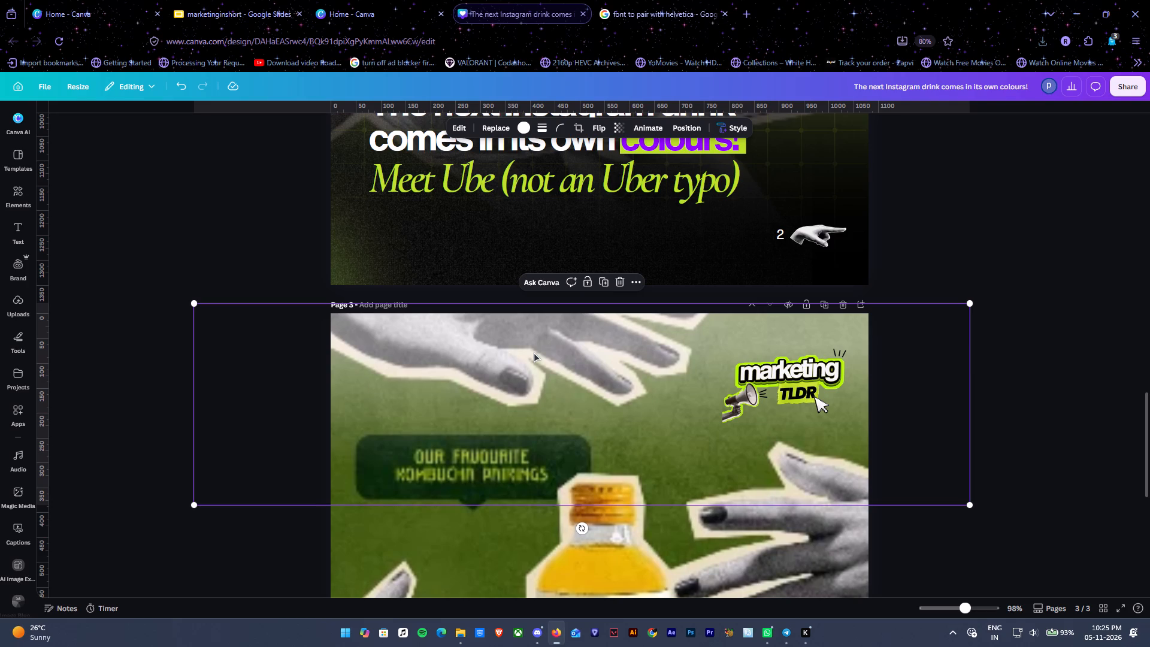
click(800, 376)
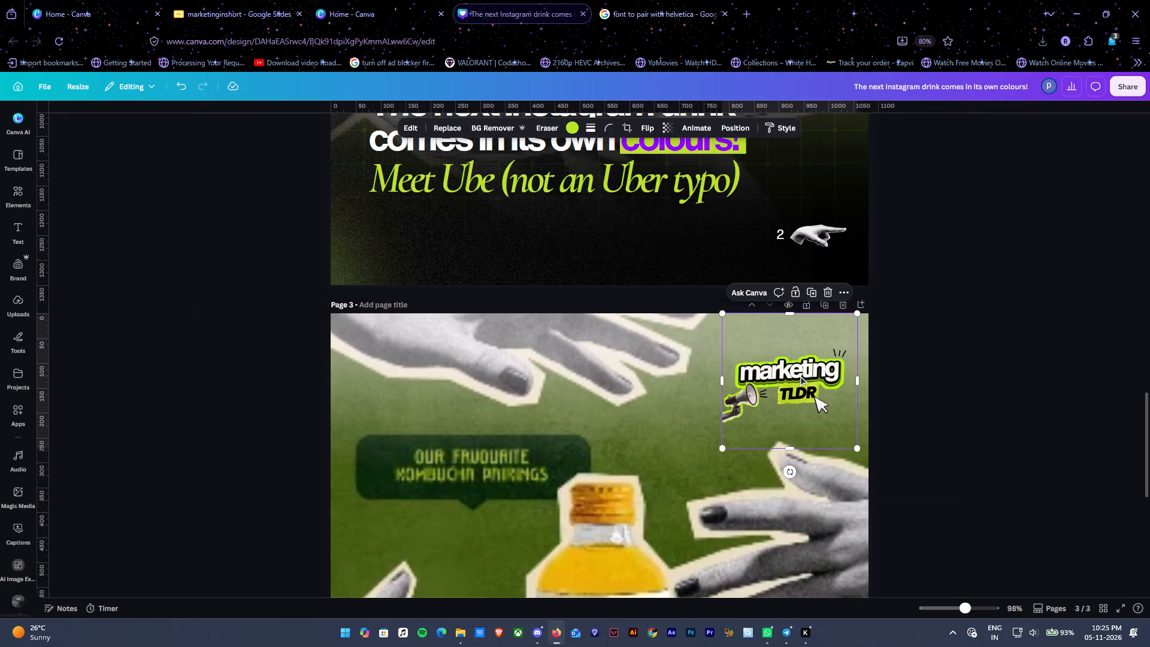
click(803, 380)
click(972, 370)
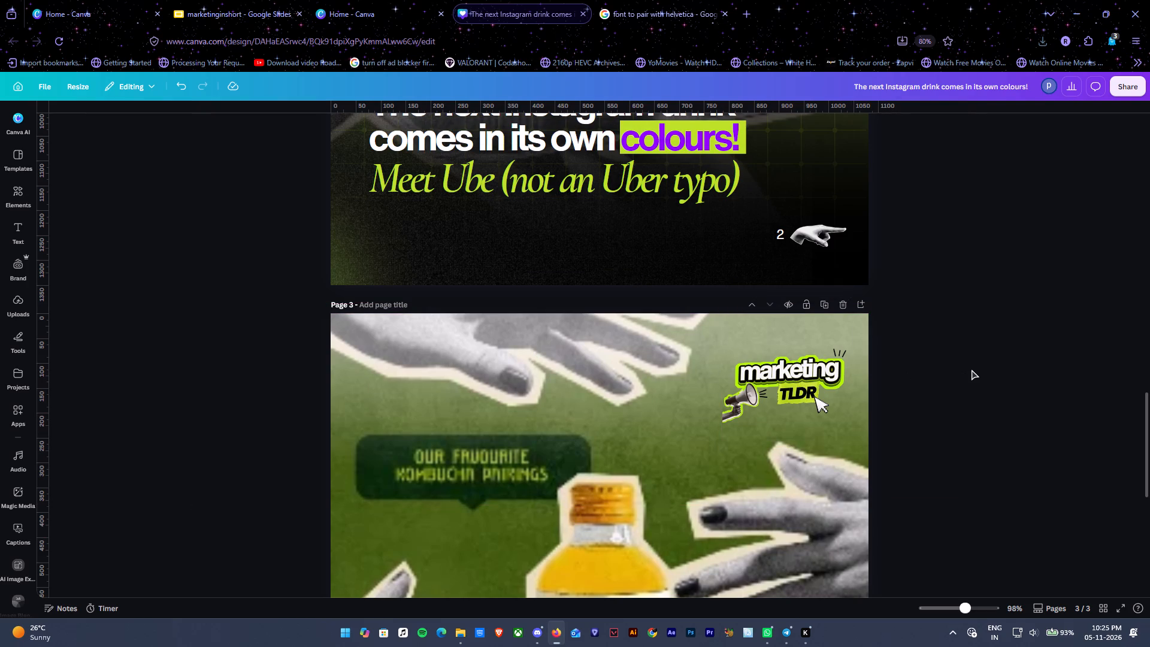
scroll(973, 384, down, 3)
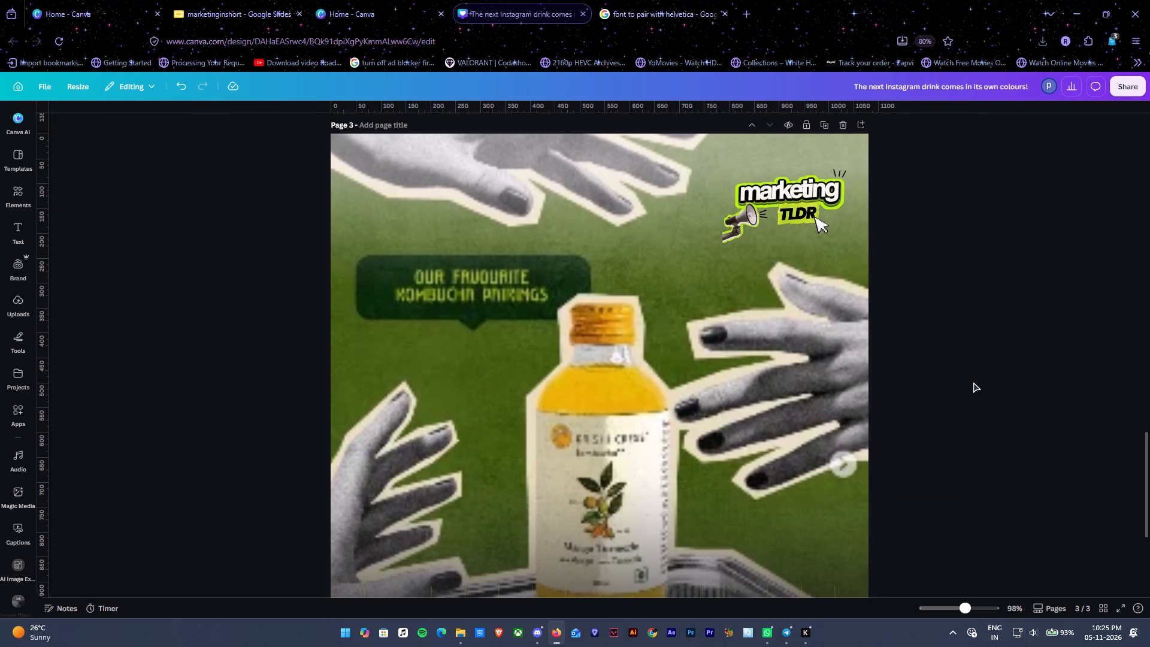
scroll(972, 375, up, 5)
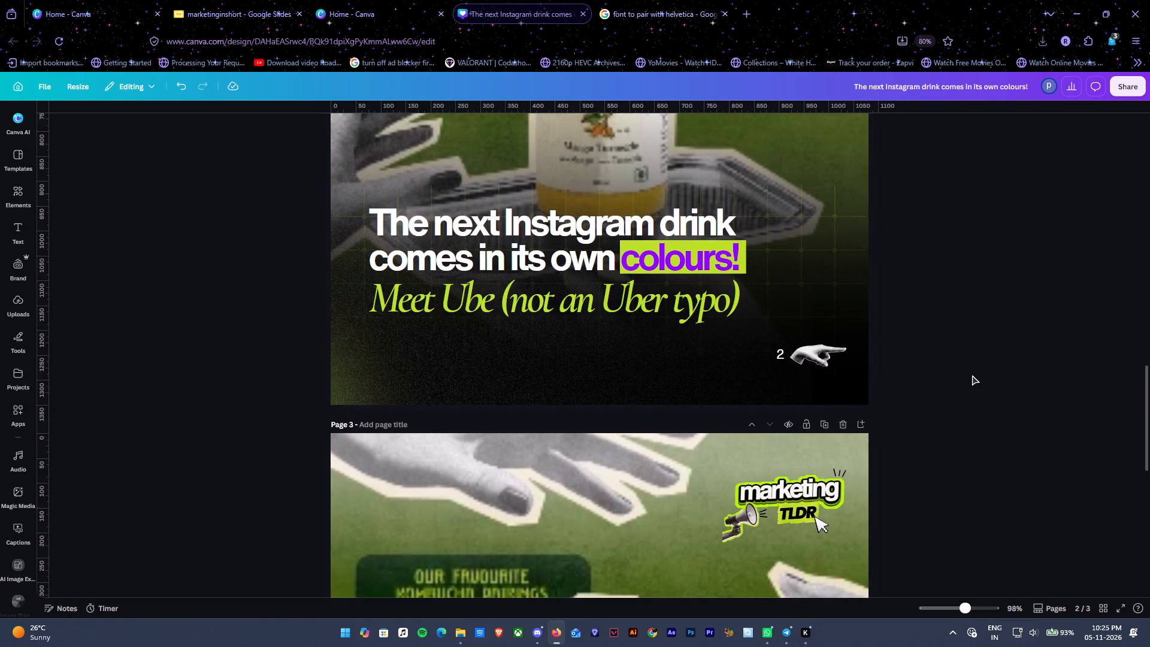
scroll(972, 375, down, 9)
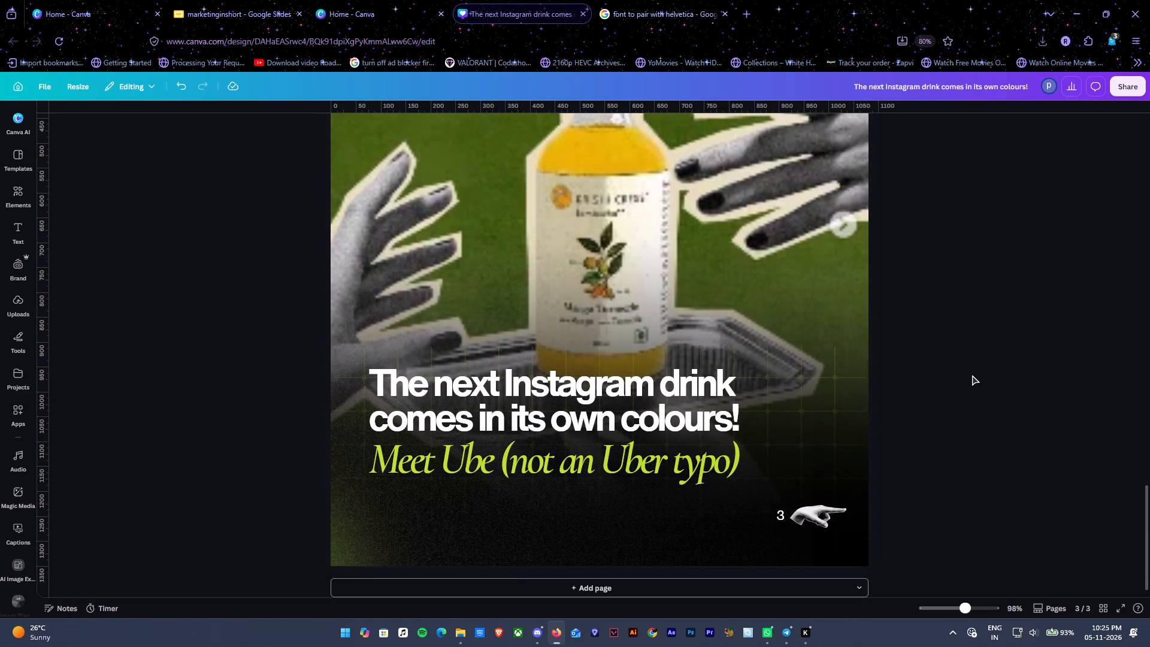
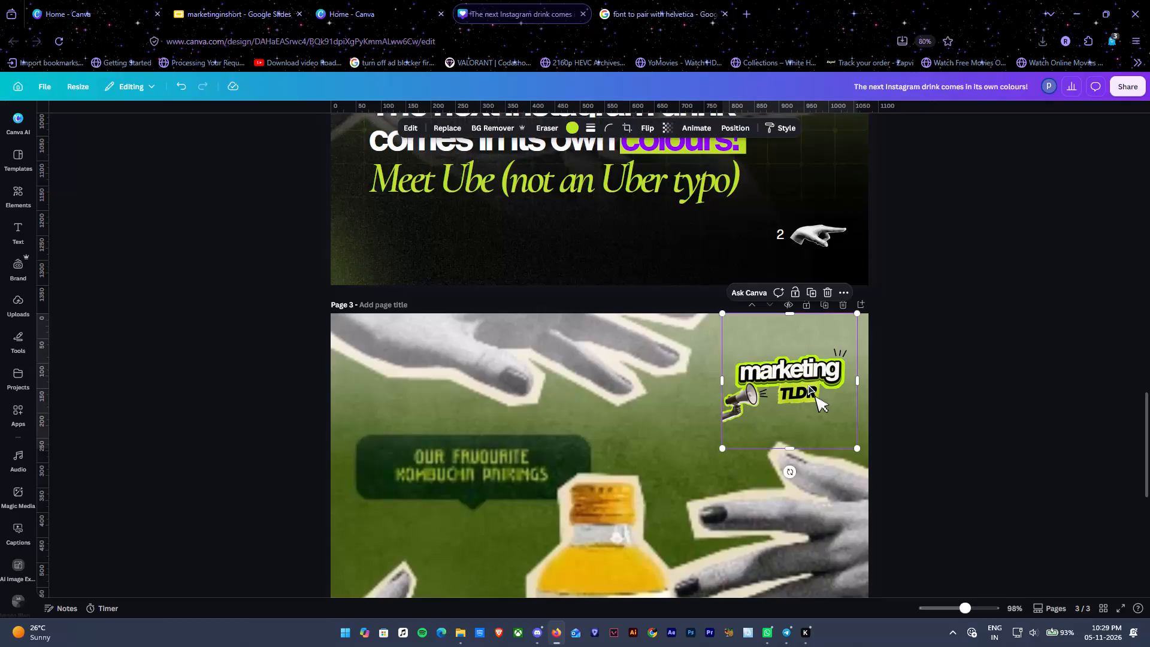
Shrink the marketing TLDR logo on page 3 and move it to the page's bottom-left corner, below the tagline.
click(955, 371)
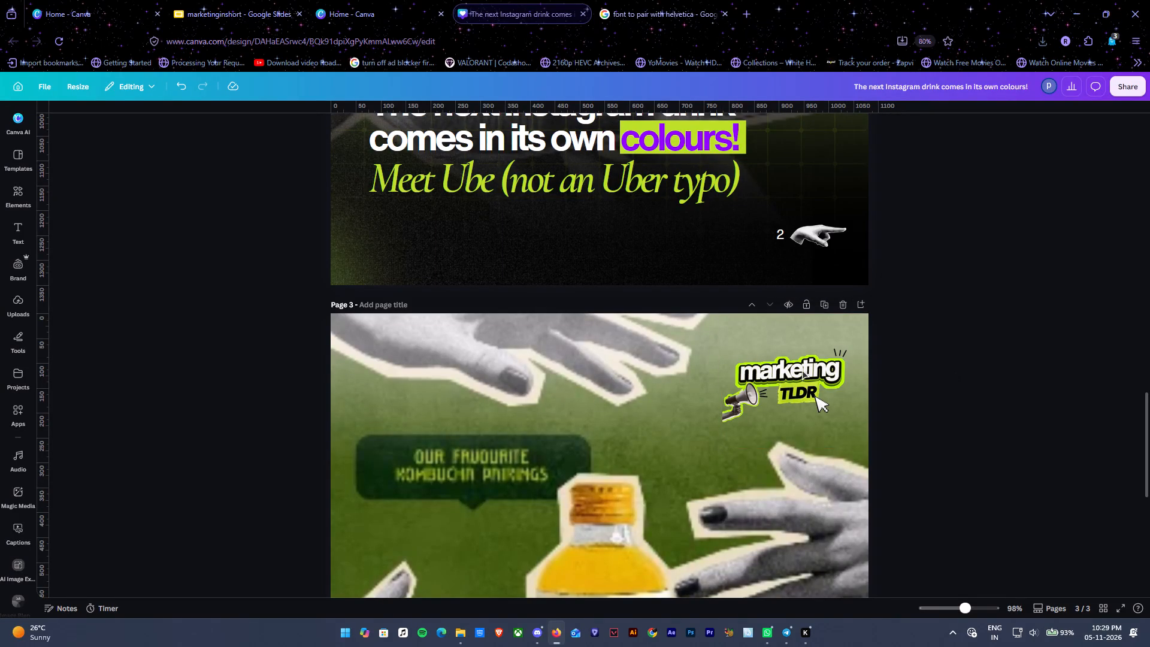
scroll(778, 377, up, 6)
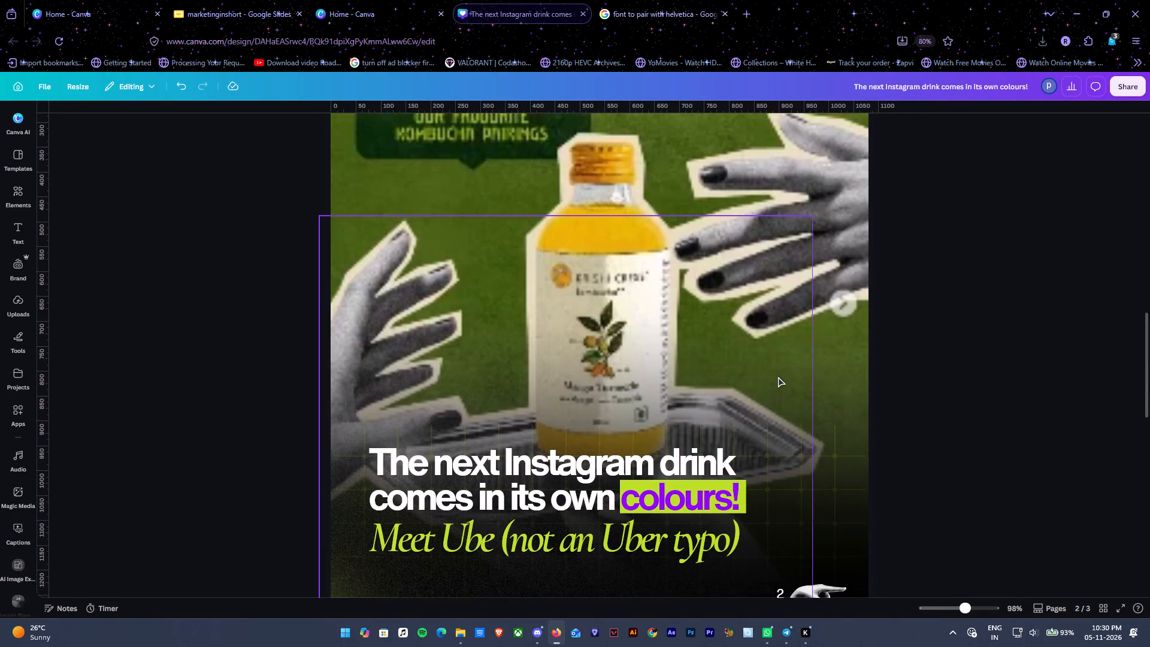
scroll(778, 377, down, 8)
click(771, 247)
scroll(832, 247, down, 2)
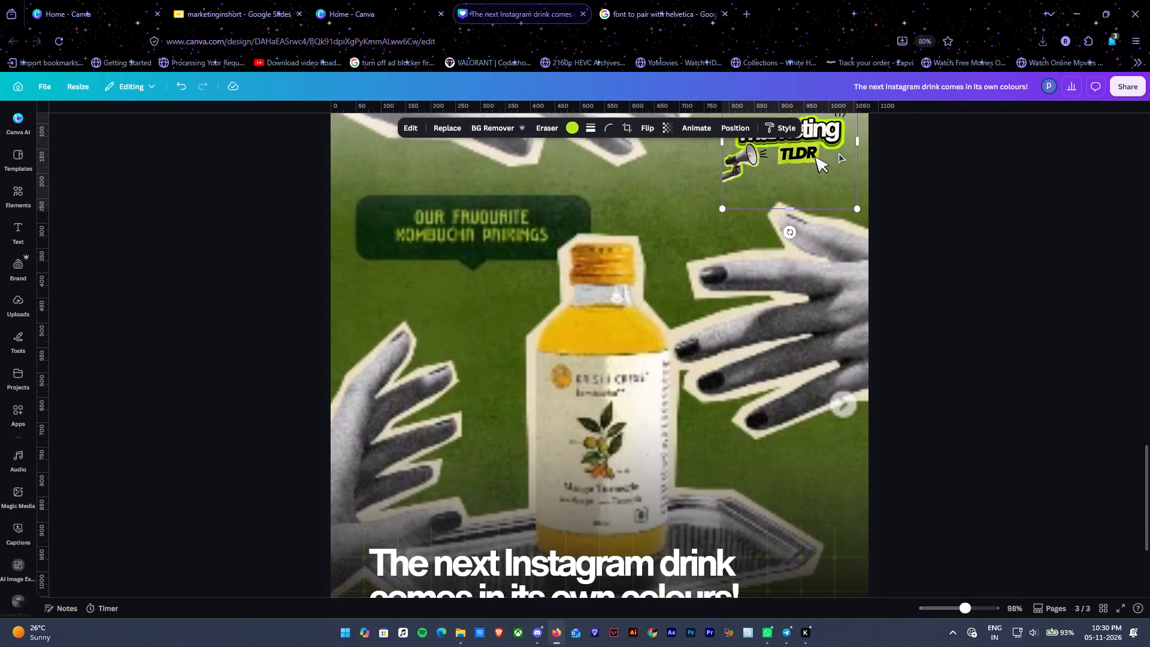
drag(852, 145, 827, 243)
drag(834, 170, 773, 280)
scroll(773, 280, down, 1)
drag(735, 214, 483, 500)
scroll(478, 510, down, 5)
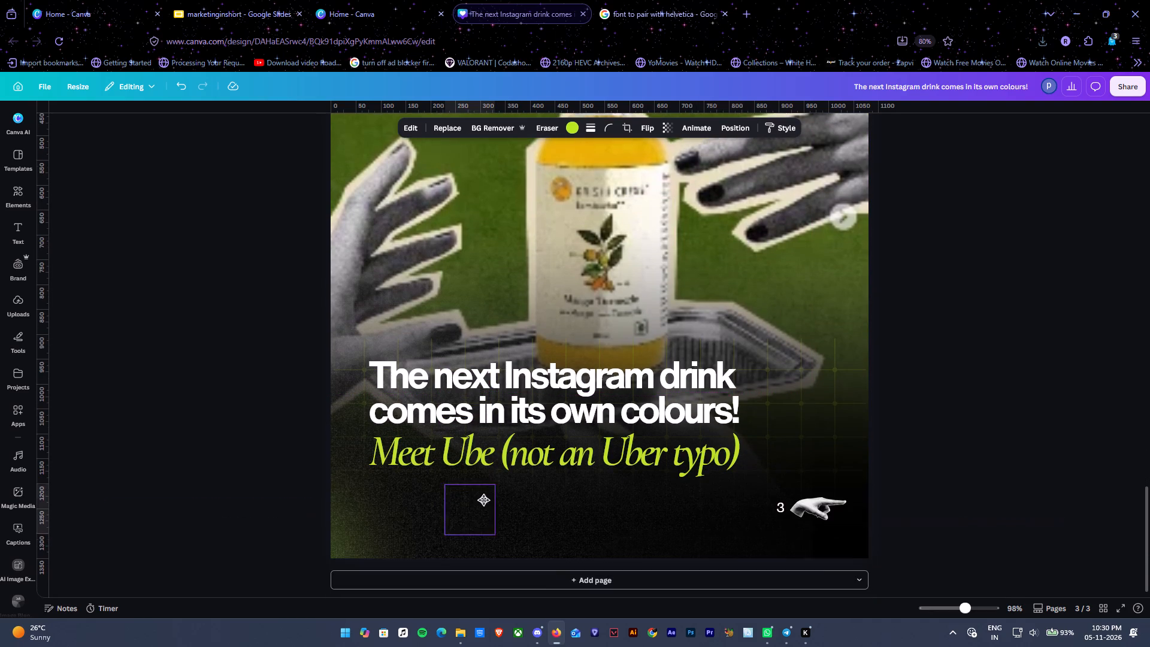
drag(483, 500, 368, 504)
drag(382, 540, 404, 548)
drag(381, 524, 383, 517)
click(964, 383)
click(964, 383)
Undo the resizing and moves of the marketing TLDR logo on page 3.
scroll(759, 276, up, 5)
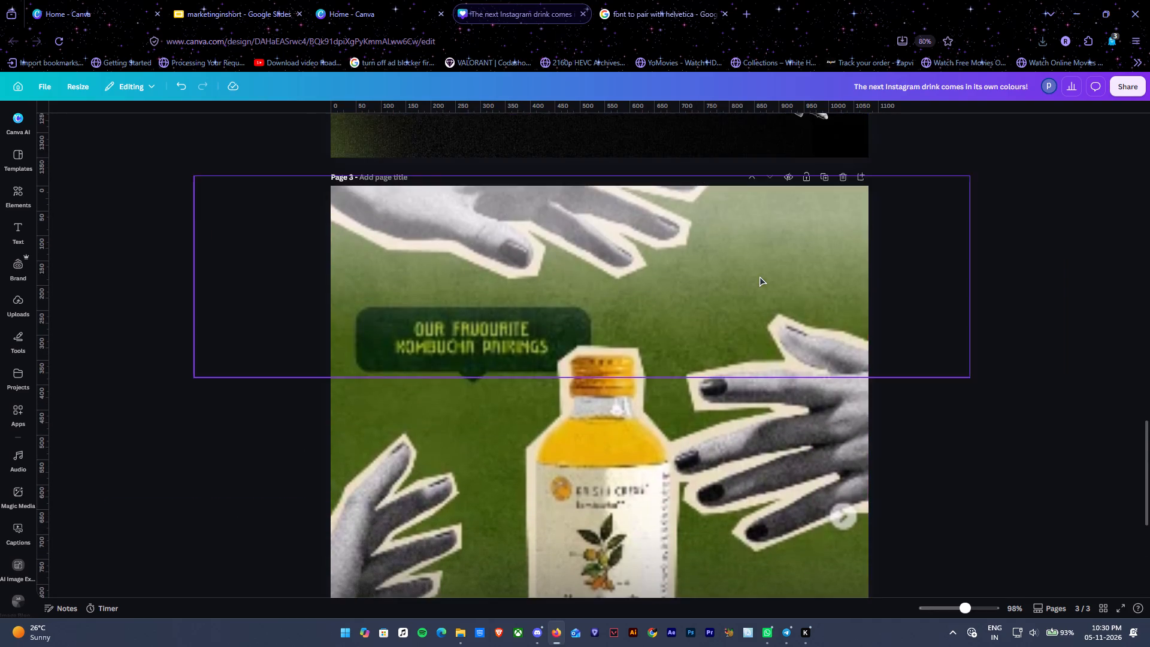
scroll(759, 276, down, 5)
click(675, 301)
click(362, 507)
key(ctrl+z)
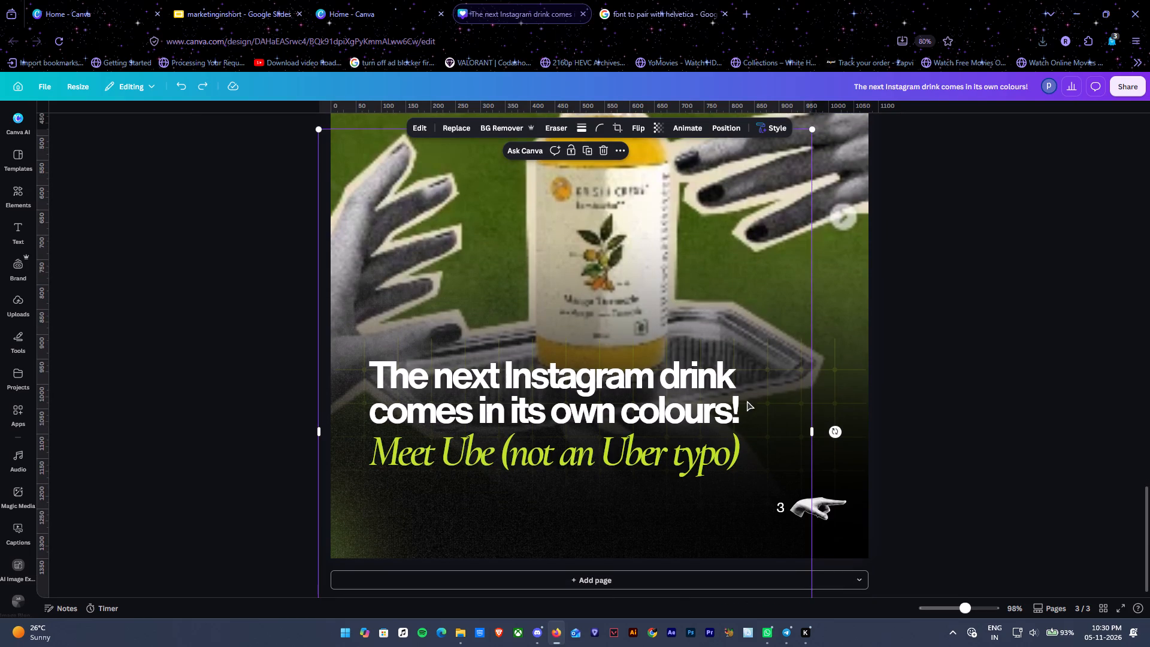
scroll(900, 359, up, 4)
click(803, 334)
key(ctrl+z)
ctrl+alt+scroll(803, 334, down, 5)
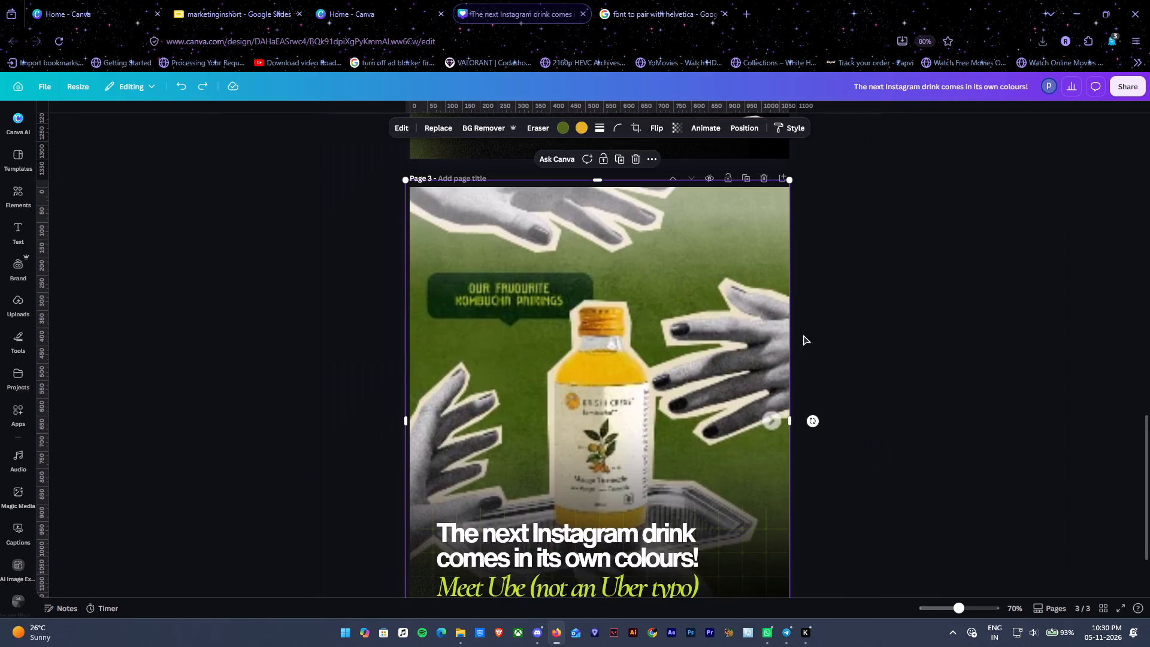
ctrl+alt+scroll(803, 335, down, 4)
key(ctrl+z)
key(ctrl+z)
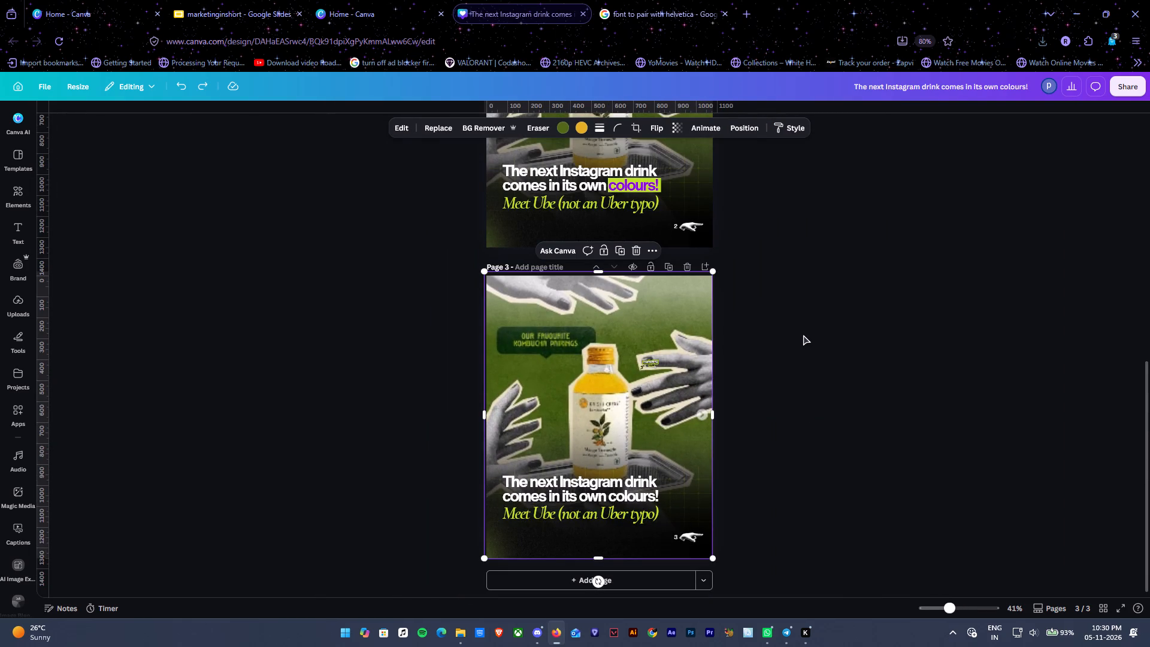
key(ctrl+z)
Move the marketing TLDR logo at its original size from the top to the bottom-left corner of page 3.
drag(685, 303, 508, 534)
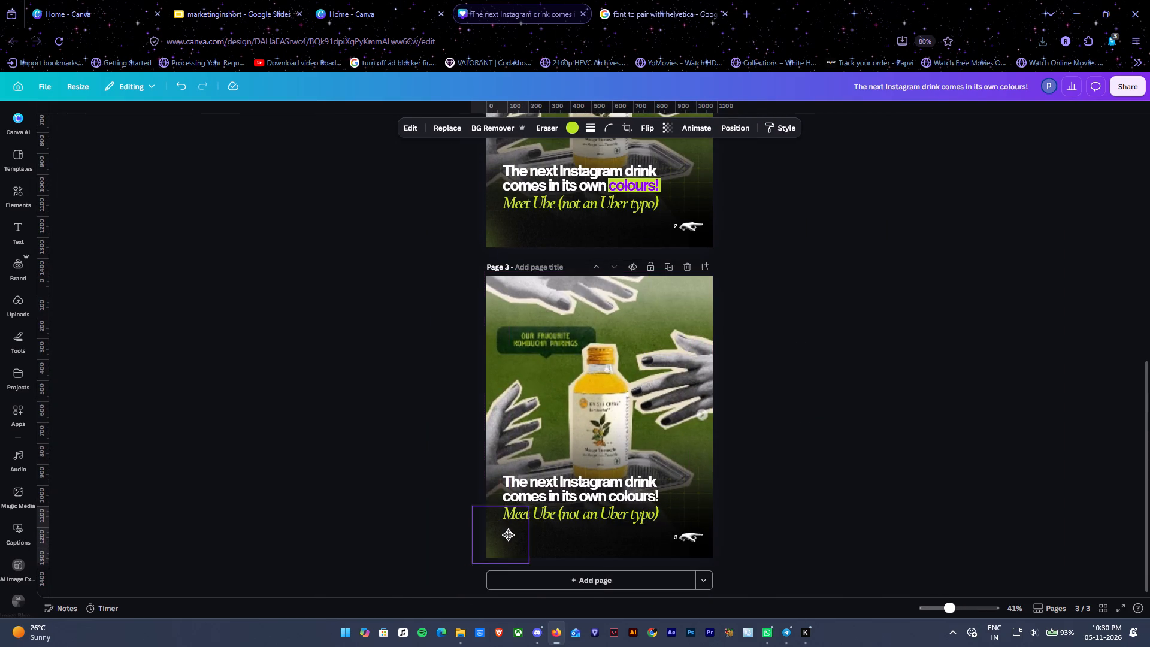
drag(508, 534, 521, 529)
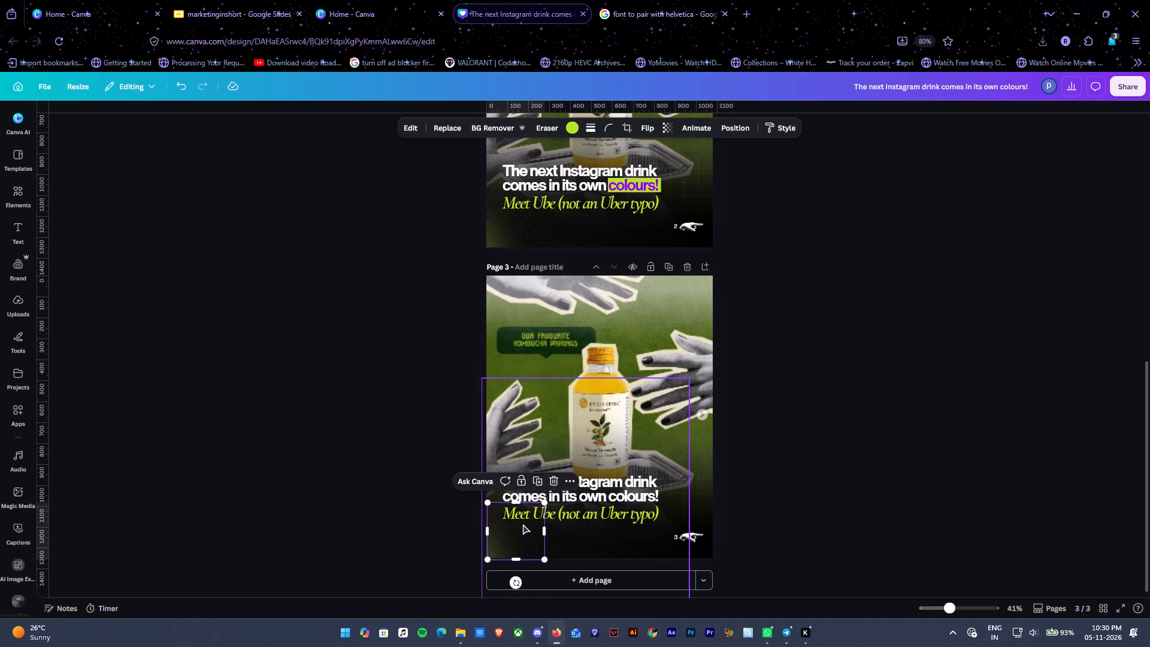
Bring the marketing TLDR logo on page 3 forward, above the dark gradient and texture layers, and keep it selected.
key(ctrl+bracketright)
key(ctrl+bracketright)
key(ctrl+bracketright)
key(ctrl+bracketright)
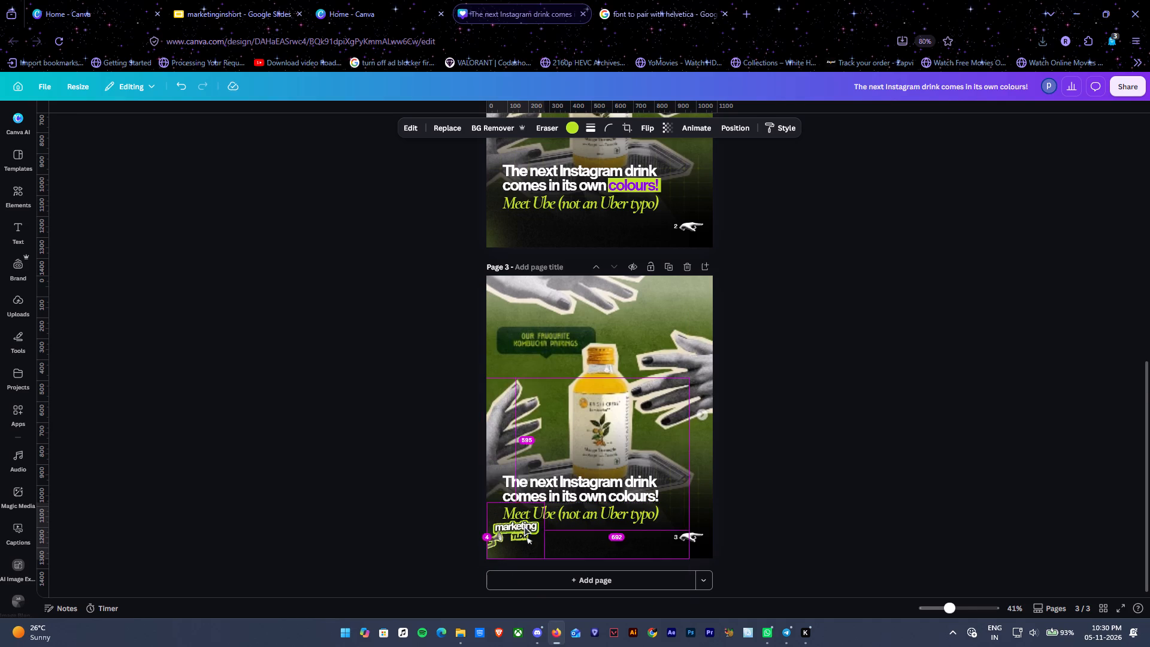
ctrl+alt+scroll(578, 571, up, 9)
click(431, 522)
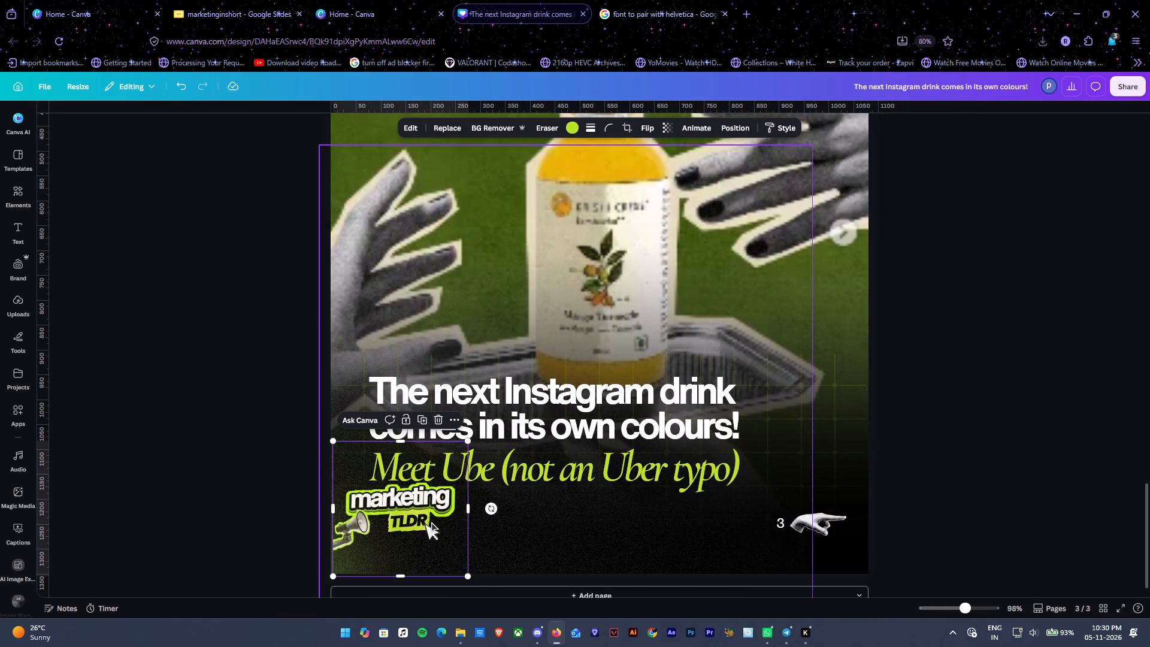
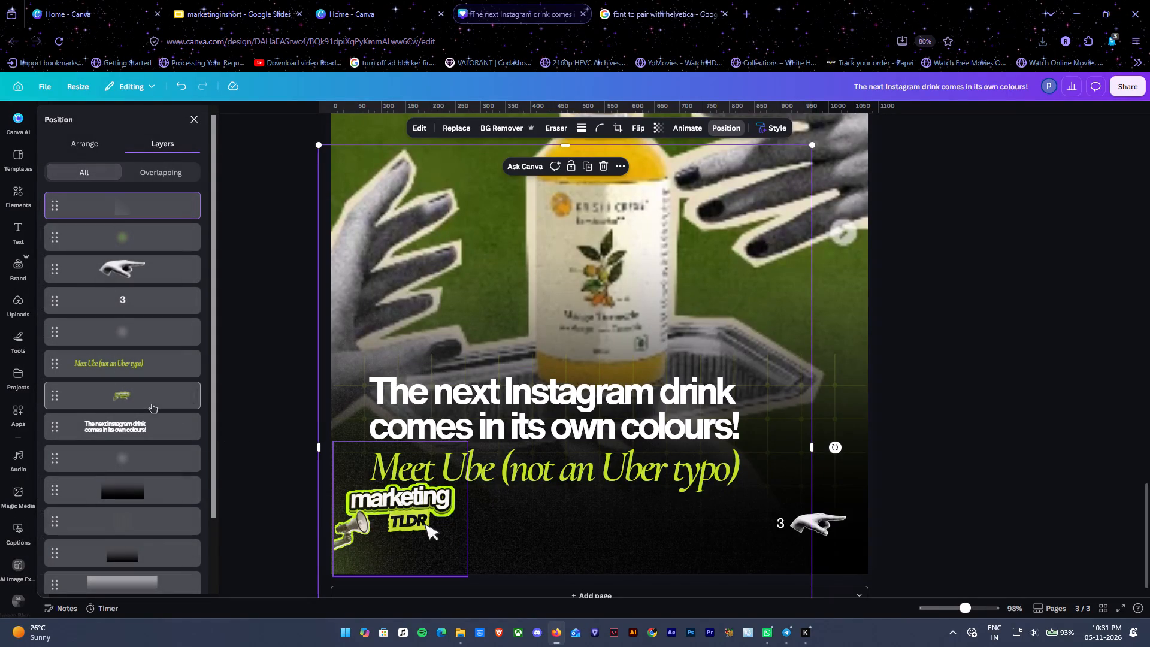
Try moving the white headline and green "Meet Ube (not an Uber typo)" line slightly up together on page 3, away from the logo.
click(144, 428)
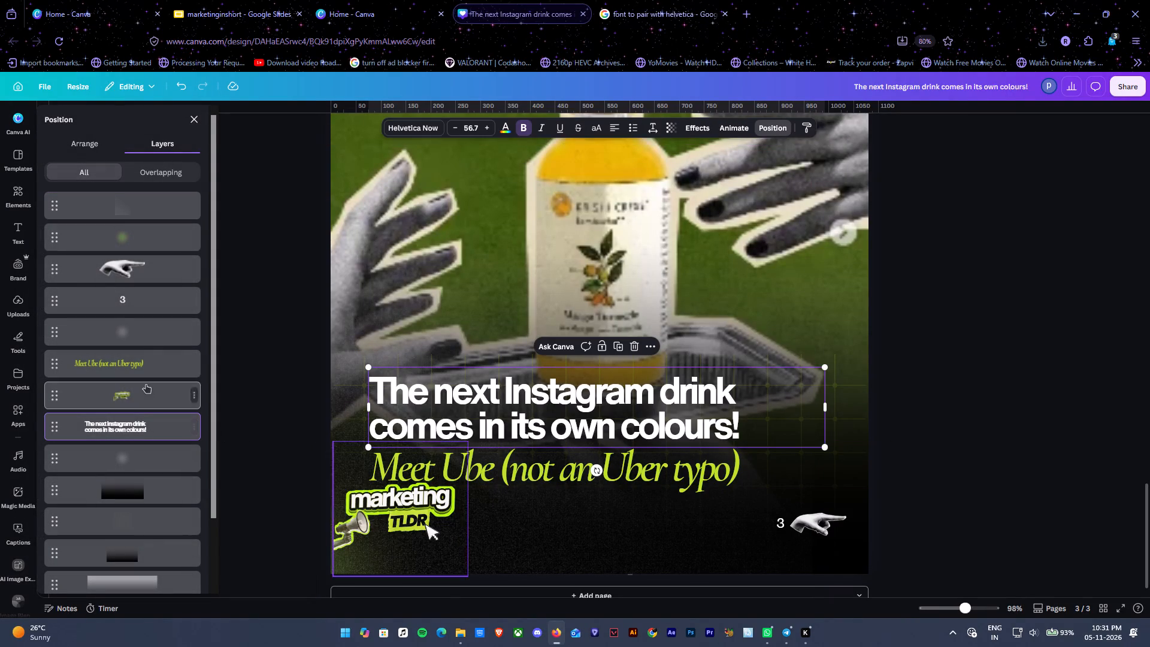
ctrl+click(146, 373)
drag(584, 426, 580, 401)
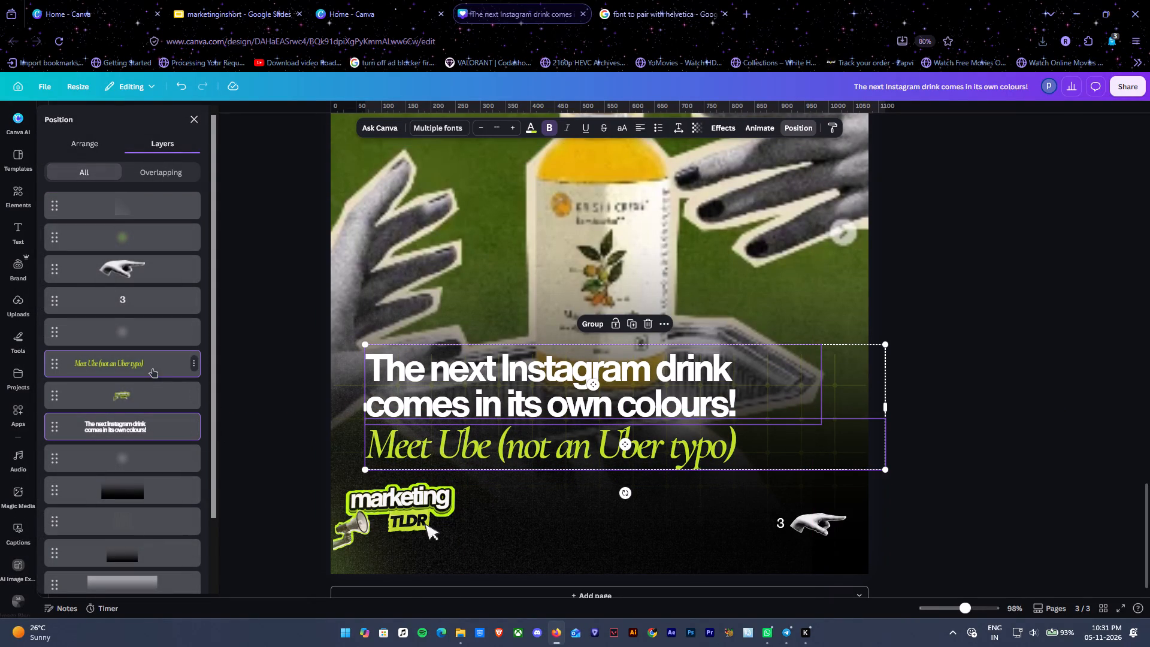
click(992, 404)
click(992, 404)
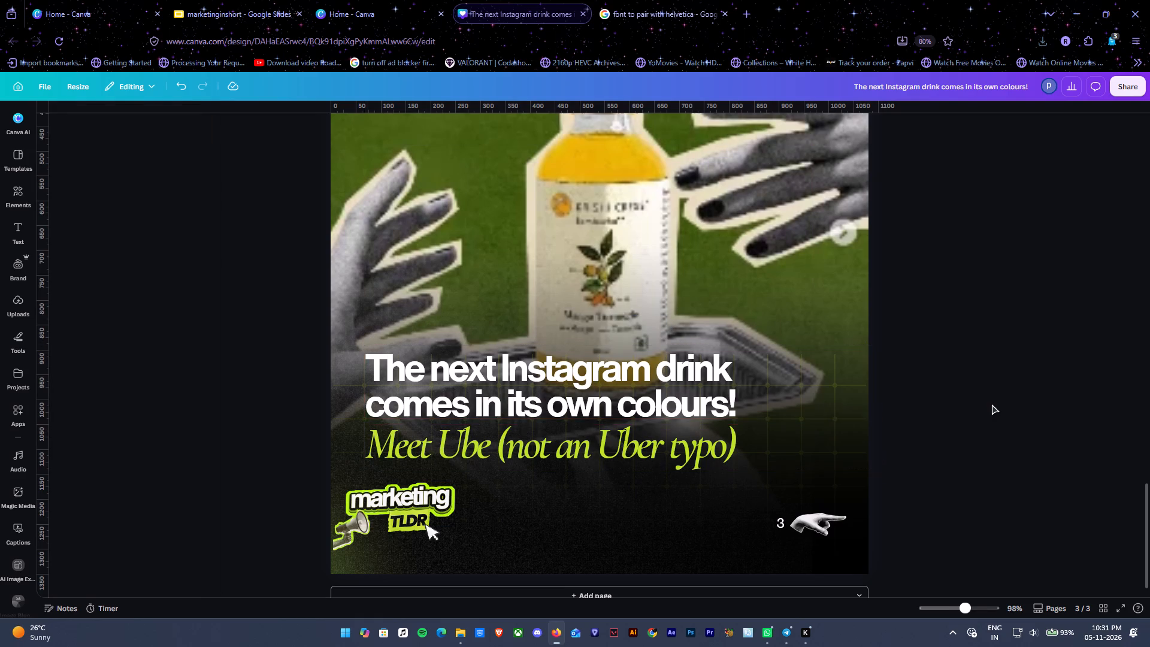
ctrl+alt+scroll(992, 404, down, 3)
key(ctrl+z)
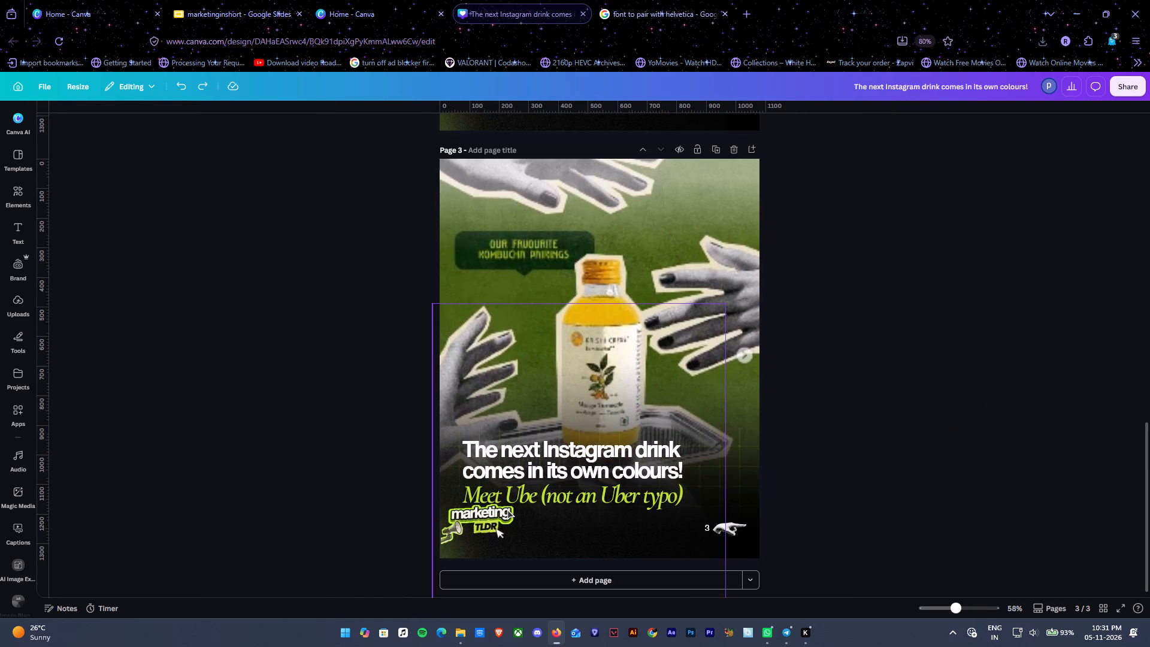
Undo the earlier logo changes on page 3 until the marketing TLDR logo is back in the page's upper-right corner.
click(470, 528)
key(ctrl+z)
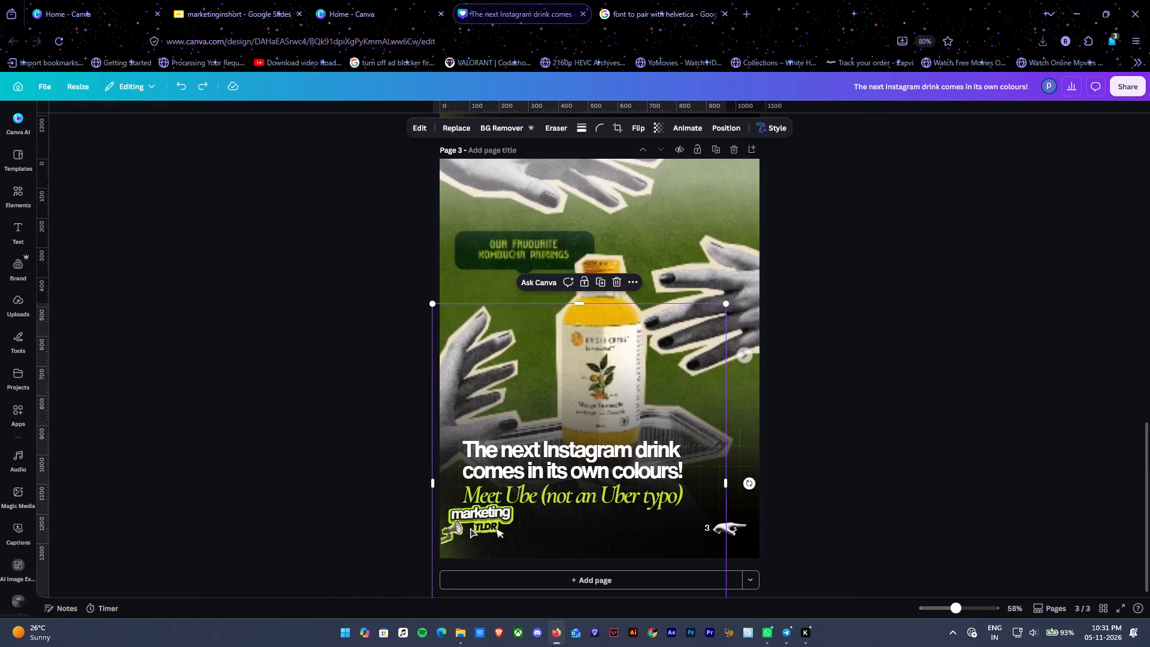
key(ctrl+z)
key(ctrl+z)
key(ctrl+z)
key(ctrl+z)
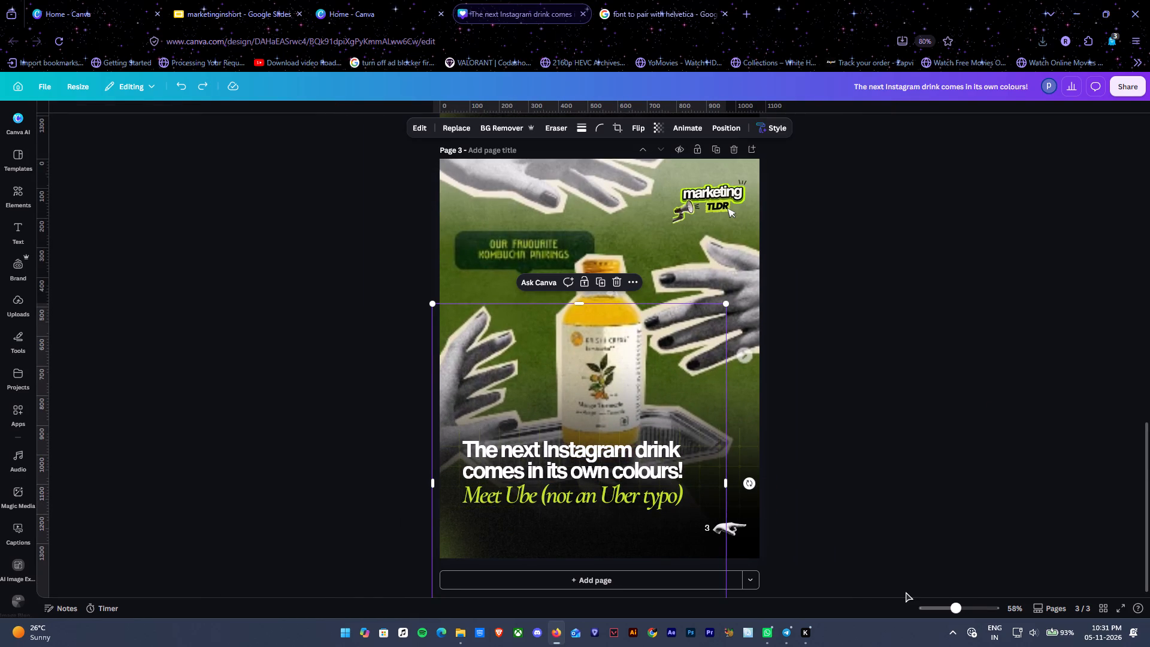